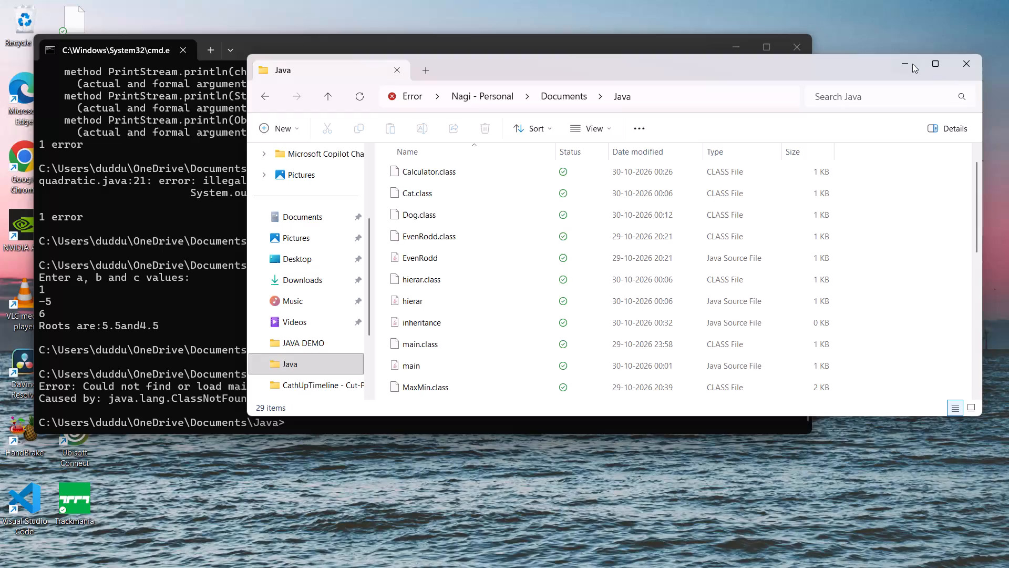
Close the Java folder window and the command prompt window.
left_click(973, 75)
left_click(968, 66)
left_click(796, 40)
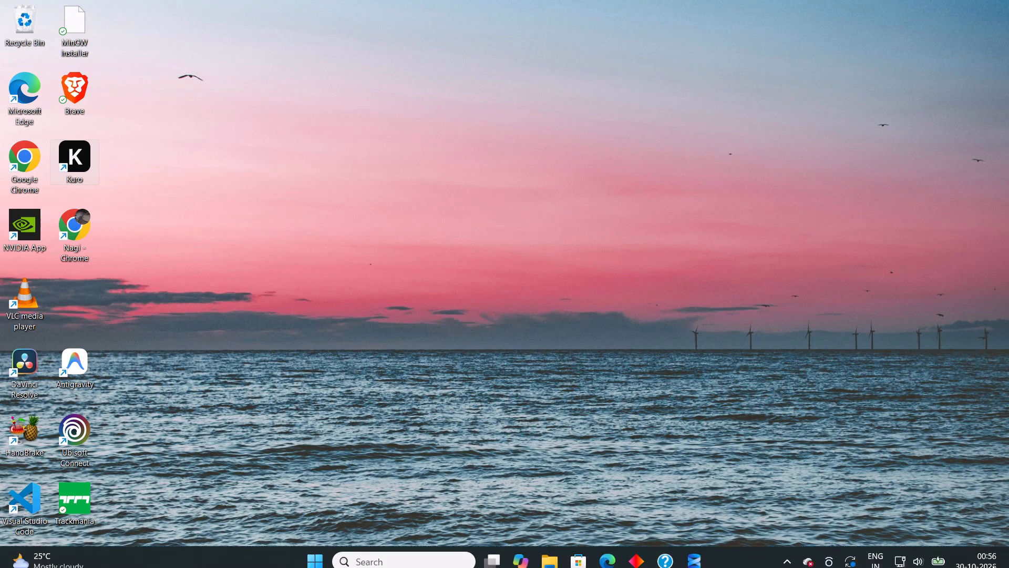
Launch the Nagi Chrome profile, go to Udemy and open the DaVinci Resolve Mastery course from My learning.
double_click(71, 228)
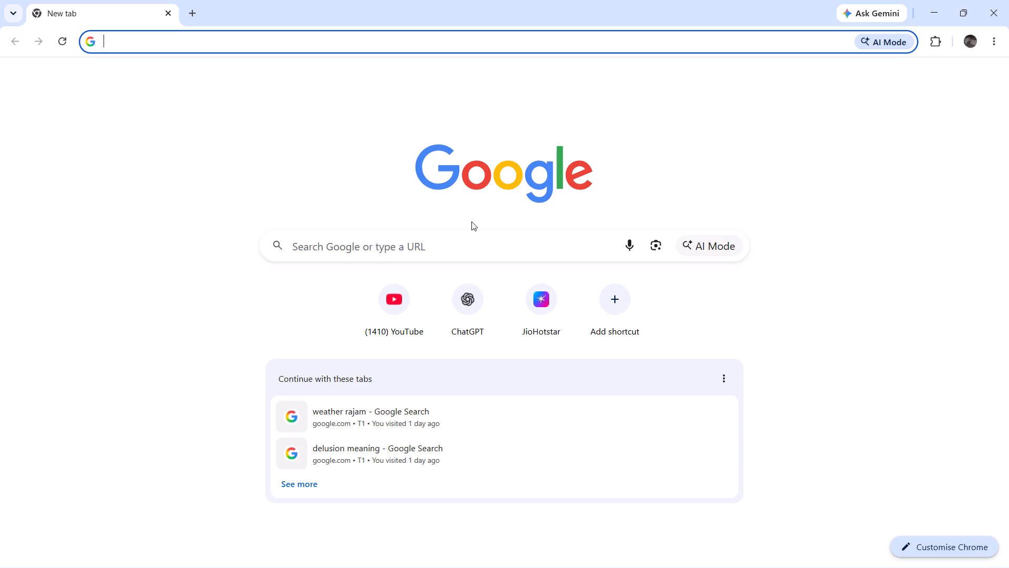
key("u")
key("Return")
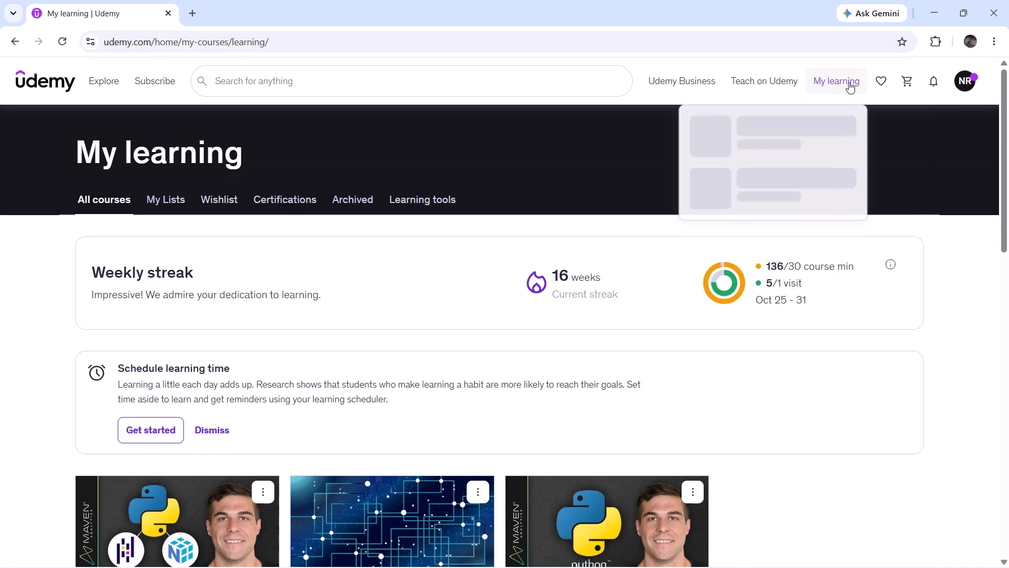
left_click(848, 81)
left_click(799, 130)
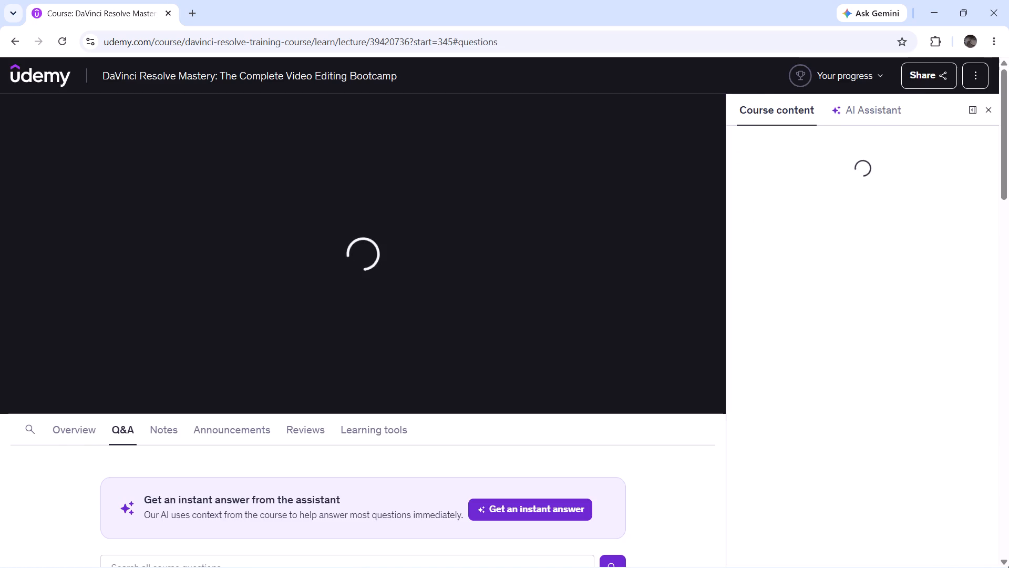
Check the Bluetooth device list for the connection status of the Noise Buds VS104 earbuds.
left_click(917, 562)
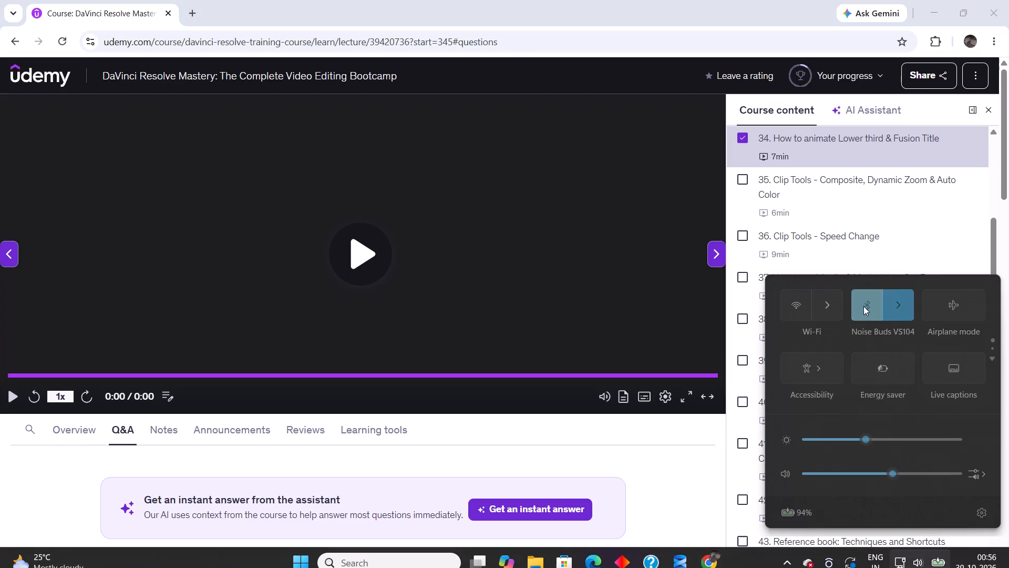
left_click(898, 304)
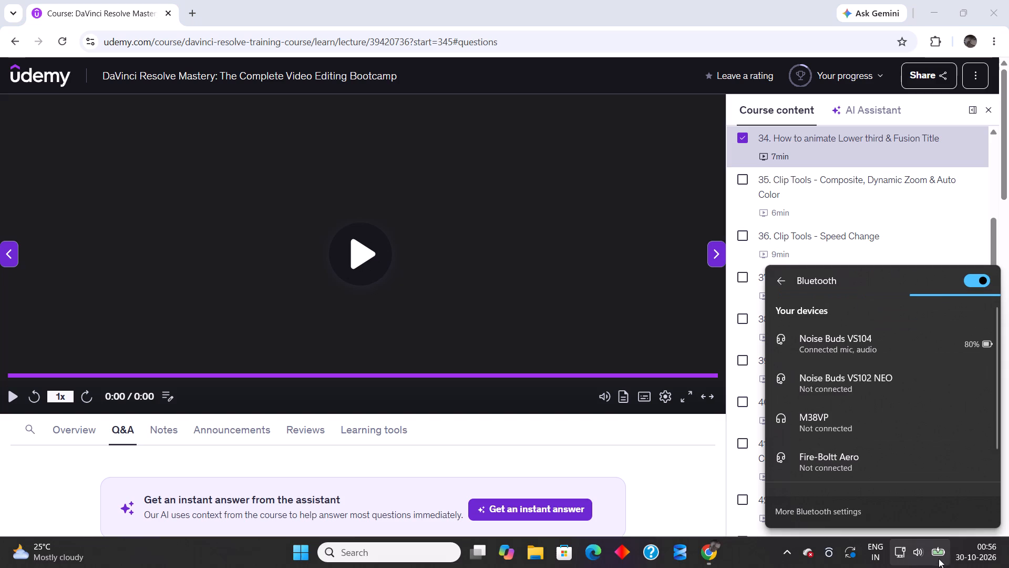
left_click(921, 567)
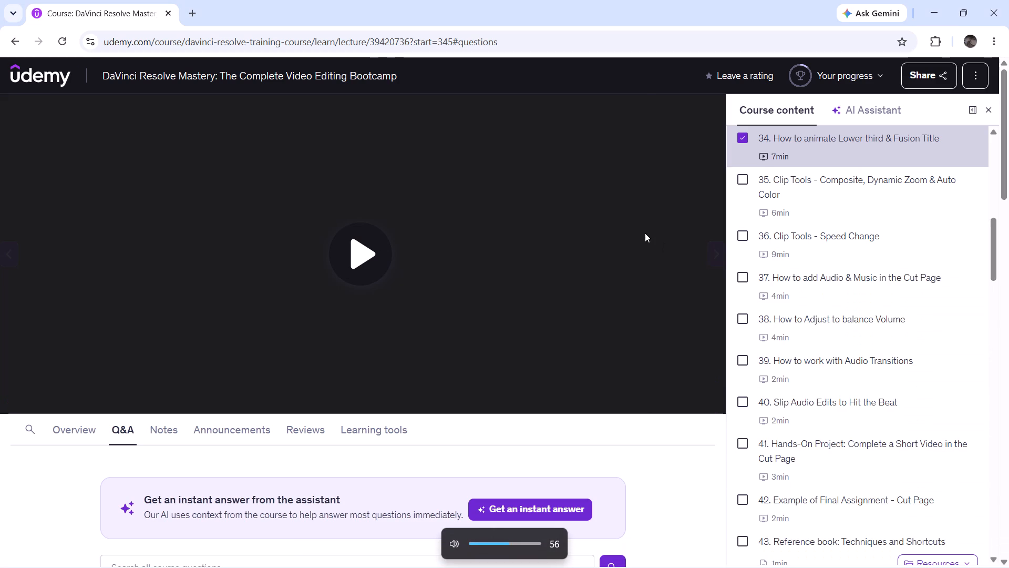
Minimize the browser with the Udemy course and launch Kuro from the desktop.
scroll(863, 191, "up", 1)
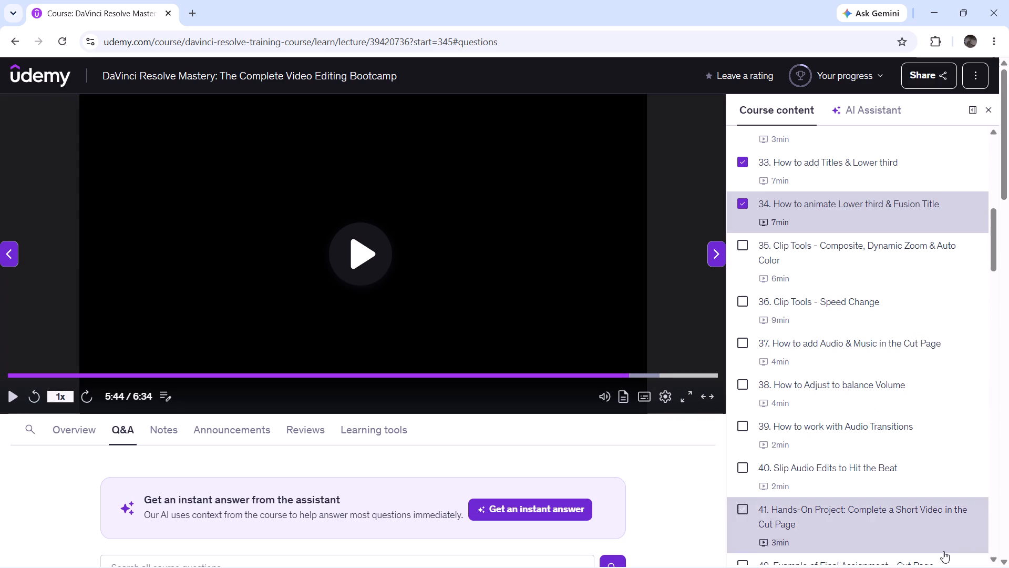
left_click(925, 4)
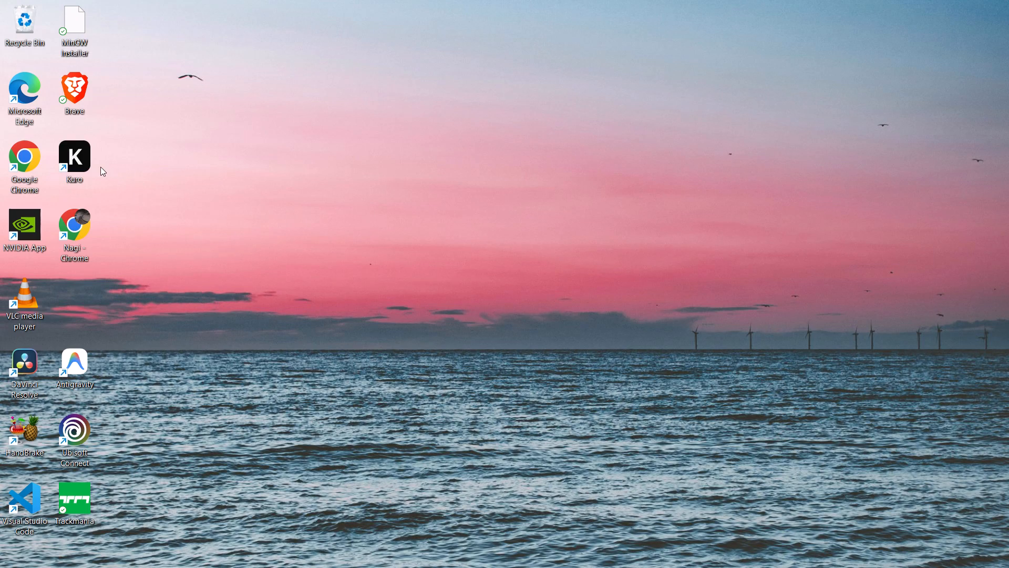
triple_click(71, 153)
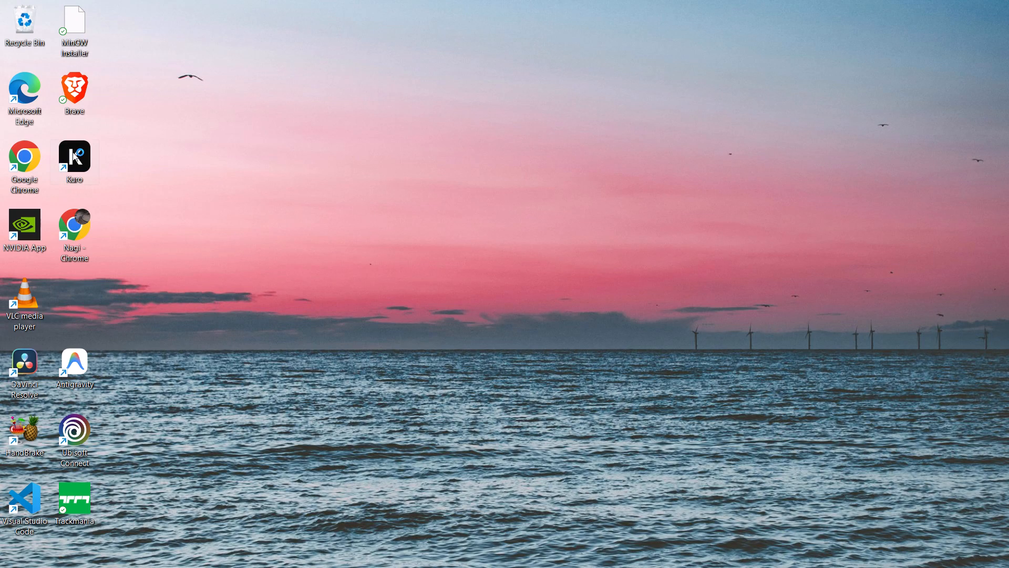
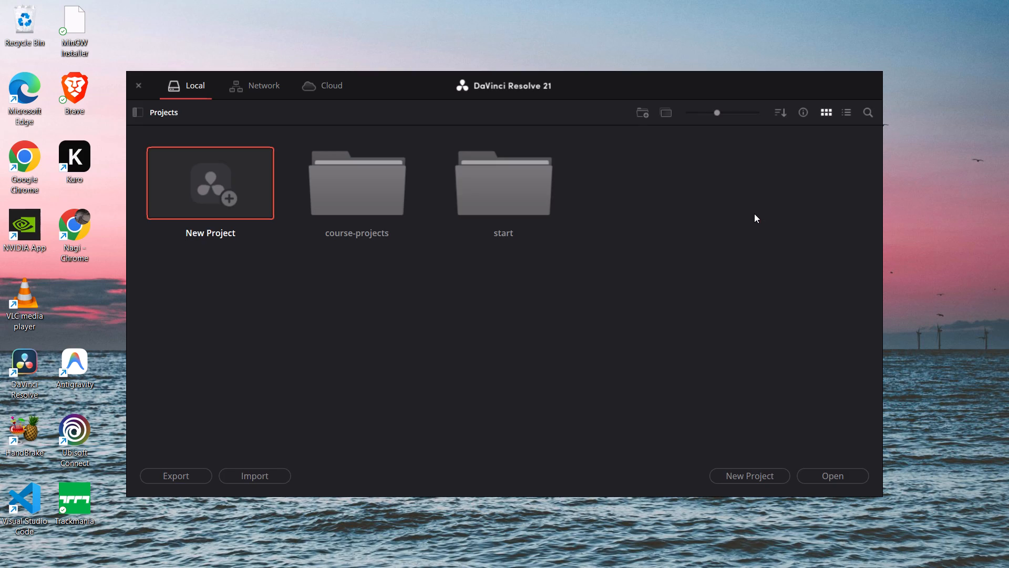
Open the cutpage-course project from the course-projects folder.
double_click(352, 201)
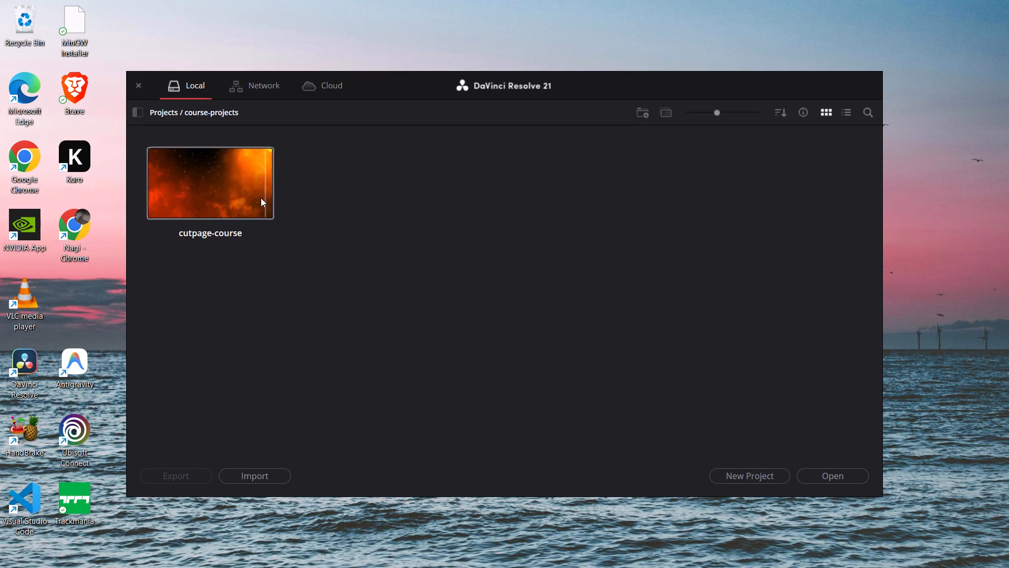
double_click(241, 194)
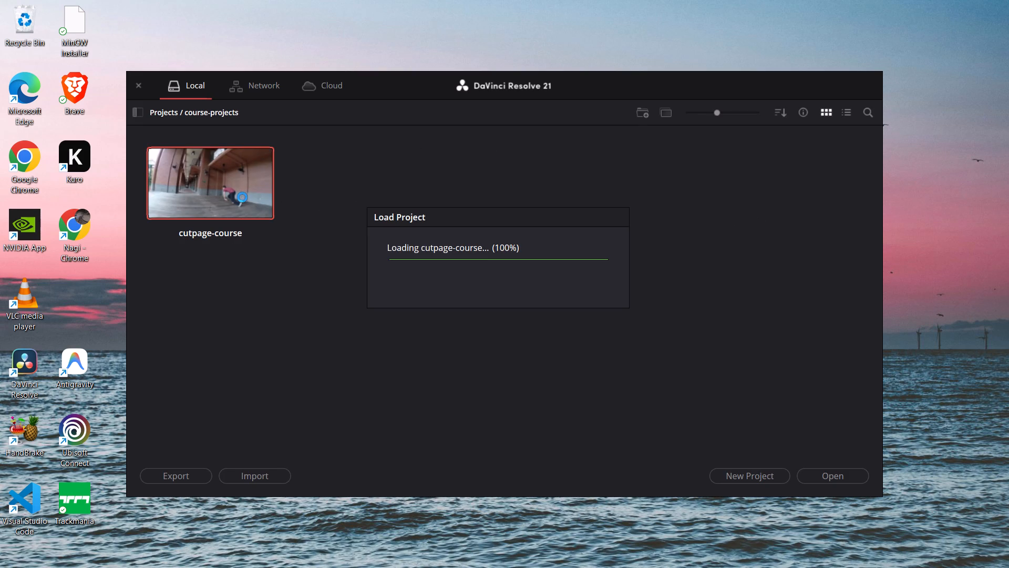
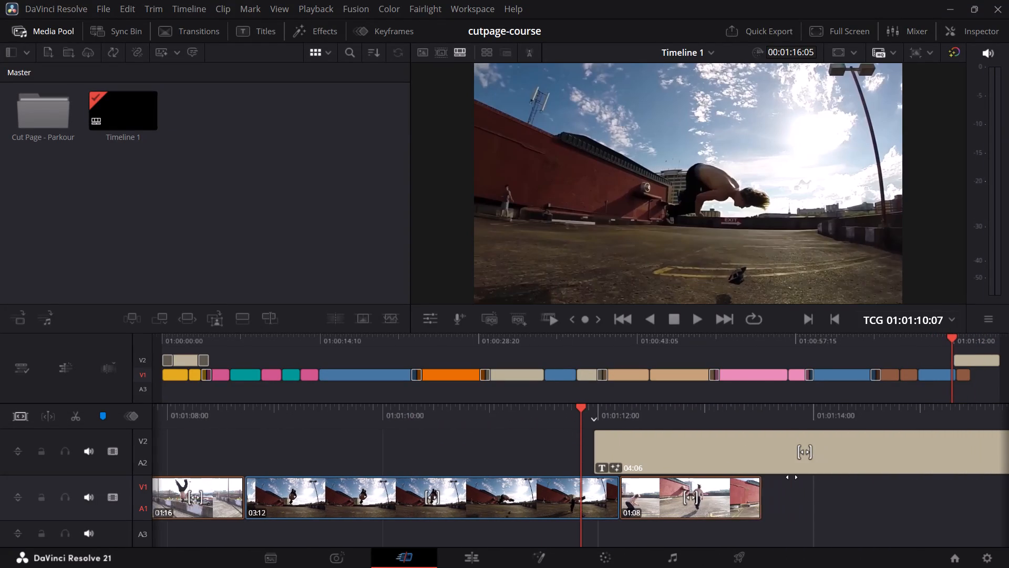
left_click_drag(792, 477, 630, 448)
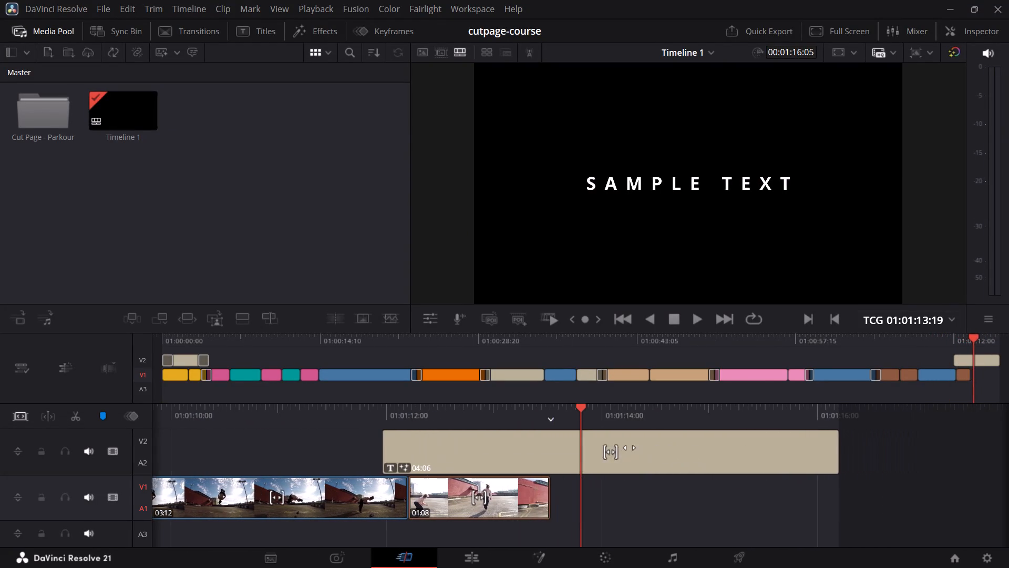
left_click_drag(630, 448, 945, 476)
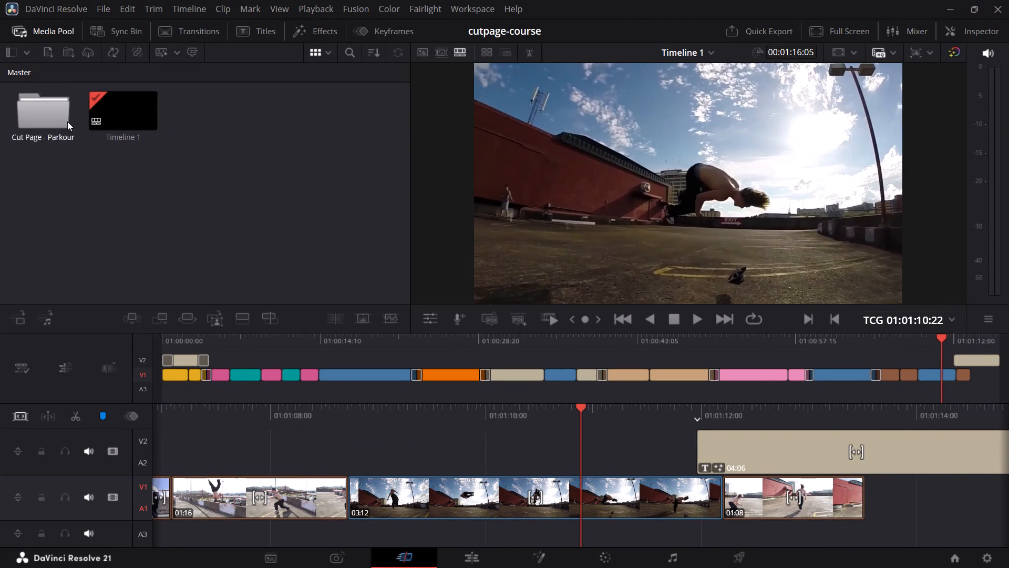
Open the Rough Cut timeline from the More Stuff bin inside Cut Page - Parkour.
double_click(55, 119)
double_click(117, 114)
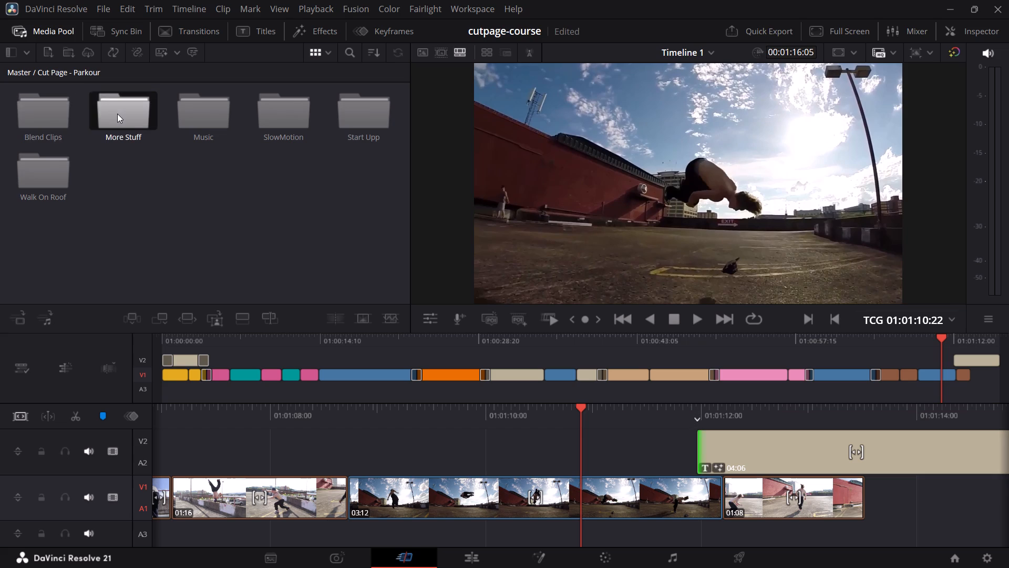
double_click(61, 116)
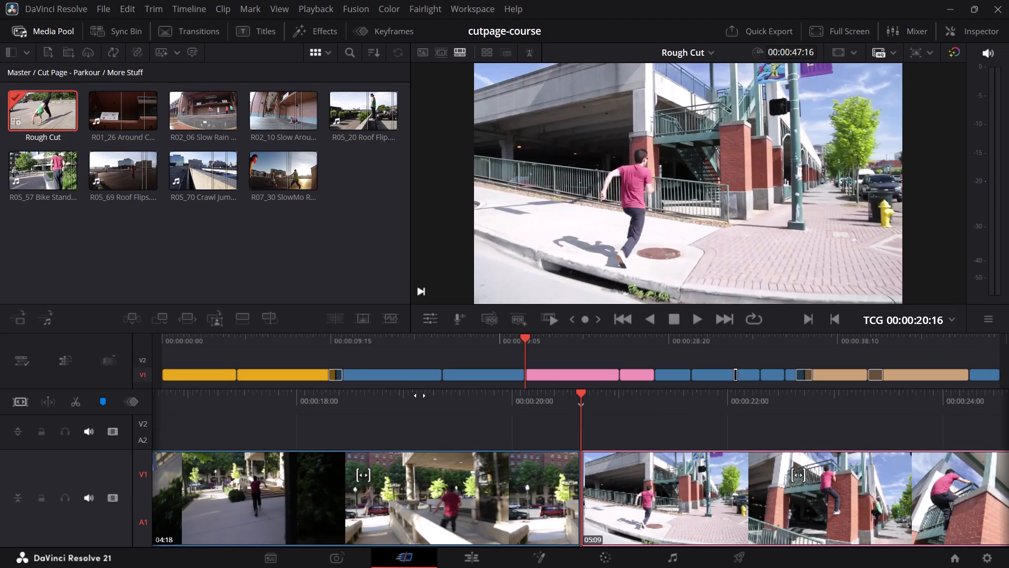
Add a Left Lower Third title on track V2 at the very start of the Rough Cut timeline.
left_click_drag(429, 404, 1008, 481)
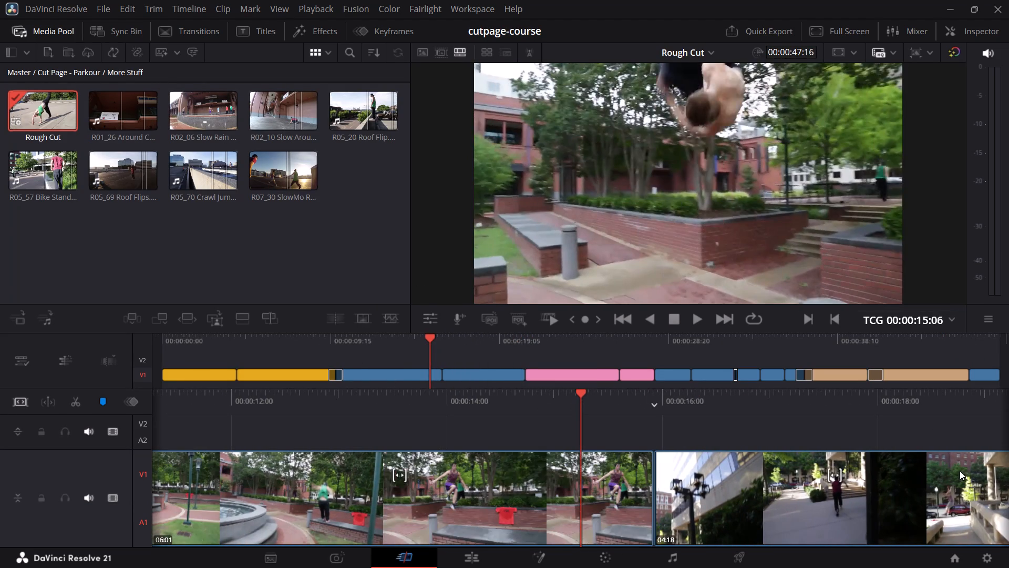
left_click_drag(322, 397, 1008, 439)
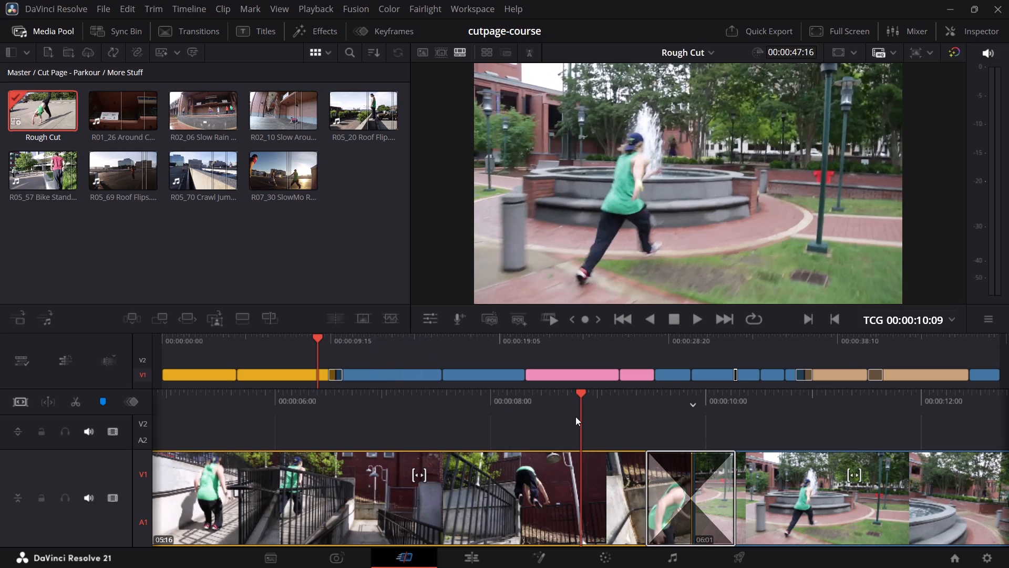
left_click_drag(316, 338, 238, 336)
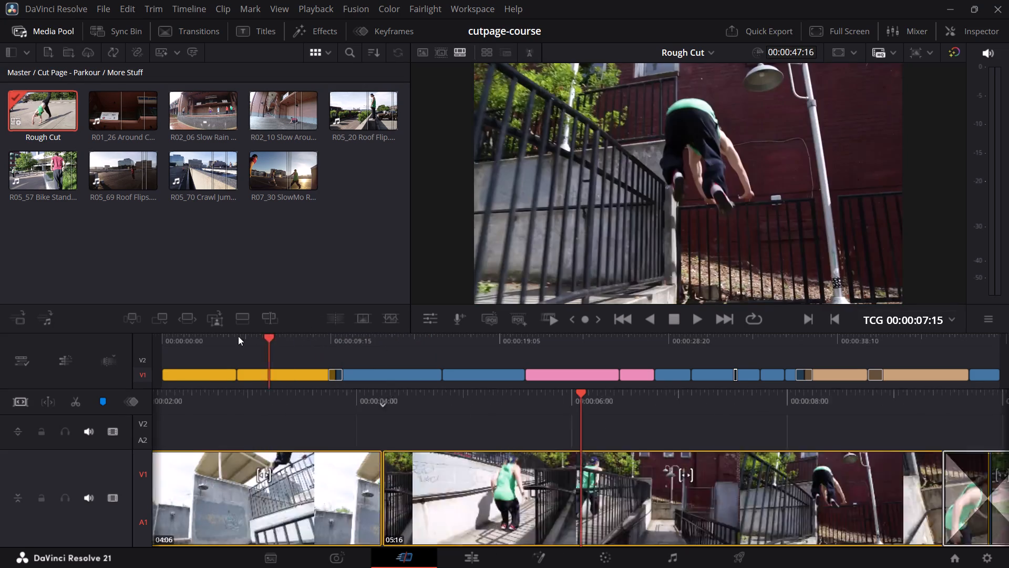
left_click_drag(238, 336, 145, 341)
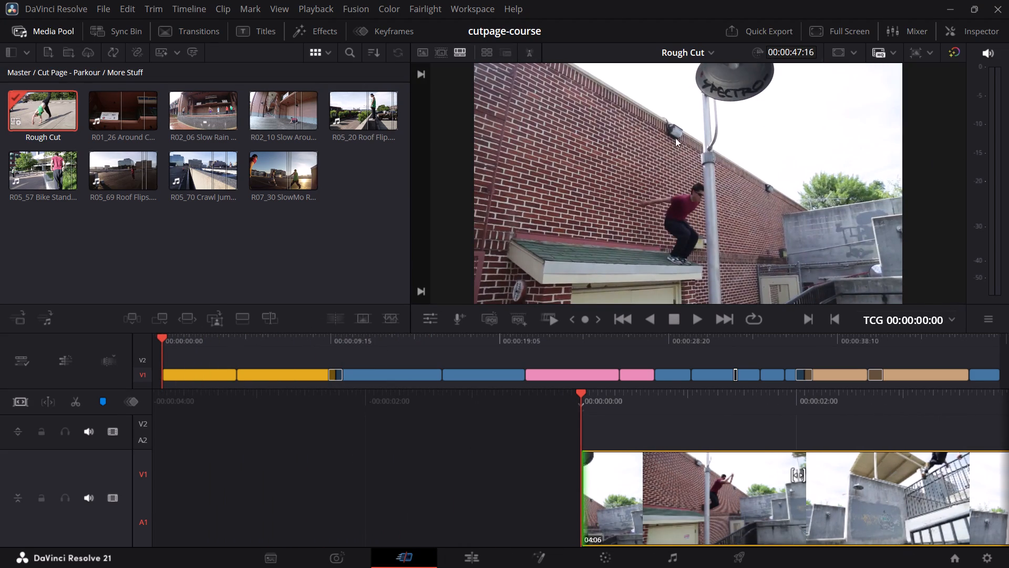
left_click(265, 31)
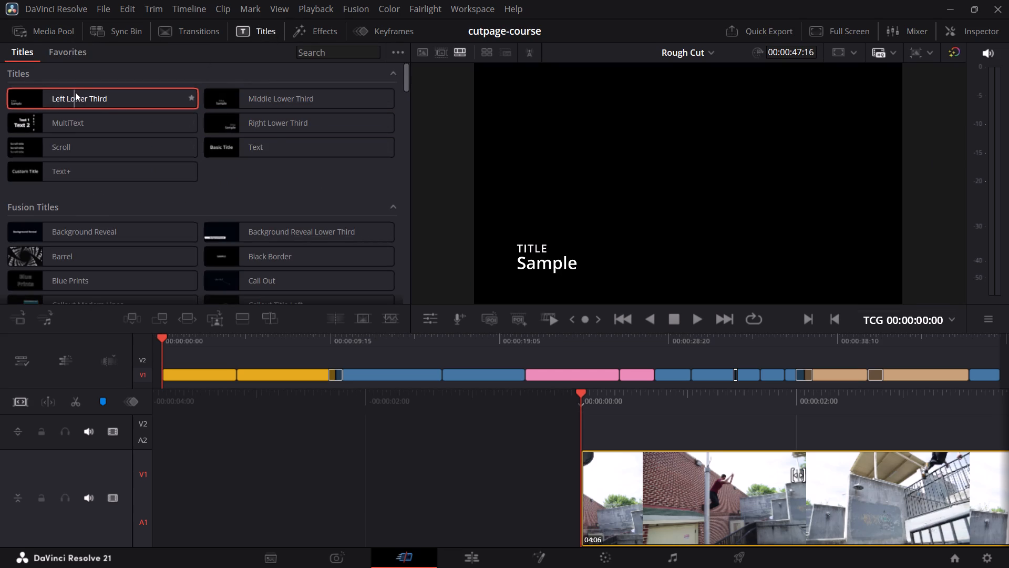
left_click_drag(75, 92, 585, 420)
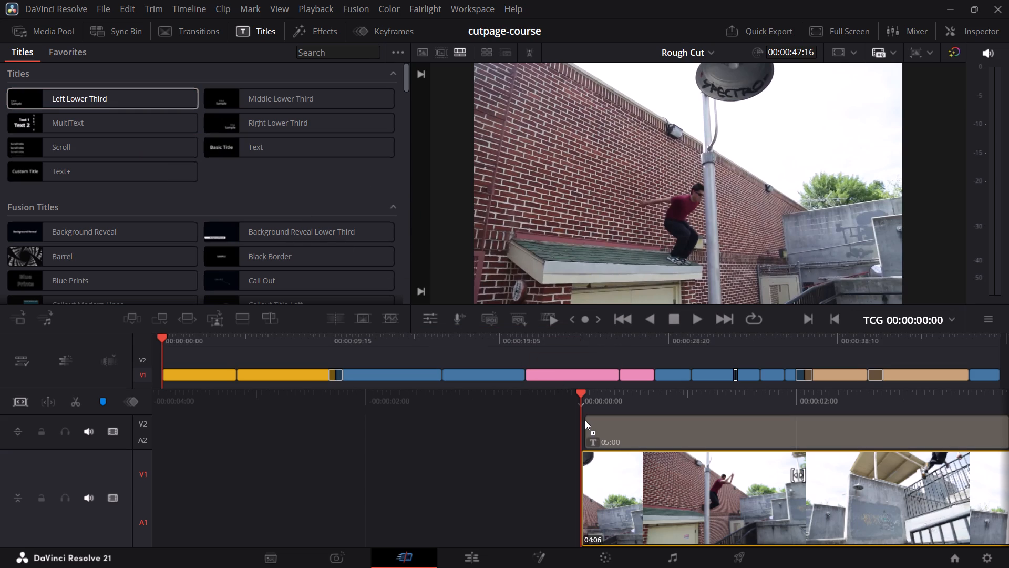
left_click_drag(585, 420, 584, 421)
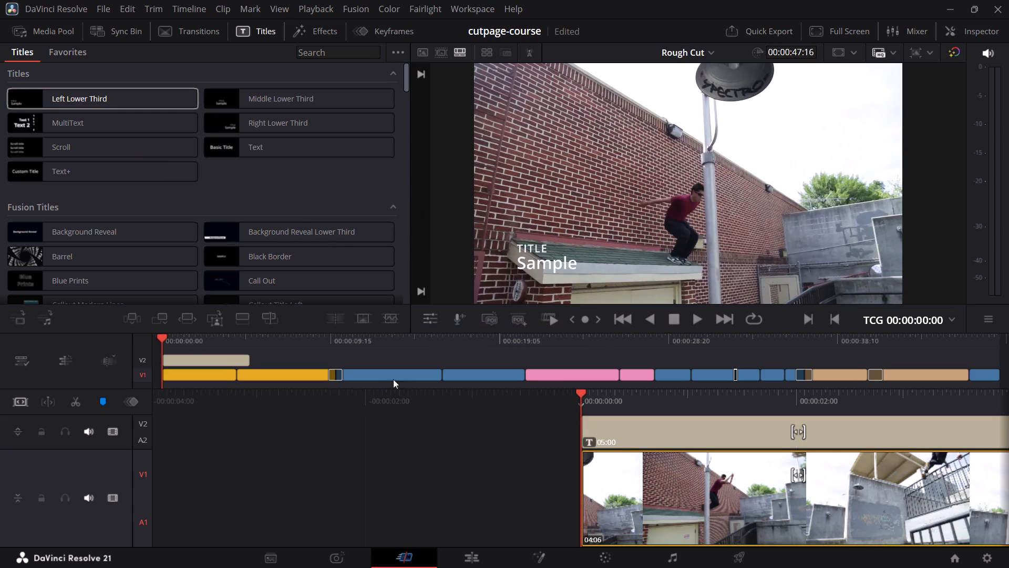
Replace the upper text line of the lower-third title with "Video Editing in Resolve".
left_click(640, 431)
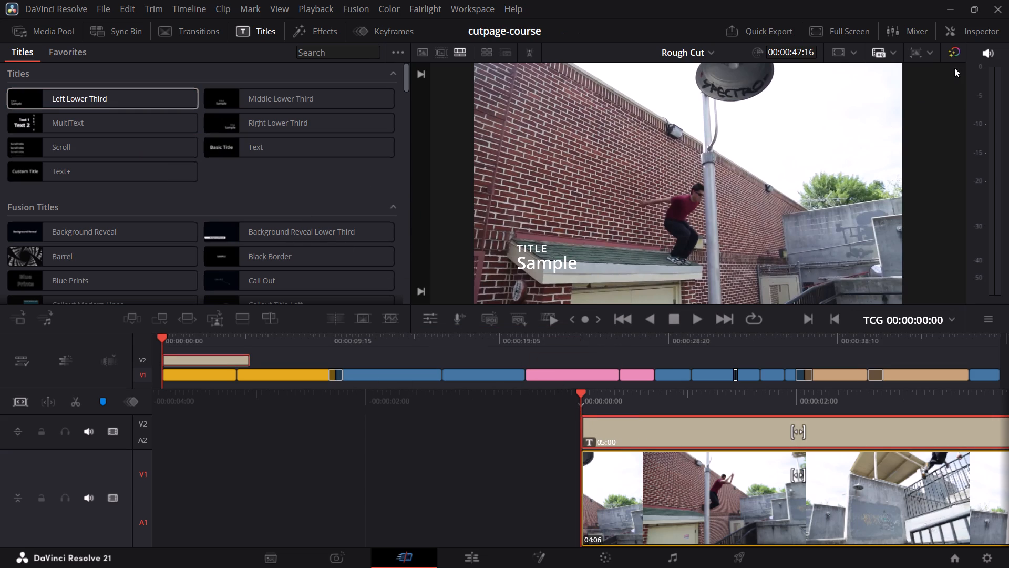
left_click(974, 27)
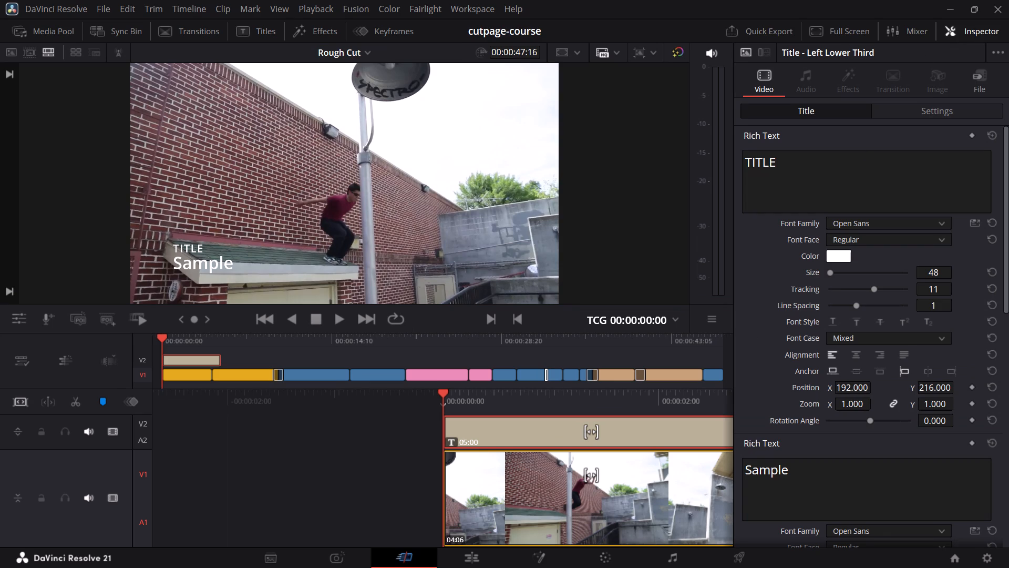
left_click(796, 168)
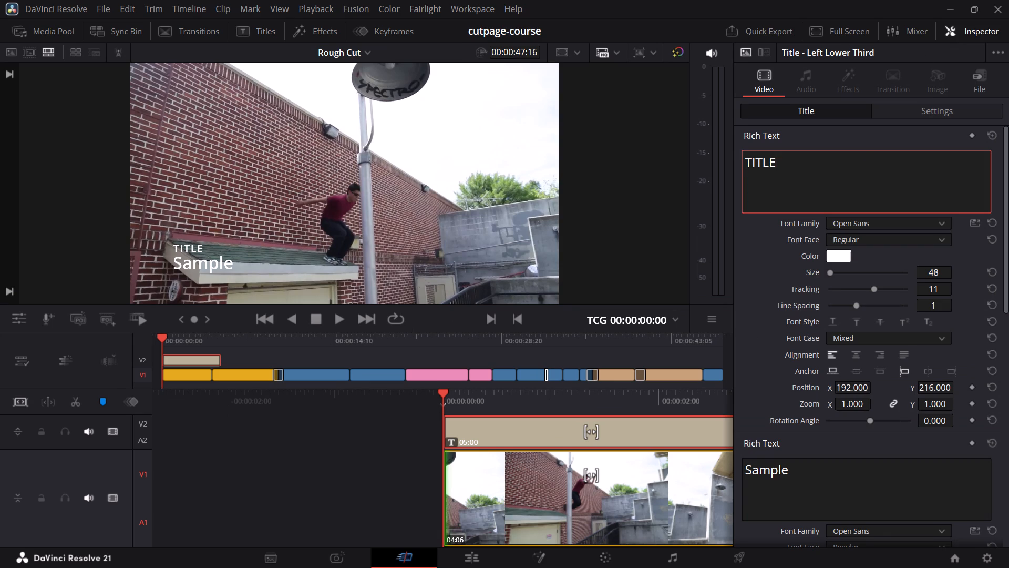
key("ctrl+a")
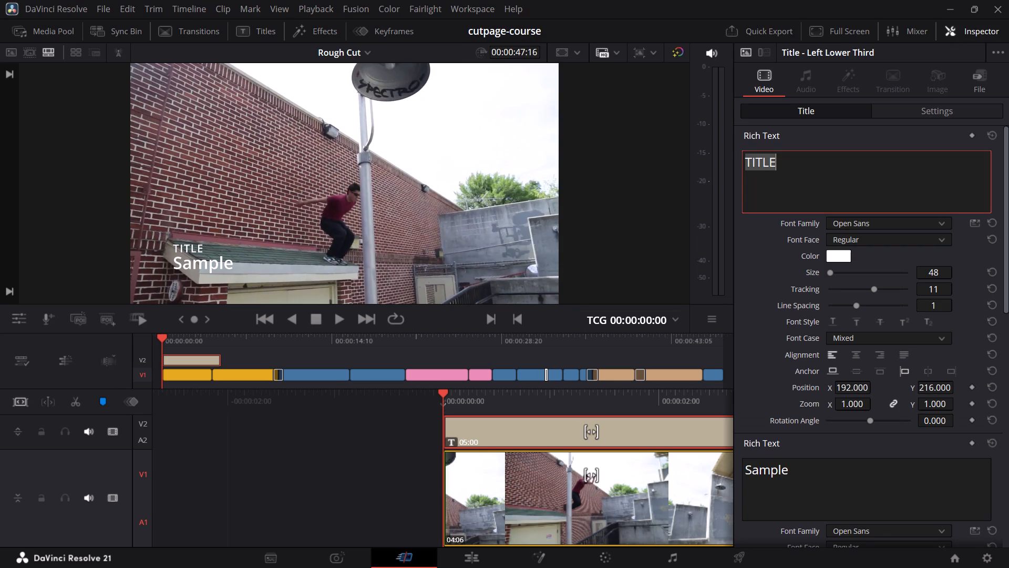
type("video")
key("space")
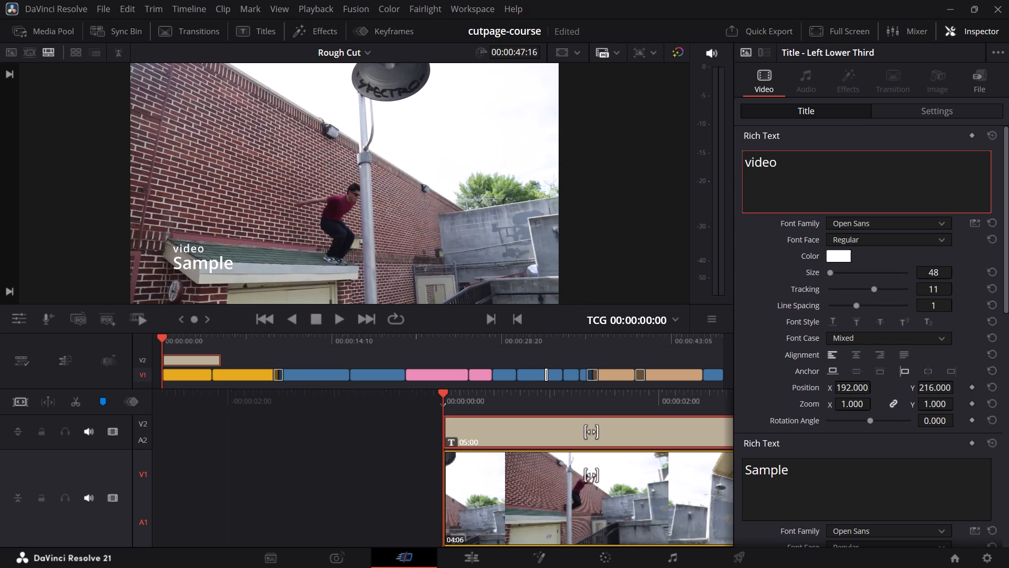
key("BackSpace")
key("BackSpace")
key("BackSpace")
key("BackSpace")
key("BackSpace")
key("BackSpace")
type("Video")
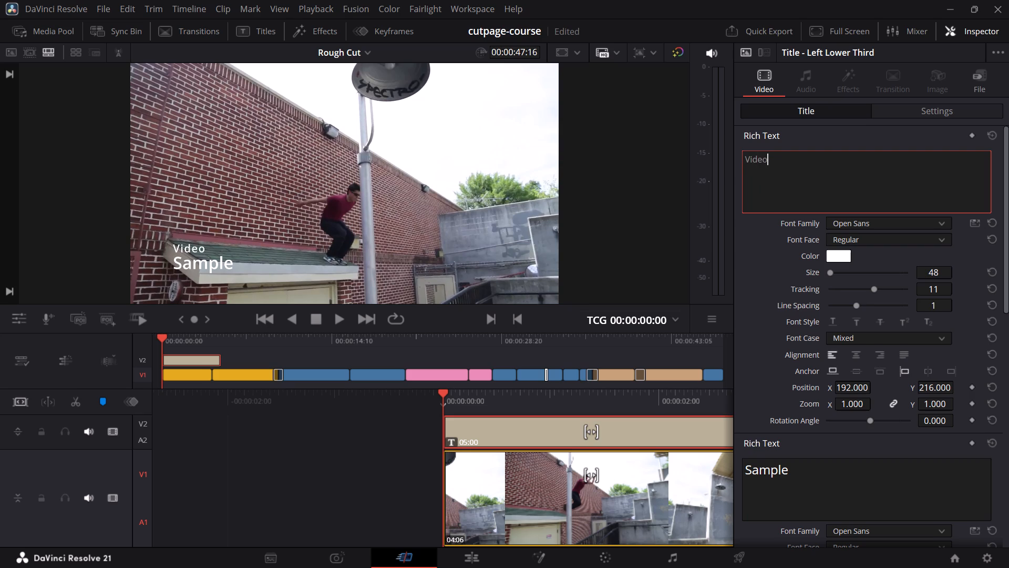
key("BackSpace")
key("BackSpace")
key("BackSpace")
key("BackSpace")
key("BackSpace")
type("Video")
key("space")
type("Edi")
type("ting in")
key("space")
type("Reo")
key("BackSpace")
type("sov")
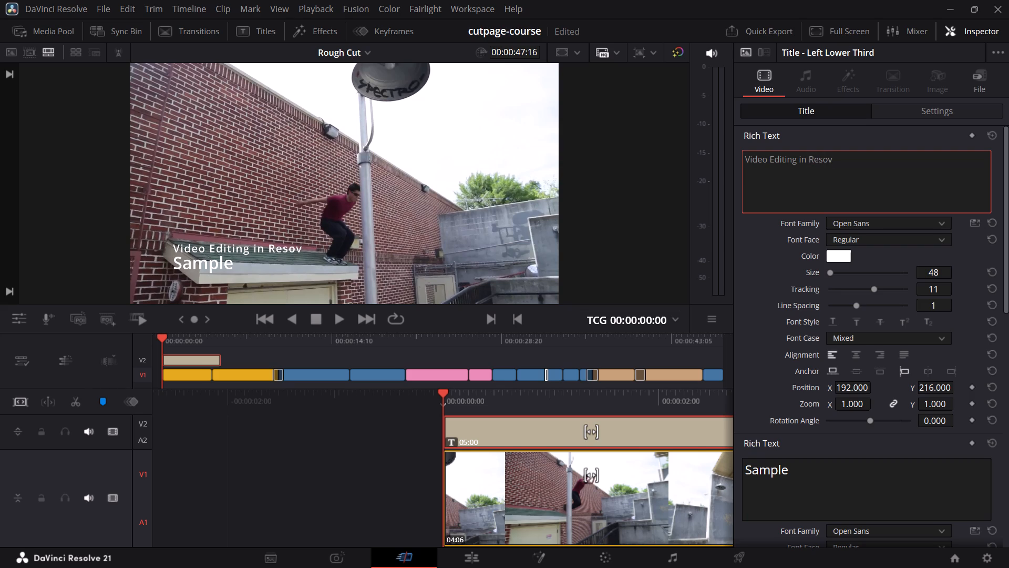
key("BackSpace")
type("lve")
Set the upper title line's font to Open Sans Bold using the Font Browser.
left_click(858, 226)
left_click(899, 229)
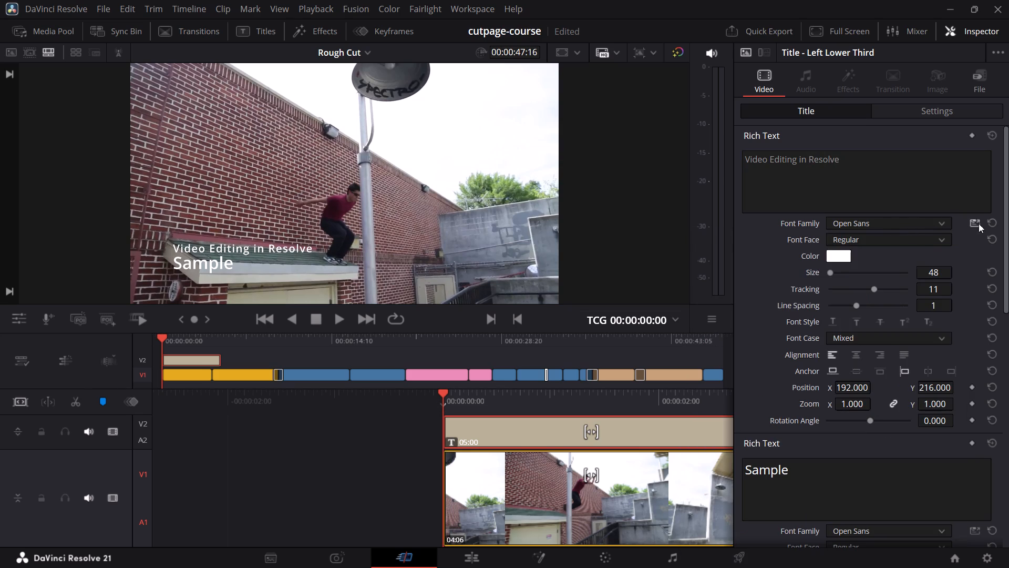
left_click(980, 222)
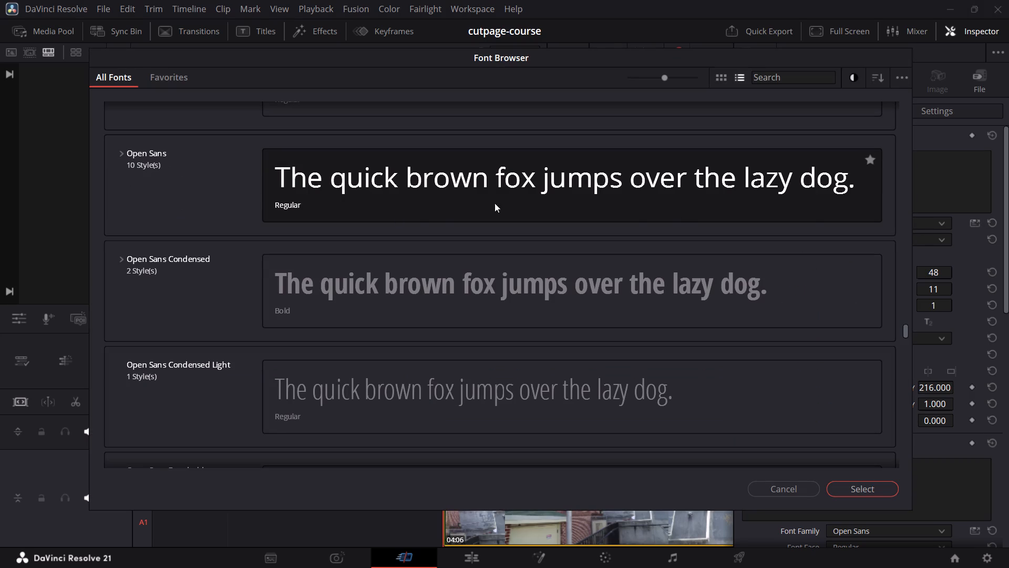
left_click(118, 154)
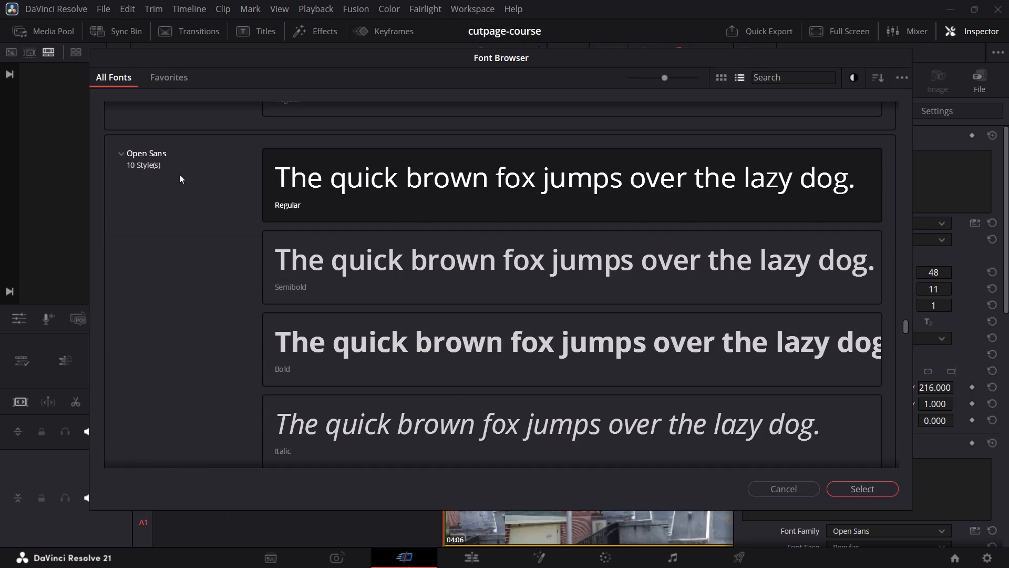
left_click(394, 358)
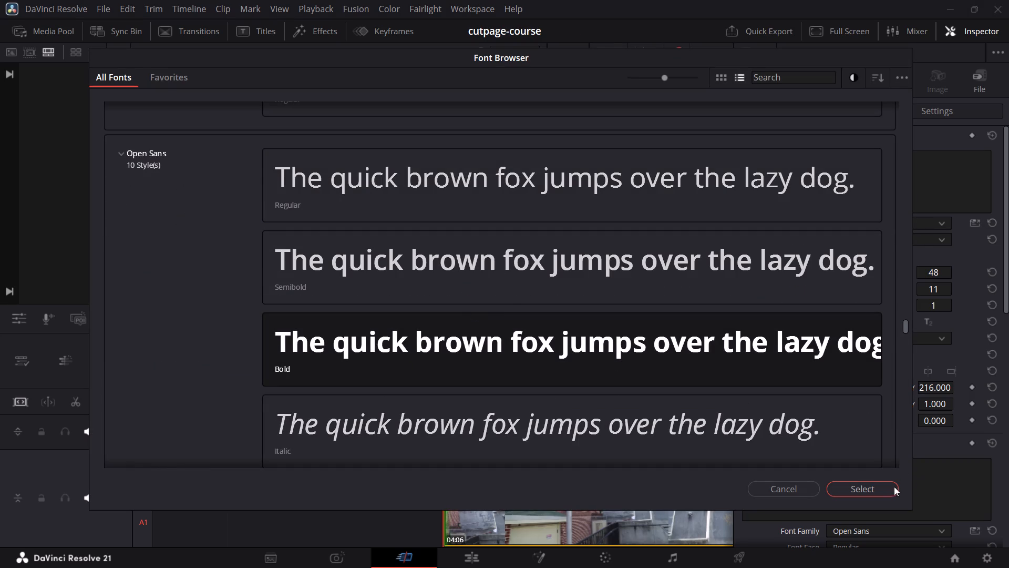
left_click(879, 487)
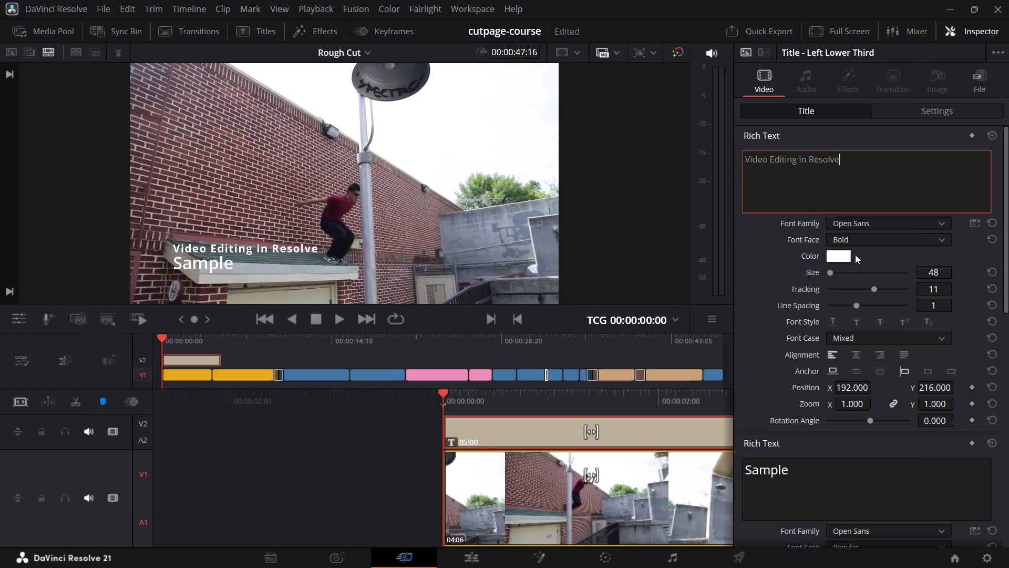
Set the upper title line's size to 70 and reset its tracking to 0.
left_click_drag(931, 273, 945, 275)
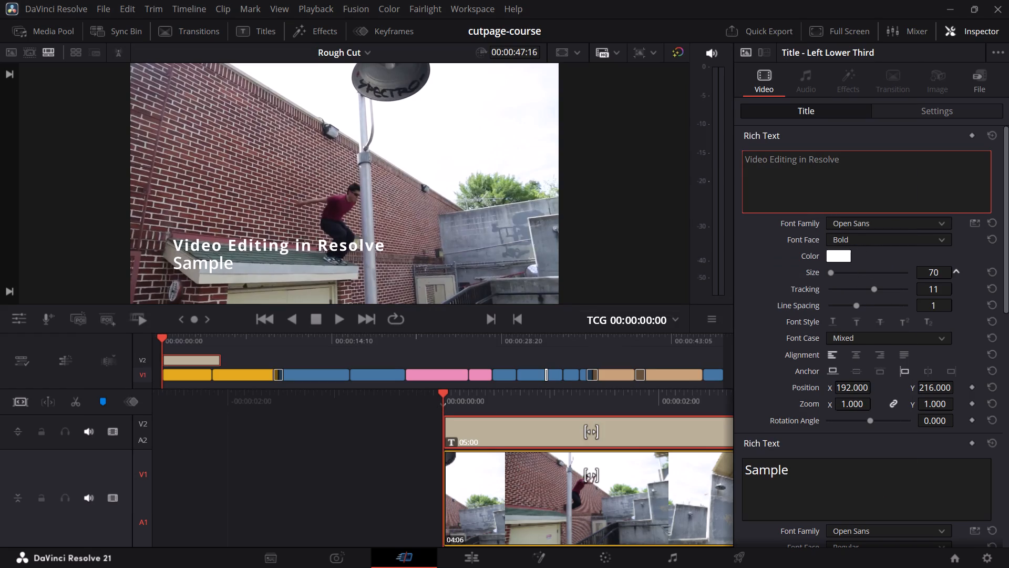
left_click_drag(945, 275, 950, 277)
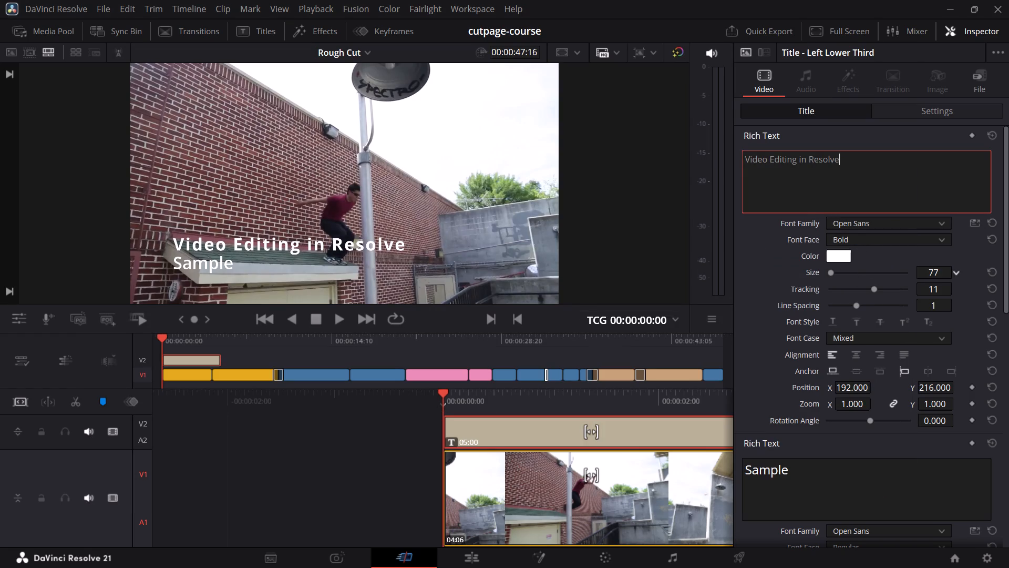
left_click_drag(950, 277, 945, 276)
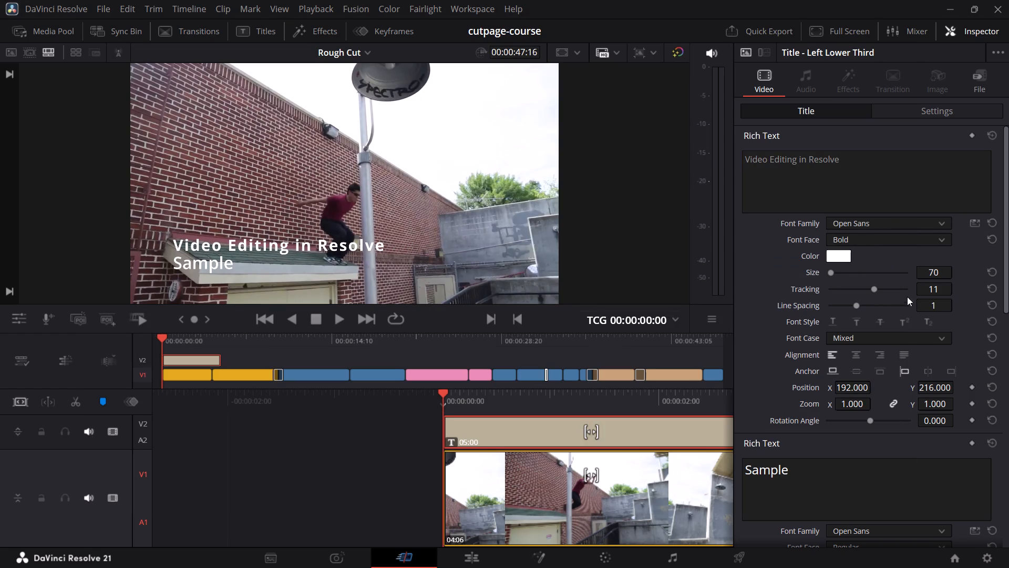
left_click(873, 288)
left_click(934, 293)
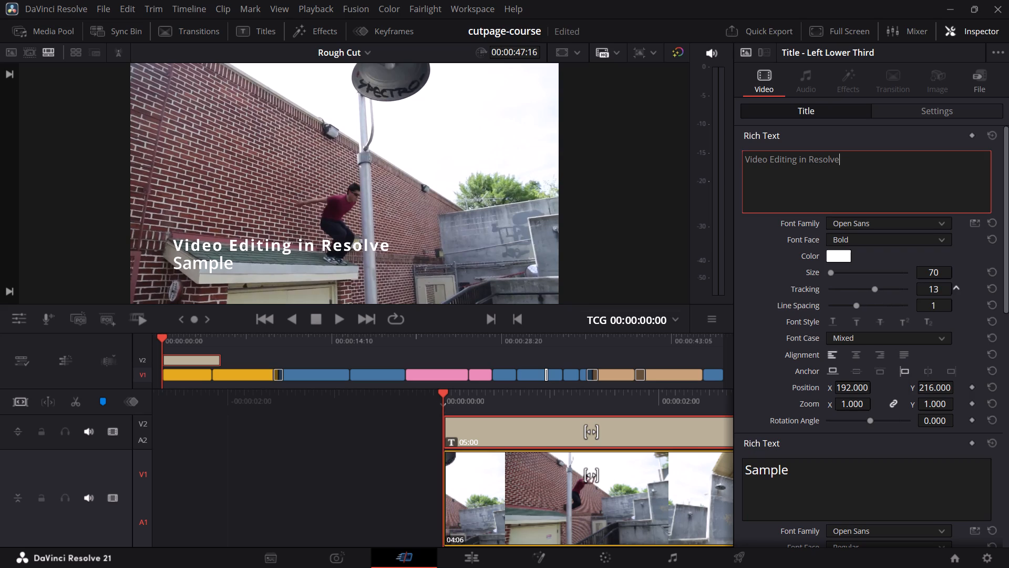
left_click(986, 287)
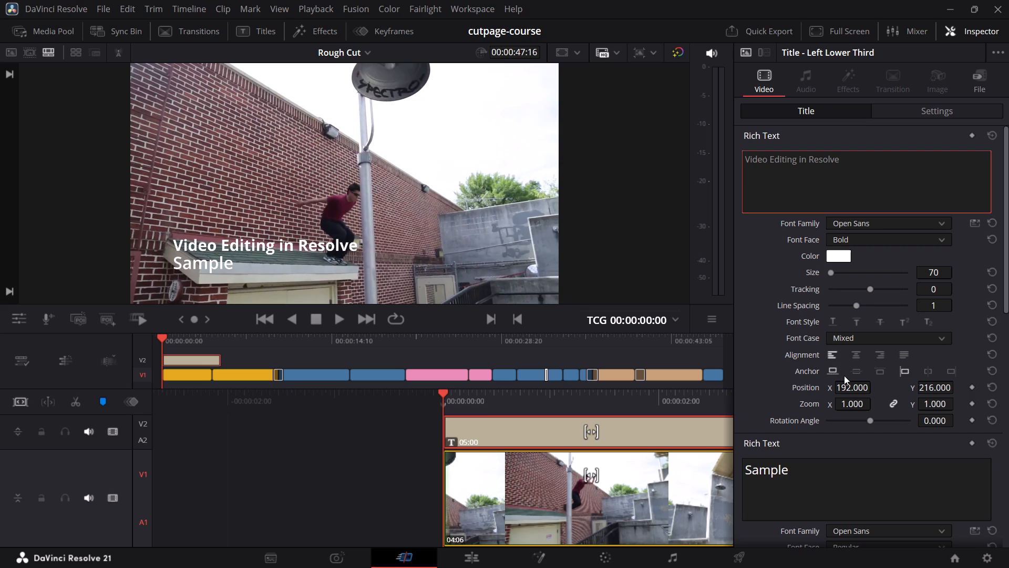
Move the upper title line horizontally to a position X of 90.
left_click_drag(857, 388, 820, 391)
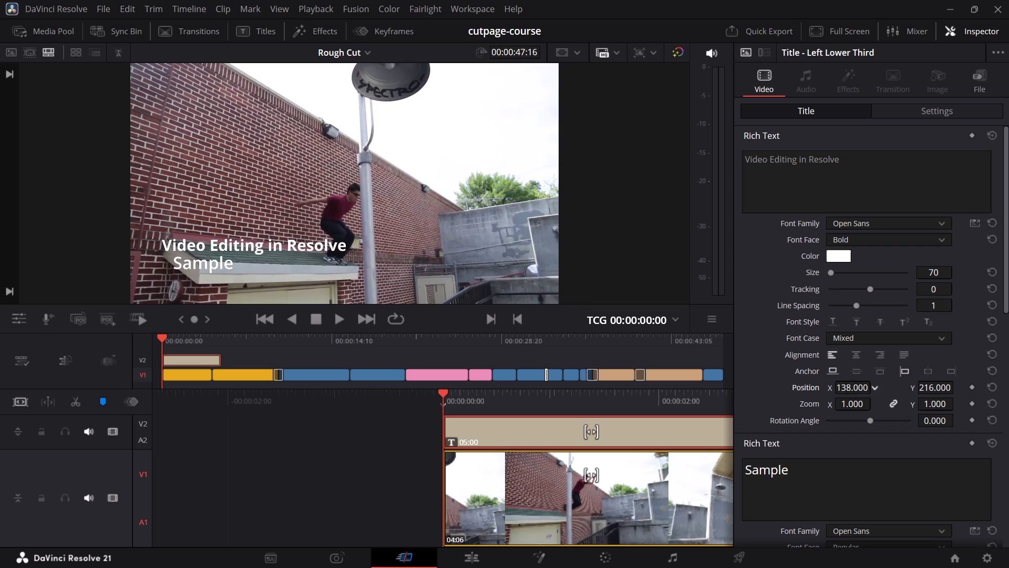
left_click_drag(820, 391, 790, 393)
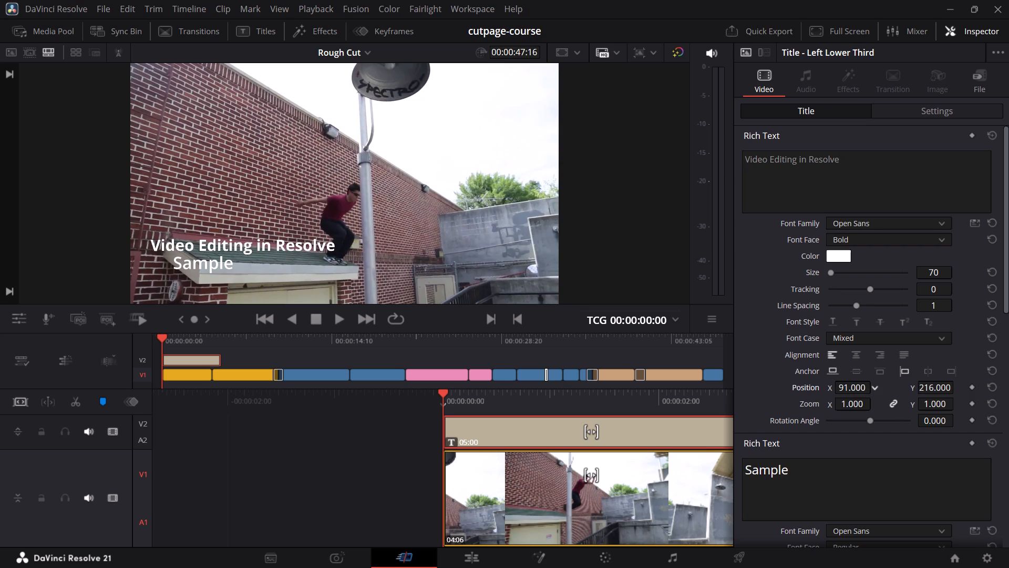
left_click_drag(790, 393, 791, 394)
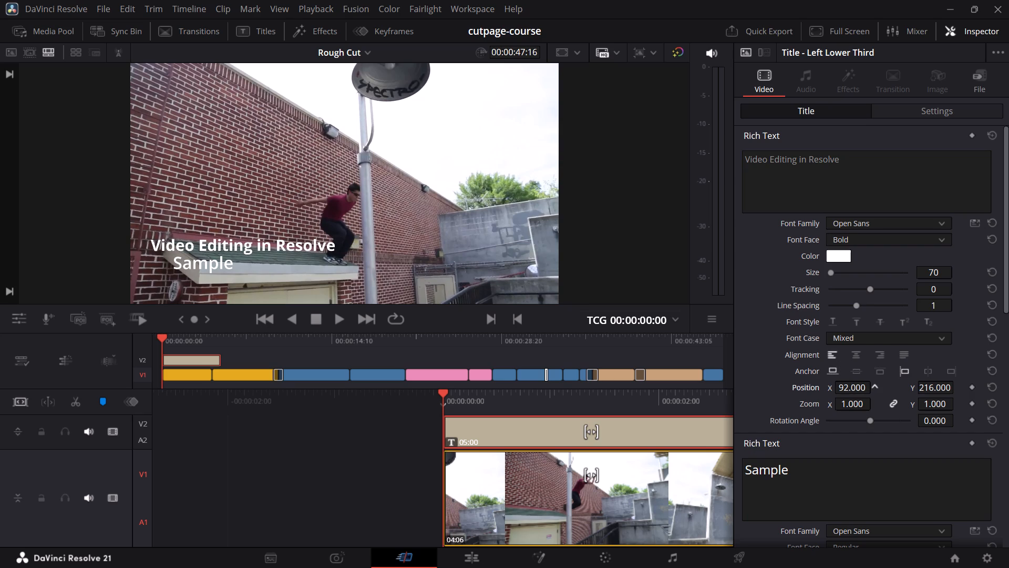
left_click_drag(791, 394, 789, 394)
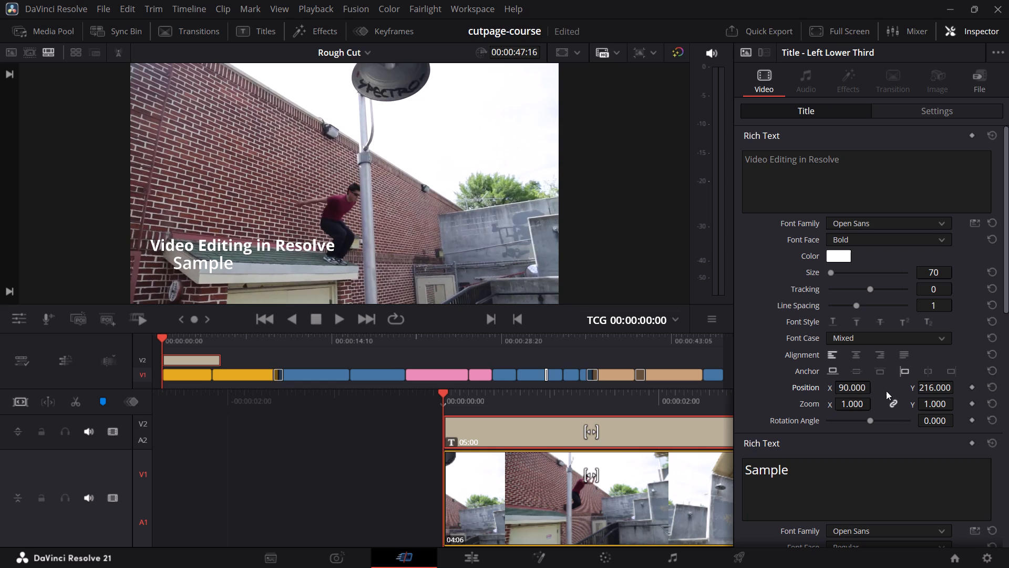
Replace the "Sample" text in the lower line of the lower-third title with "by Nagi".
scroll(893, 382, "down", 1)
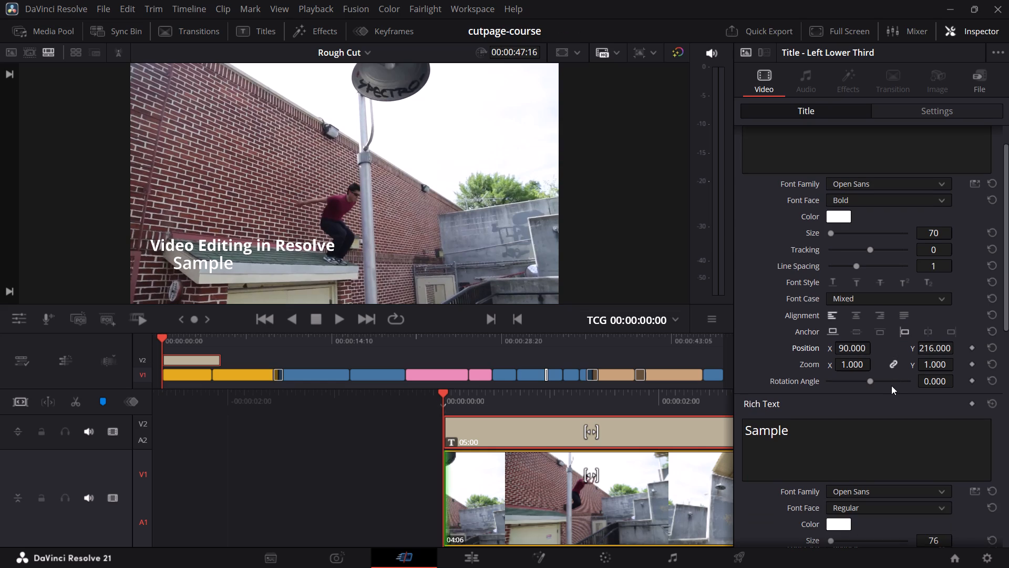
scroll(858, 445, "down", 1)
left_click_drag(833, 395, 746, 395)
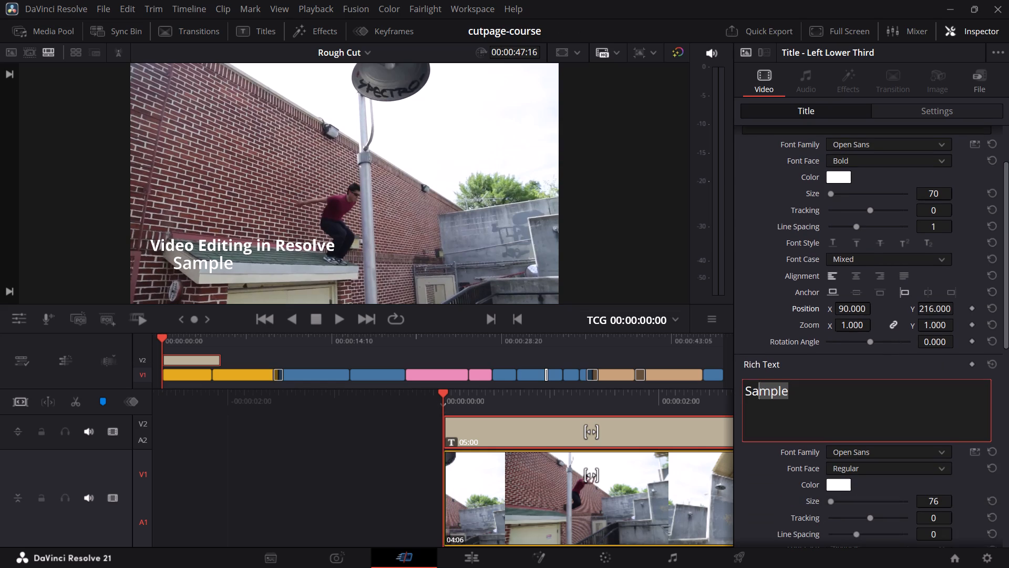
left_click_drag(746, 395, 680, 395)
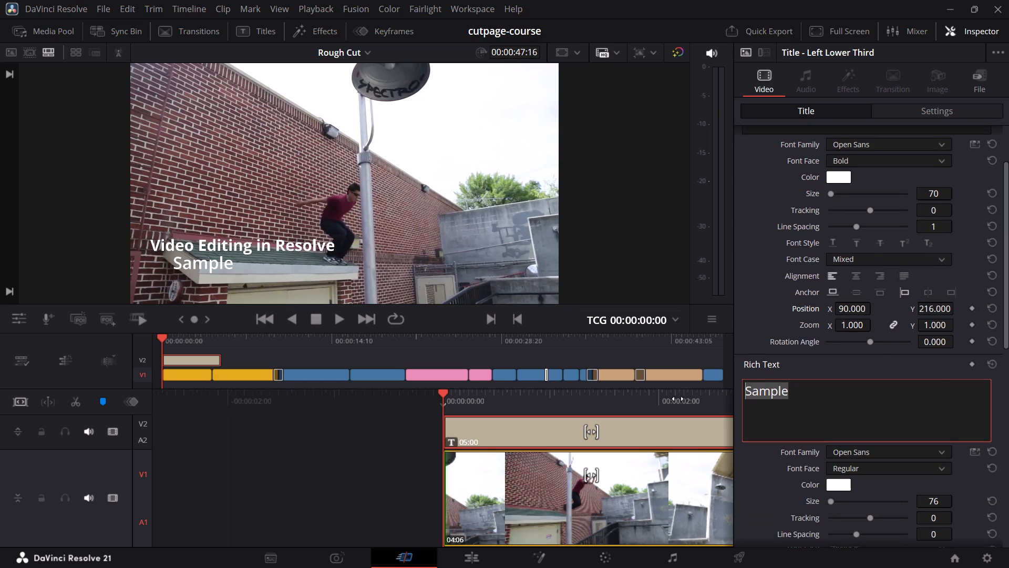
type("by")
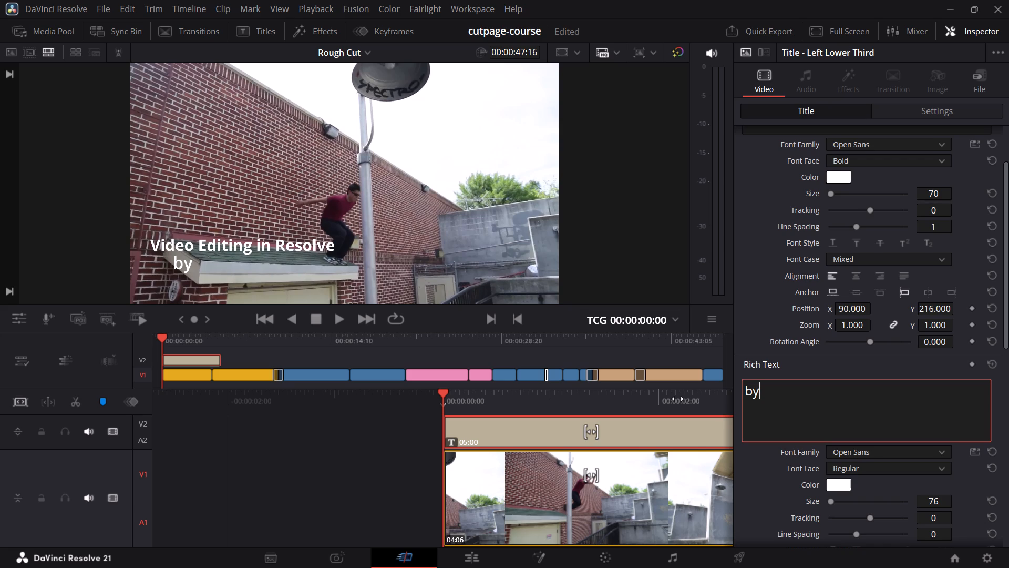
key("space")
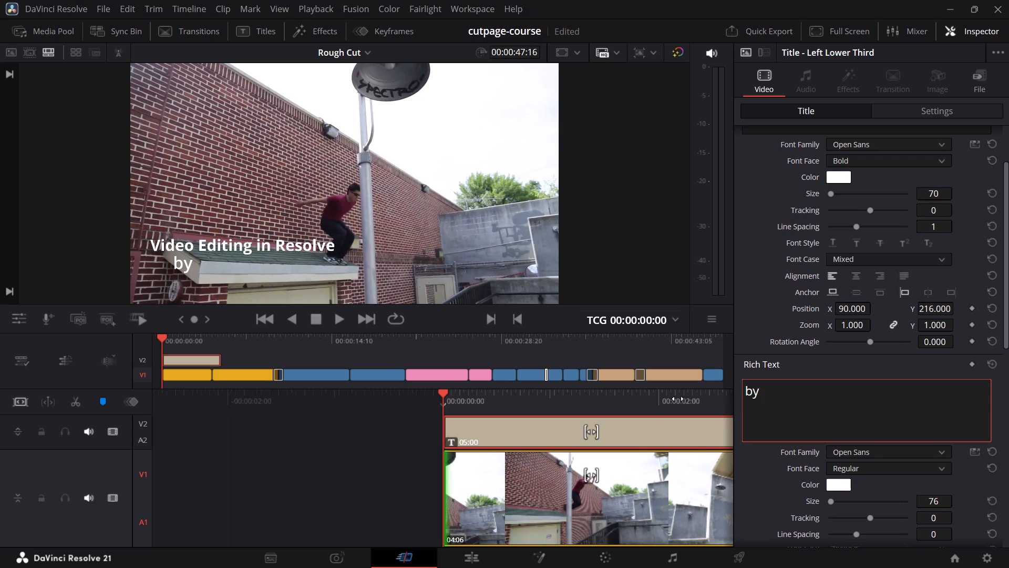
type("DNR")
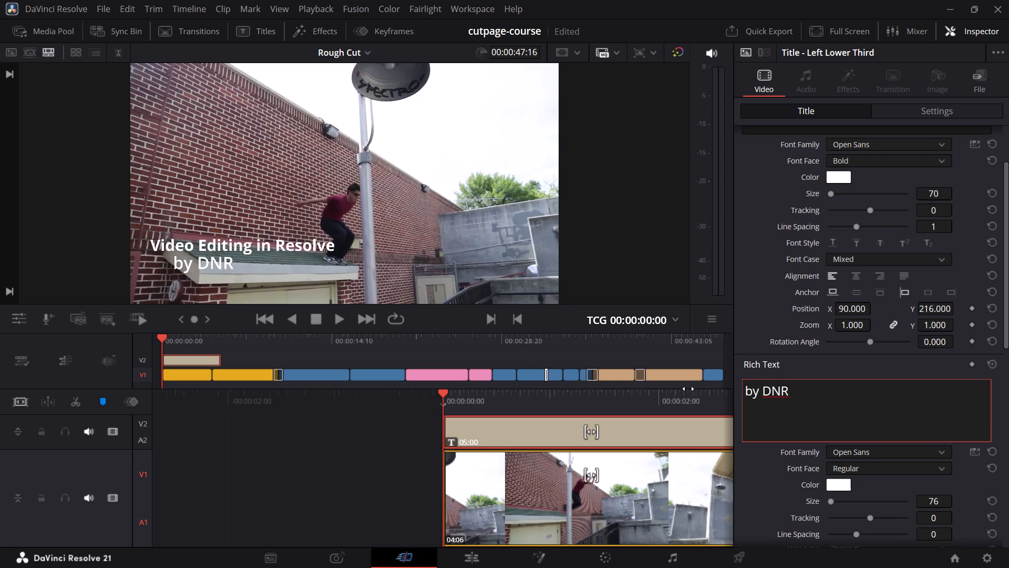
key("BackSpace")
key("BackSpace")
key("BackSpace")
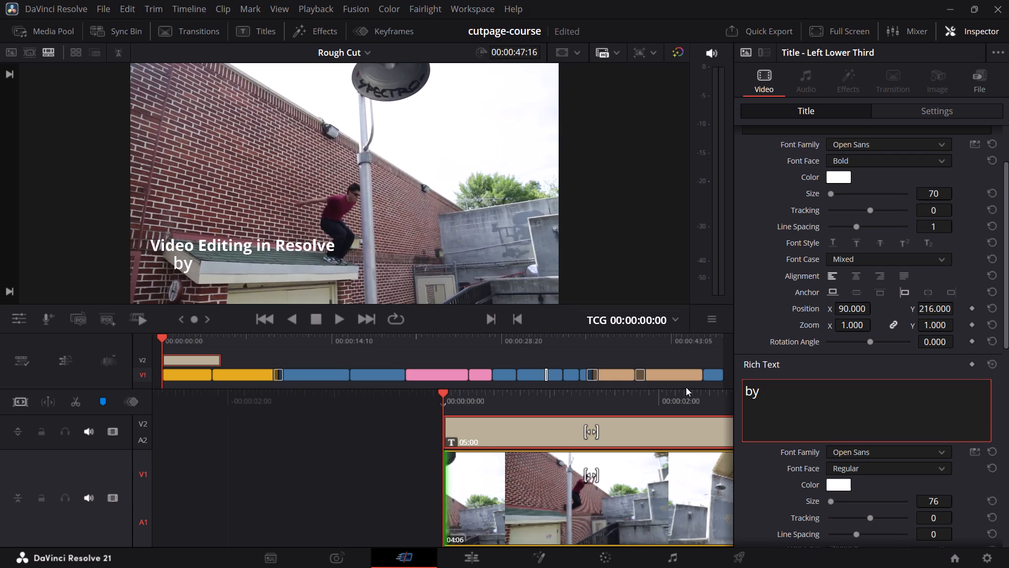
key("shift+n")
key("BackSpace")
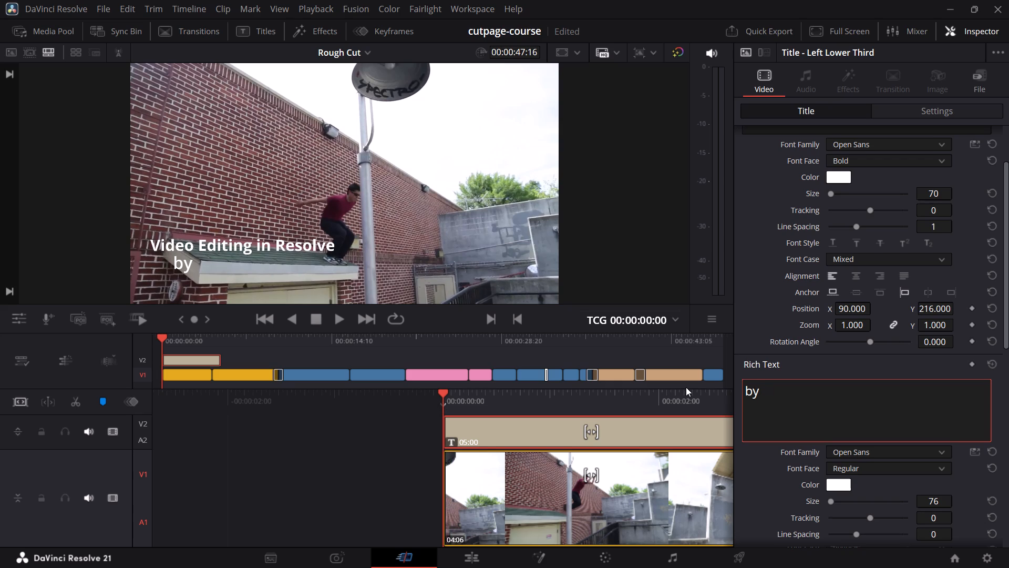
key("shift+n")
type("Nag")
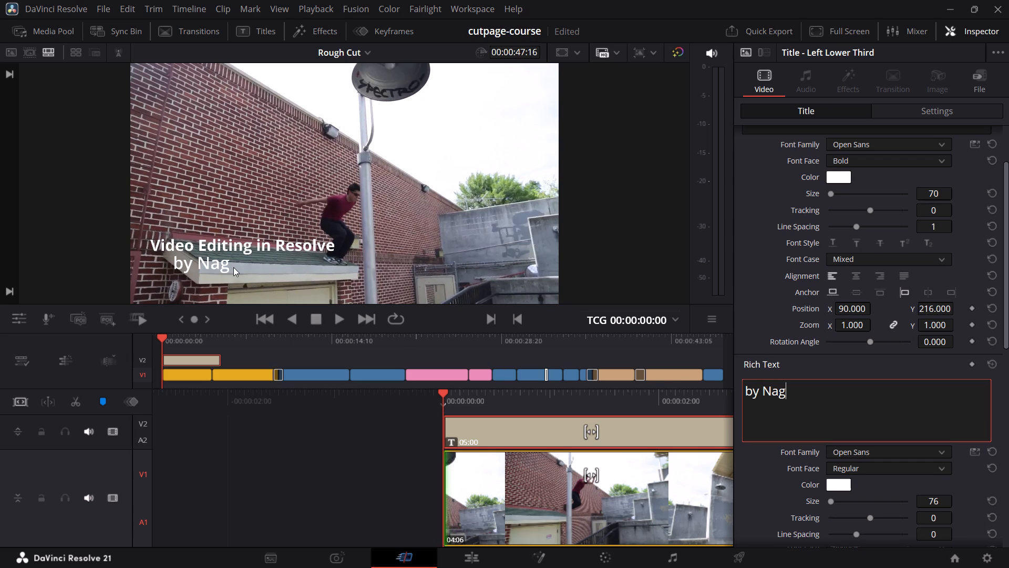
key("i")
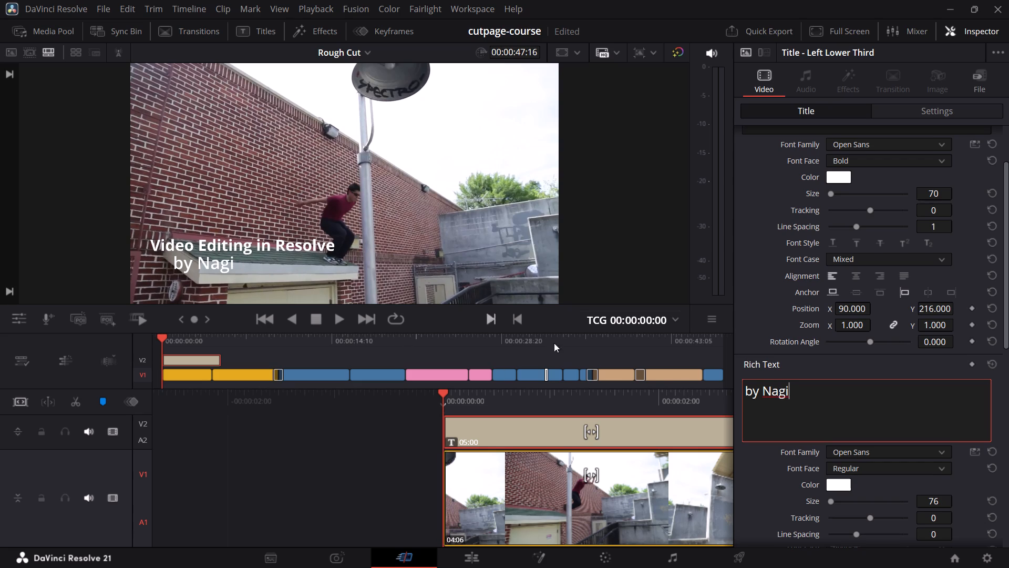
Set the size of only the word "by" in the lower title line to 60.
left_click_drag(760, 392, 739, 392)
double_click(943, 502)
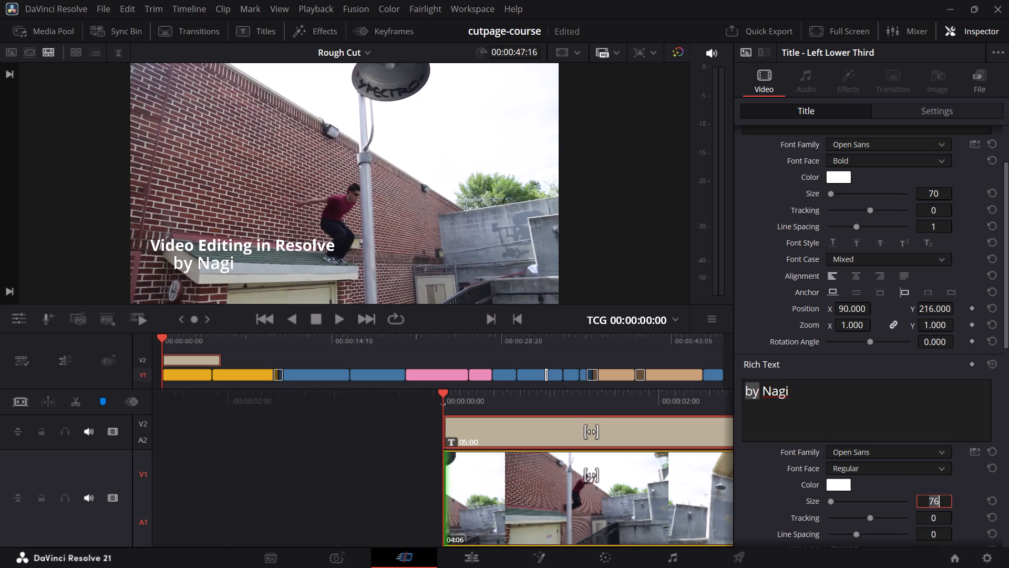
type("60")
key("Return")
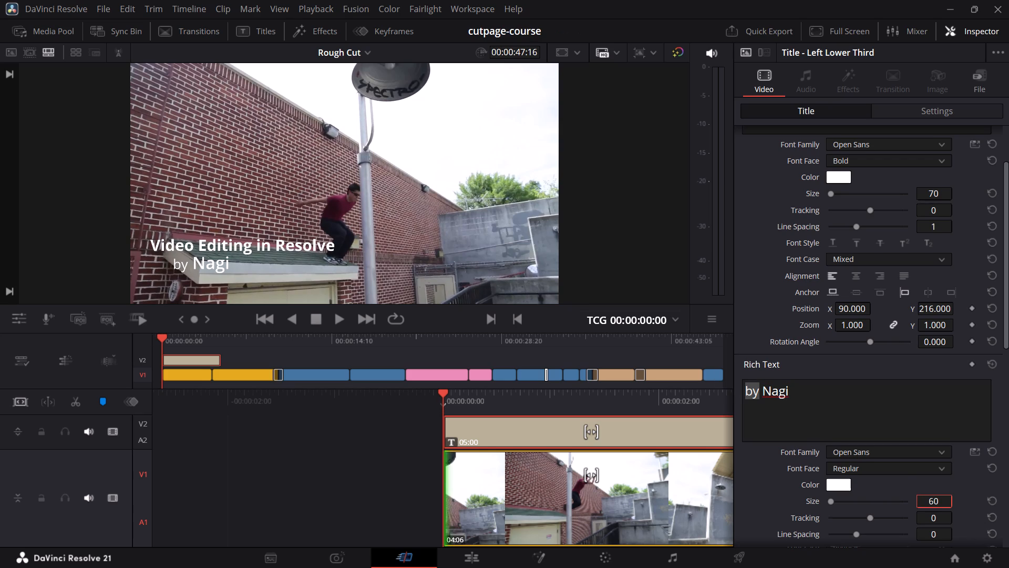
Set the size of the word "Nagi" in the lower title line to 60.
left_click_drag(762, 388, 796, 394)
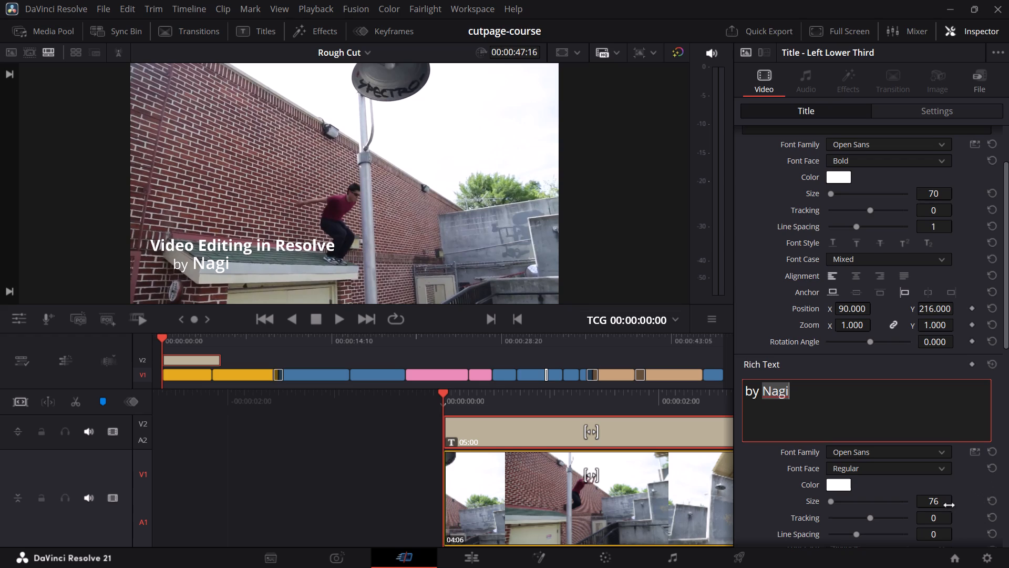
double_click(945, 501)
key("7")
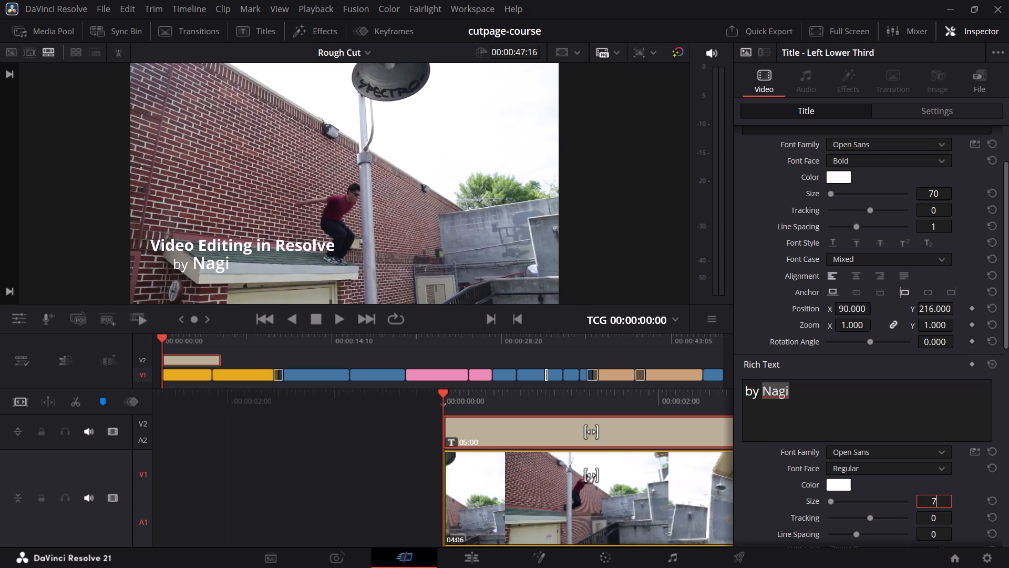
key("0")
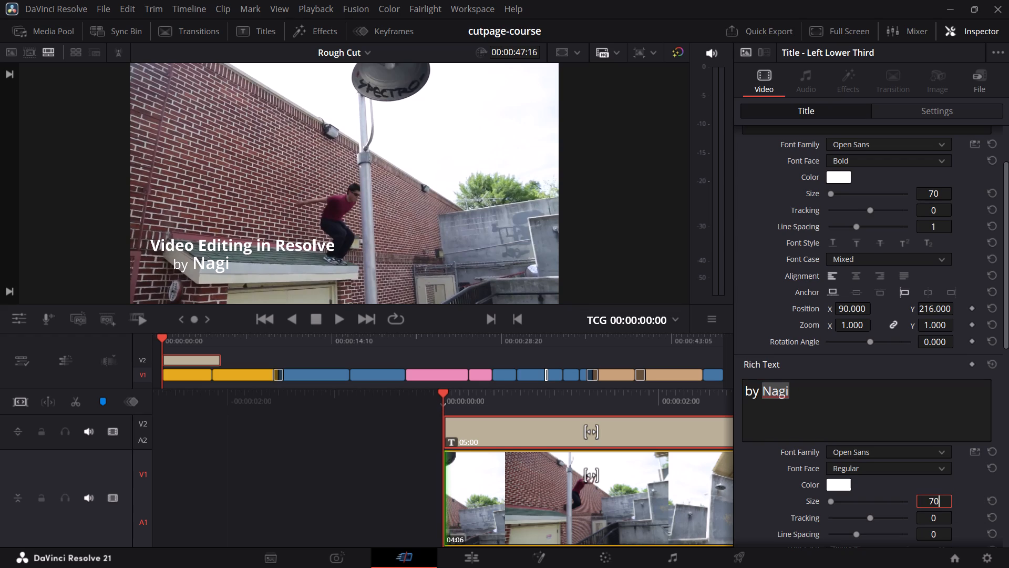
type("60")
key("Return")
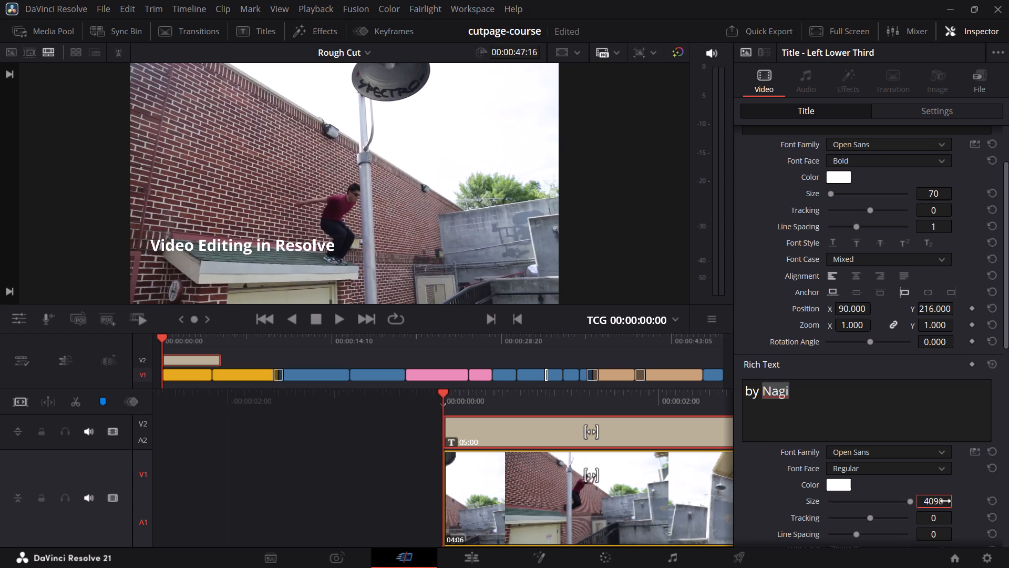
left_click(948, 502)
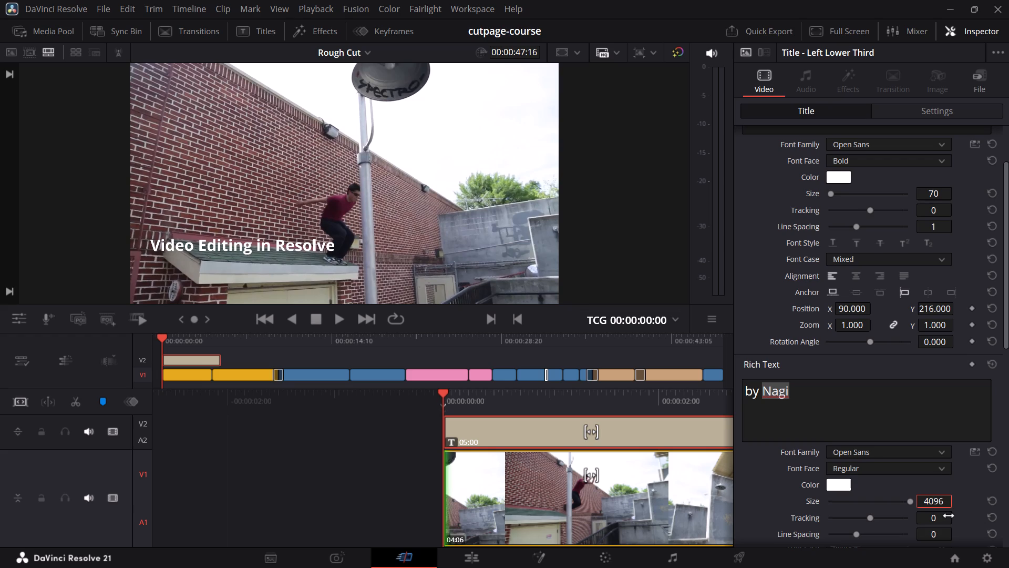
double_click(939, 500)
type("60")
key("Return")
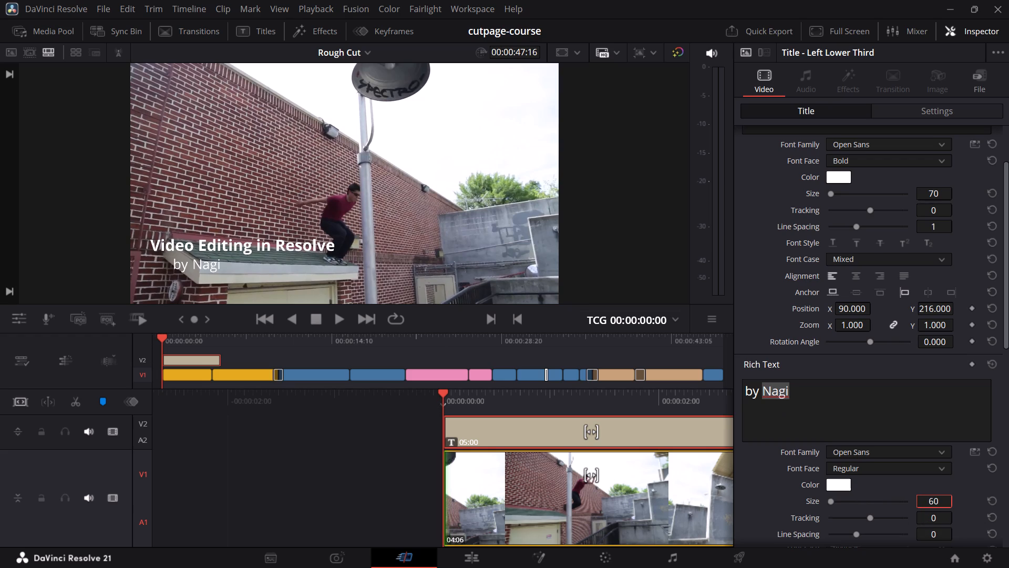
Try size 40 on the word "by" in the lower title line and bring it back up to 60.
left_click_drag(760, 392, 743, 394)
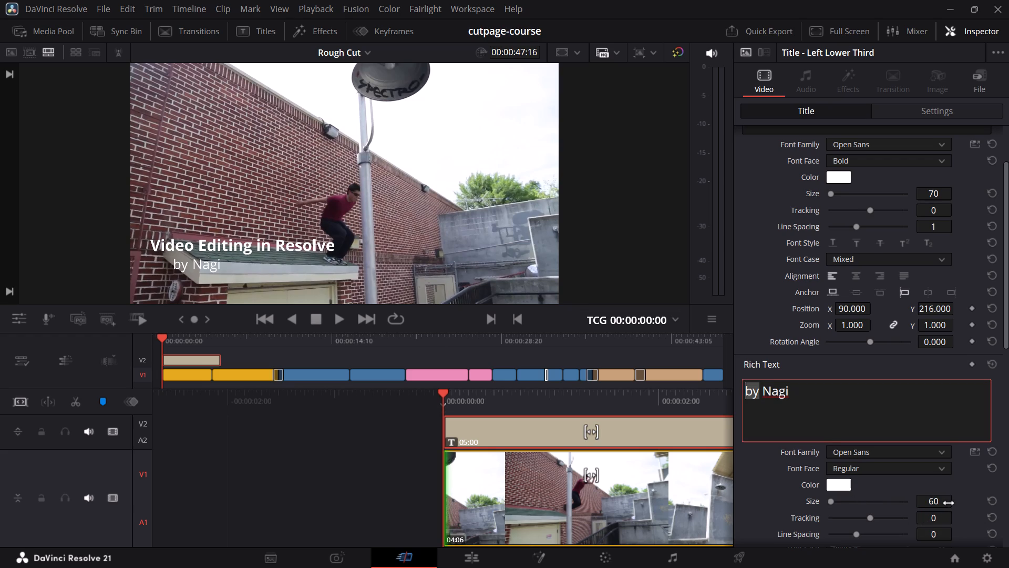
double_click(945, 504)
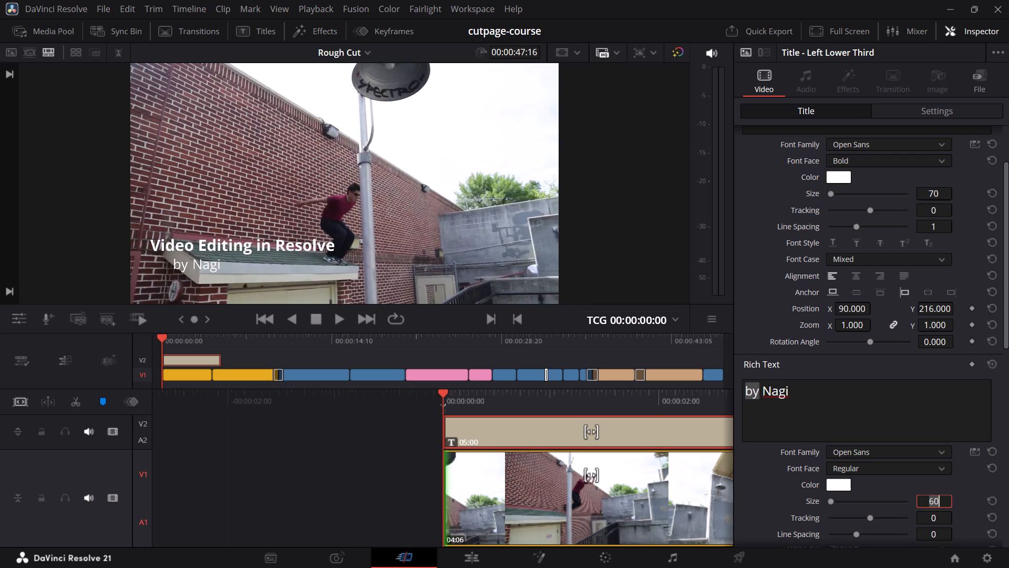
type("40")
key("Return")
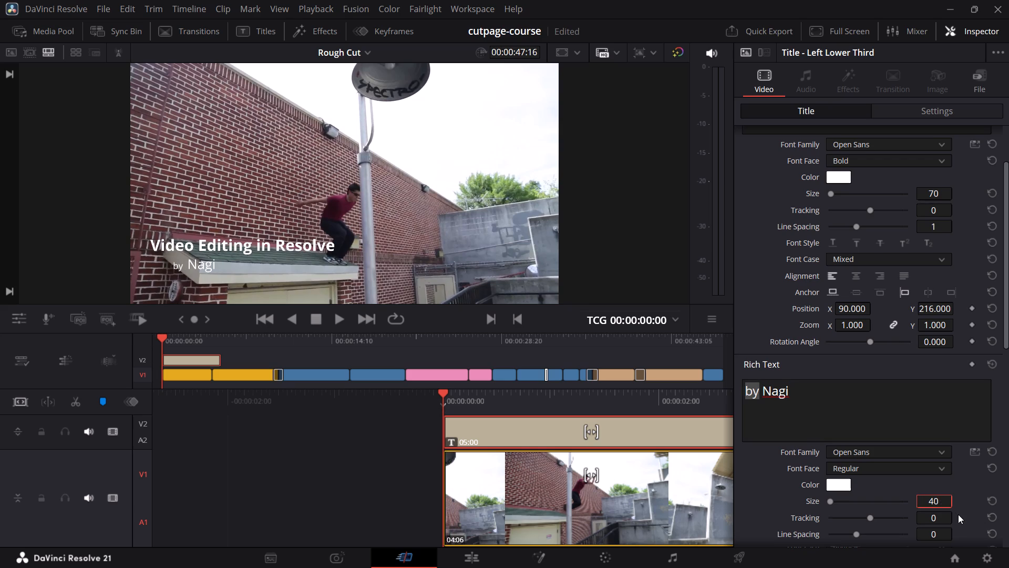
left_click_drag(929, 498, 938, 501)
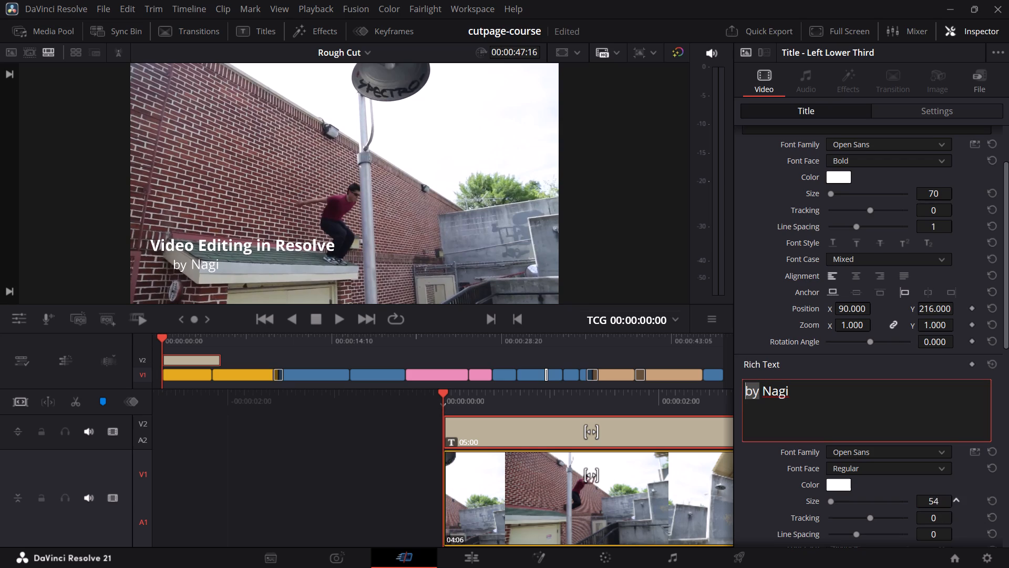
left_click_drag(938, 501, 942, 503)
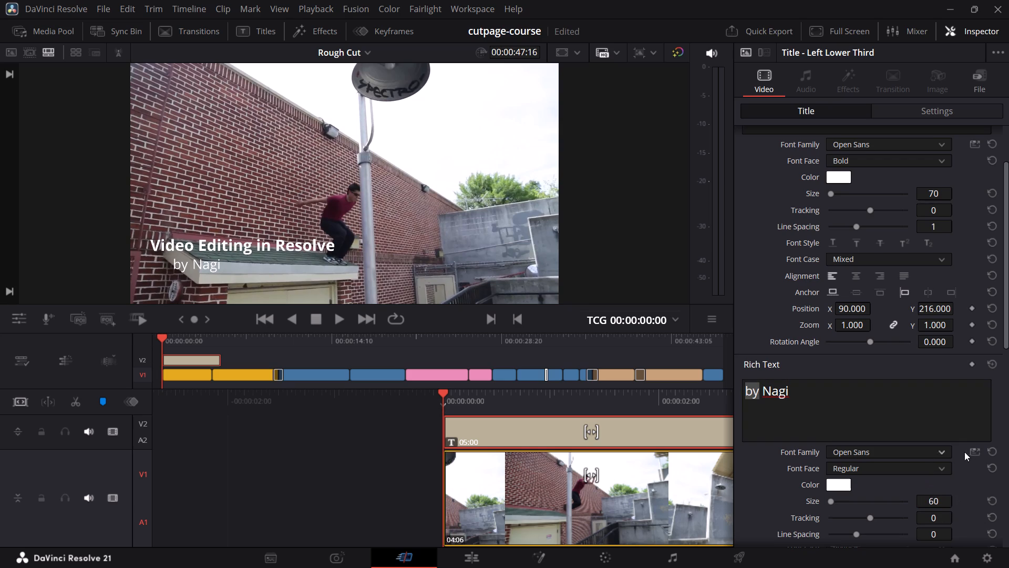
Set the font of the word "by" in the lower title line to Open Sans Bold using the Font Browser.
left_click(972, 454)
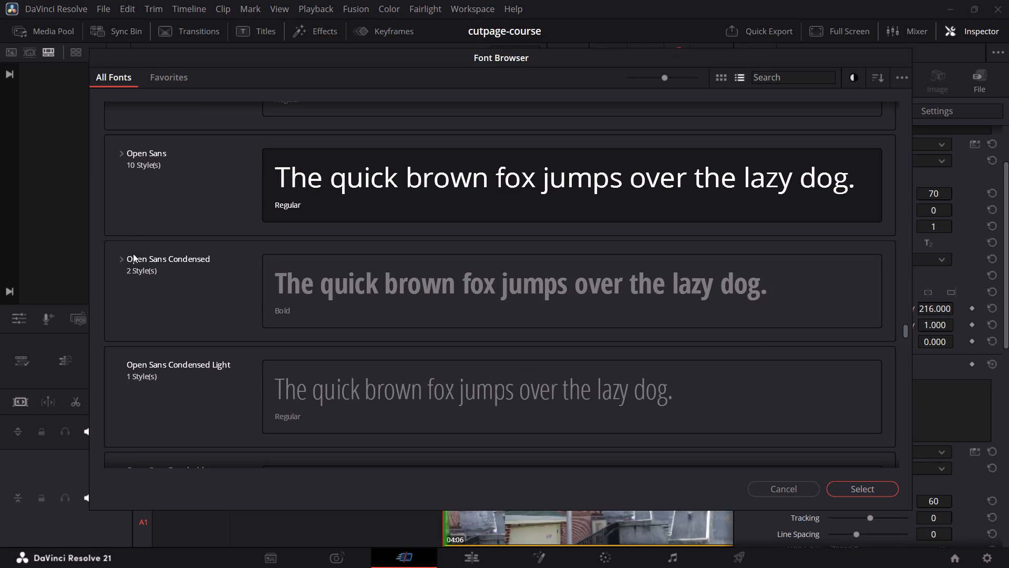
left_click(121, 155)
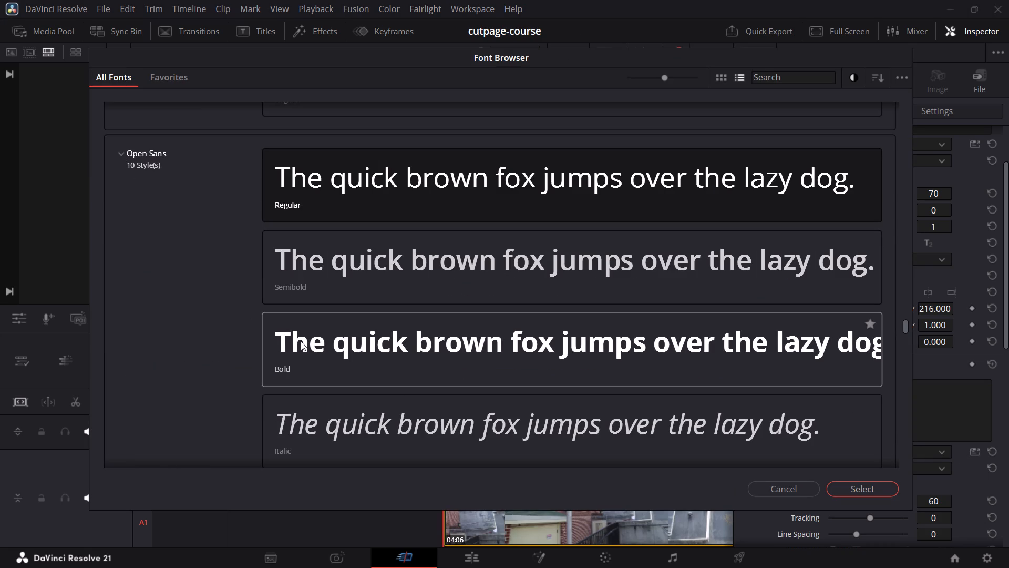
left_click(312, 355)
left_click(853, 487)
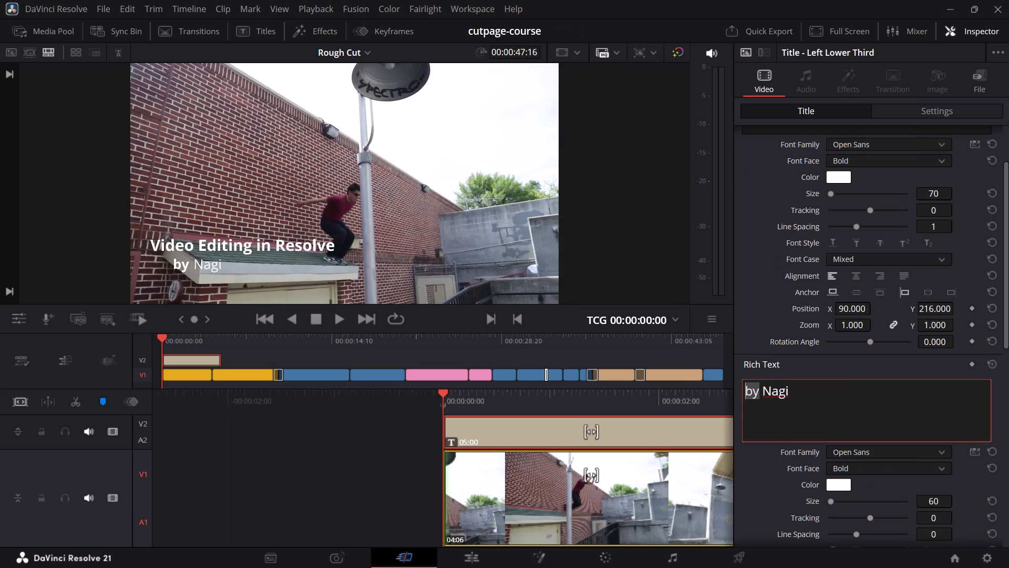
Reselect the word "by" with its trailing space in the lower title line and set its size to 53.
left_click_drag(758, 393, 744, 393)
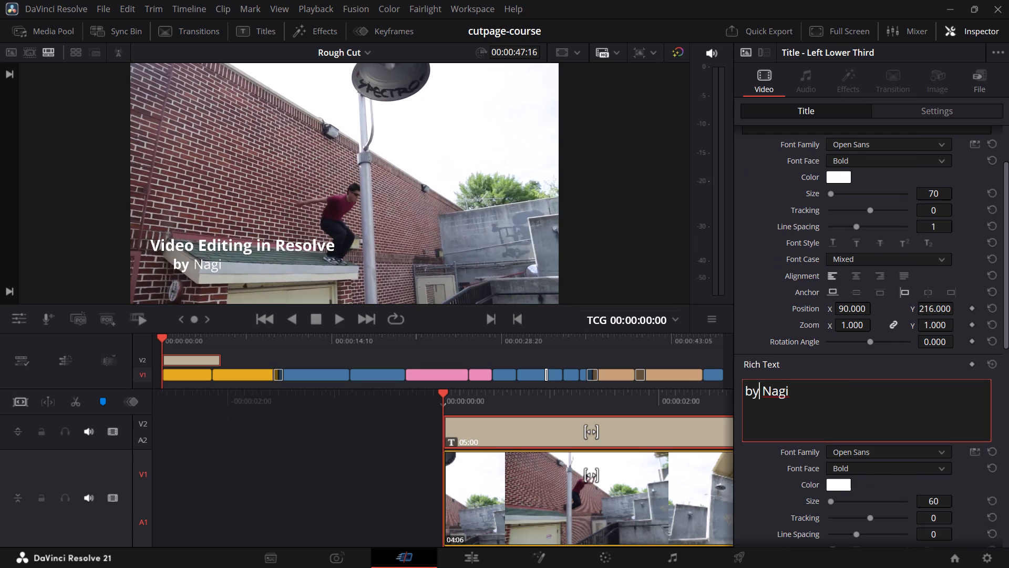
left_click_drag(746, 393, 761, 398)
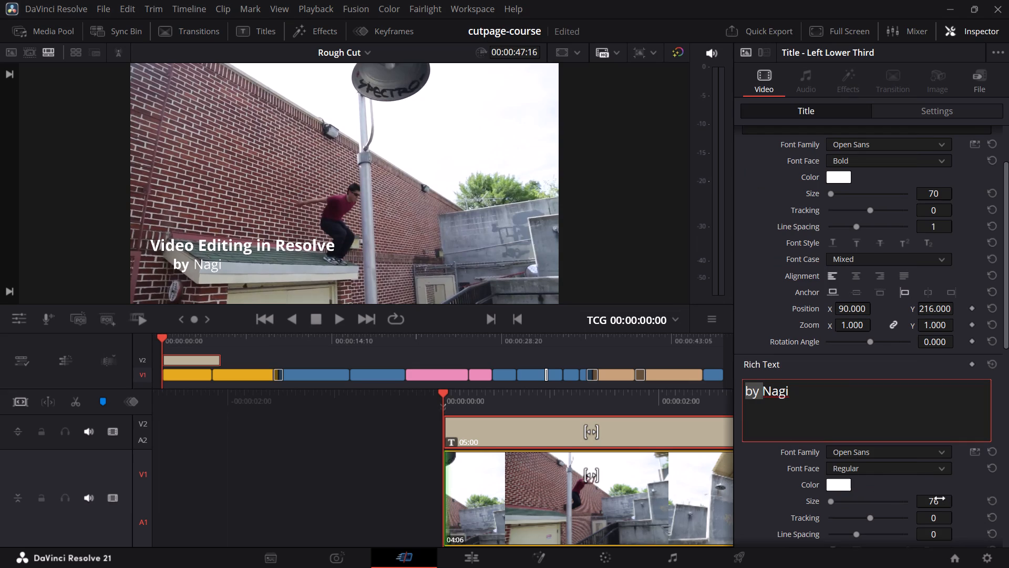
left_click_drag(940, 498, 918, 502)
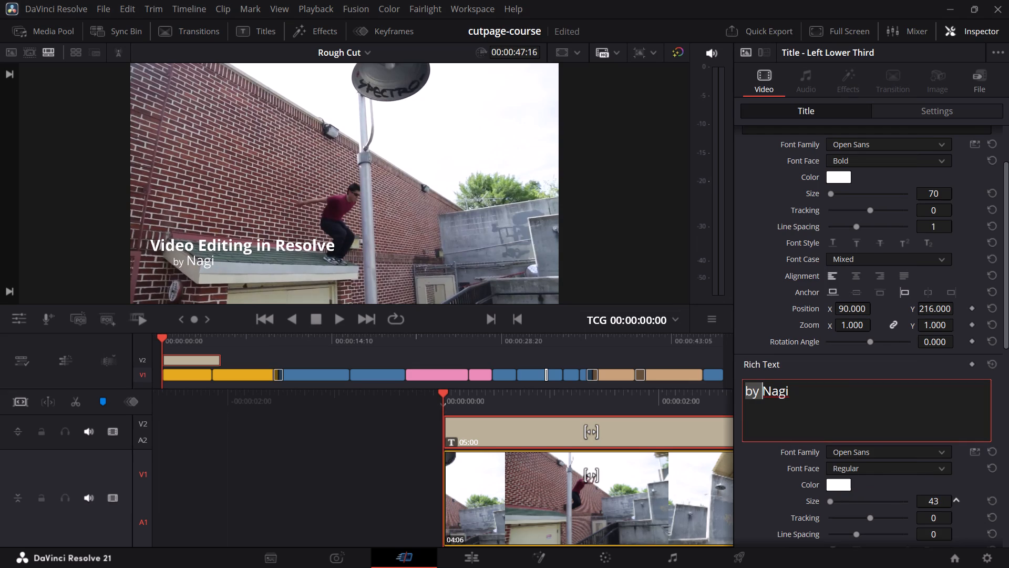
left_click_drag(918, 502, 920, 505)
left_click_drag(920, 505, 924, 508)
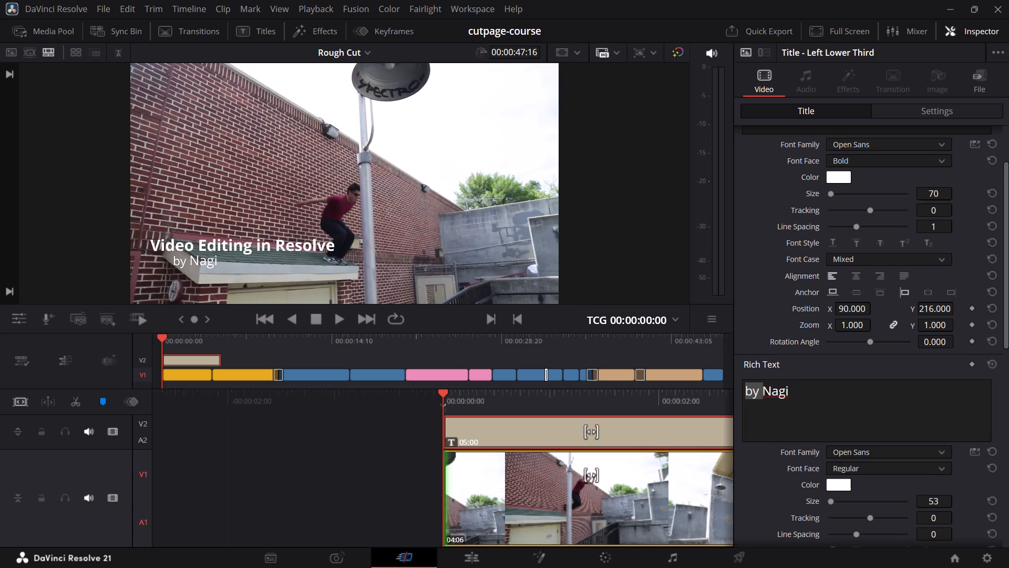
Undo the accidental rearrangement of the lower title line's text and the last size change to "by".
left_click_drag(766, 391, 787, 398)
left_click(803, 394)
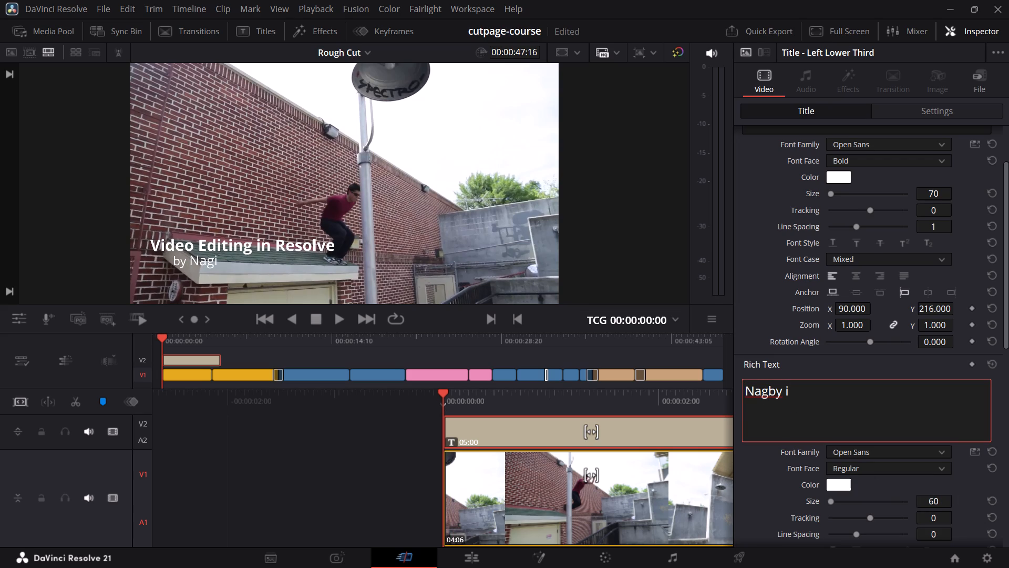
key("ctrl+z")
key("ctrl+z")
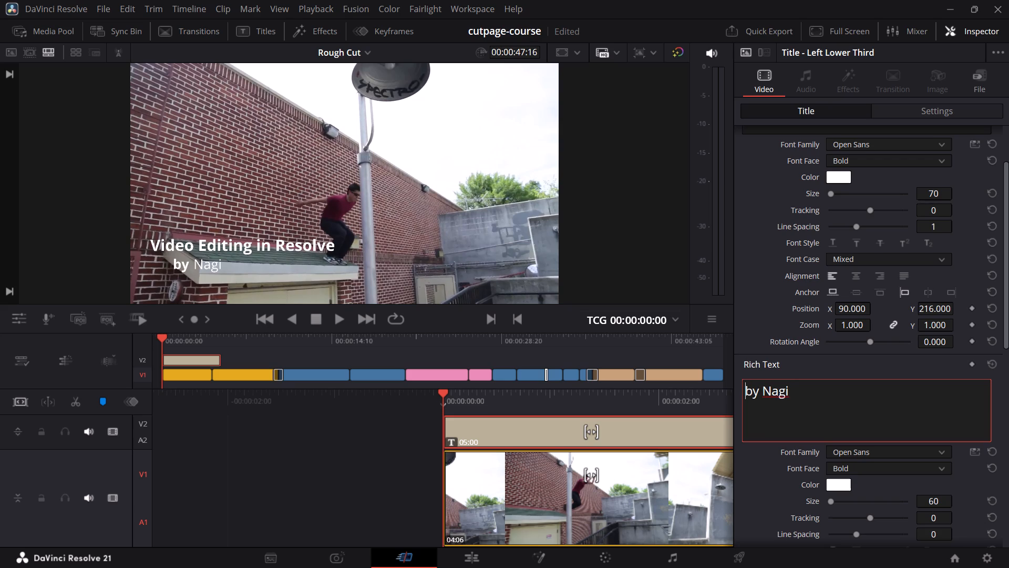
Set the font of the word "Nagi" in the lower title line to Open Sans Condensed Bold using the Font Browser.
left_click_drag(763, 391, 764, 390)
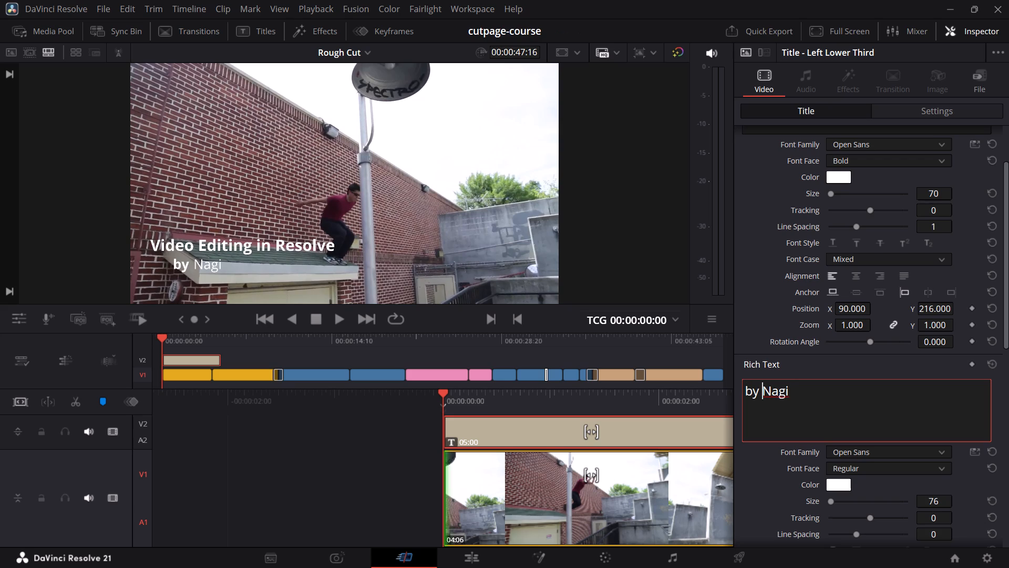
left_click_drag(764, 390, 780, 392)
left_click(835, 409)
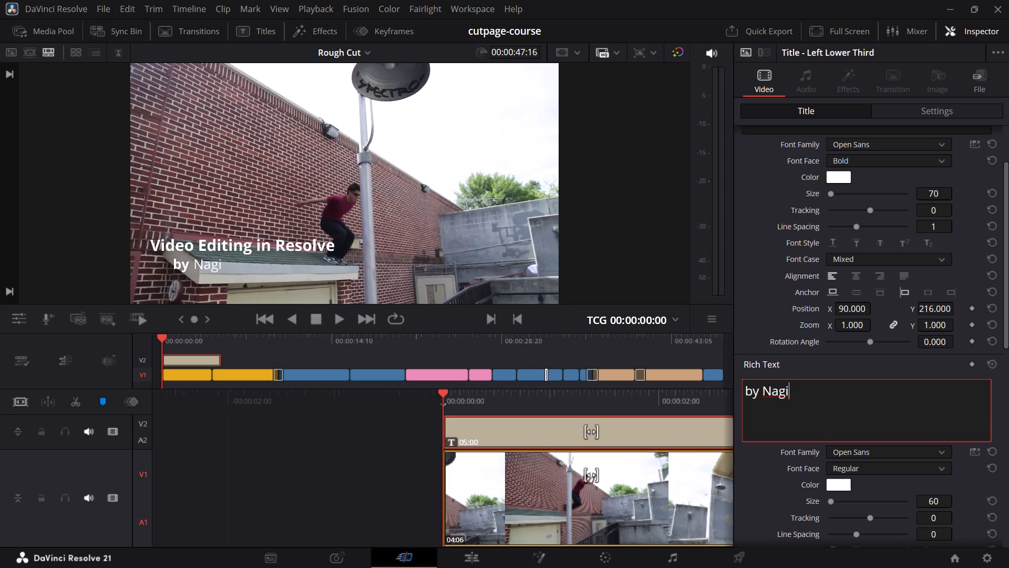
left_click_drag(762, 390, 793, 393)
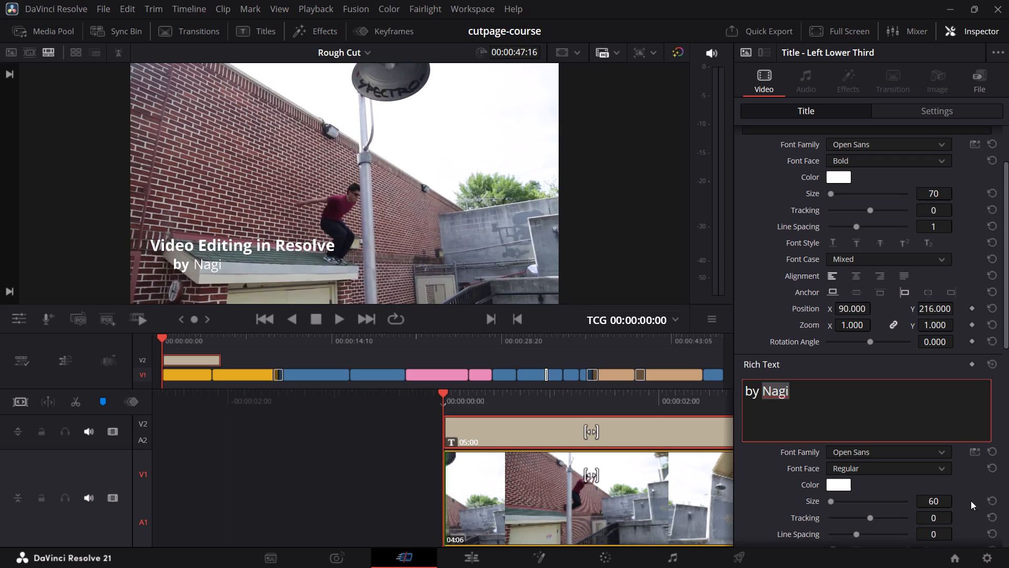
left_click(976, 448)
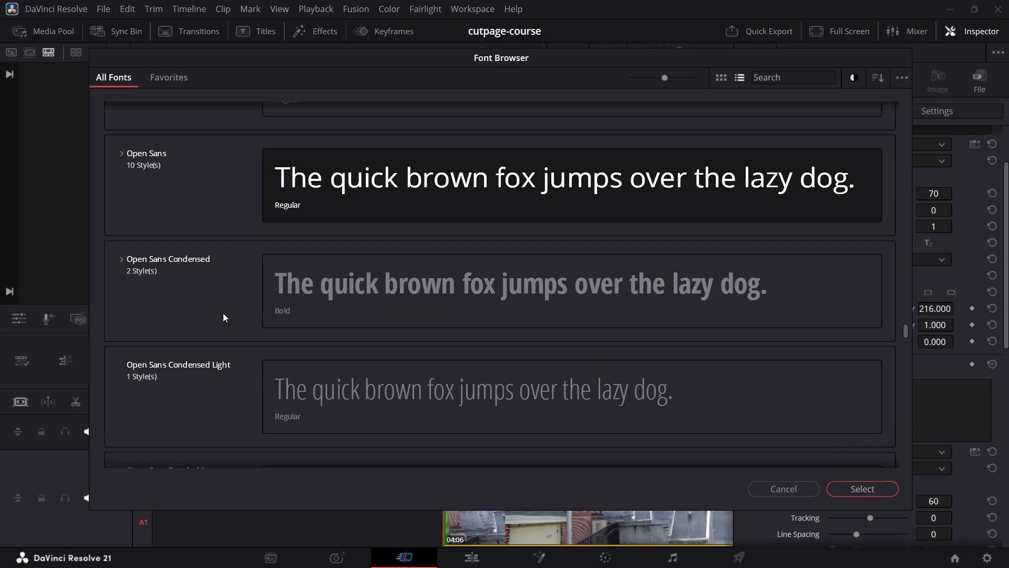
left_click(208, 300)
left_click(292, 288)
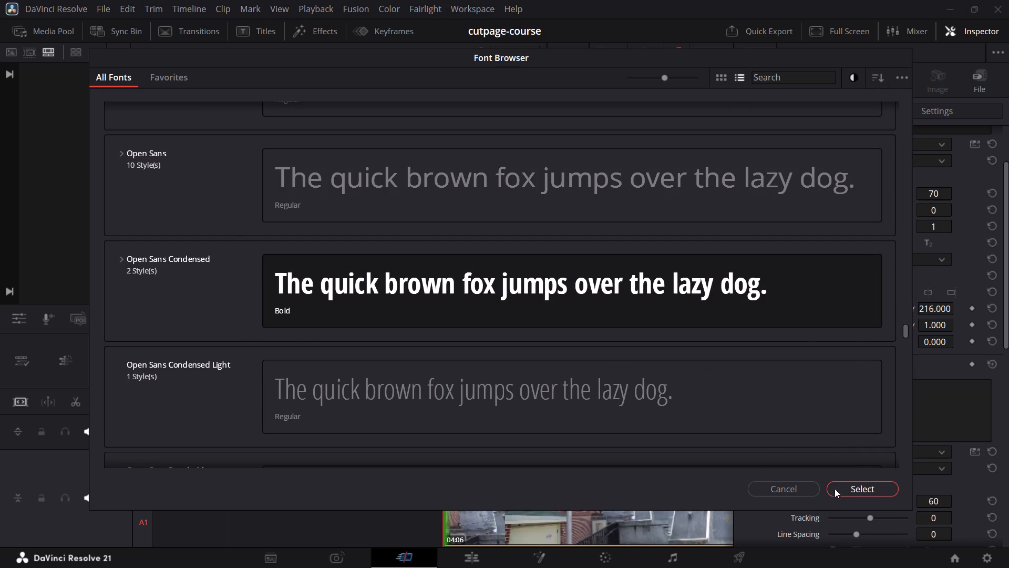
left_click(836, 487)
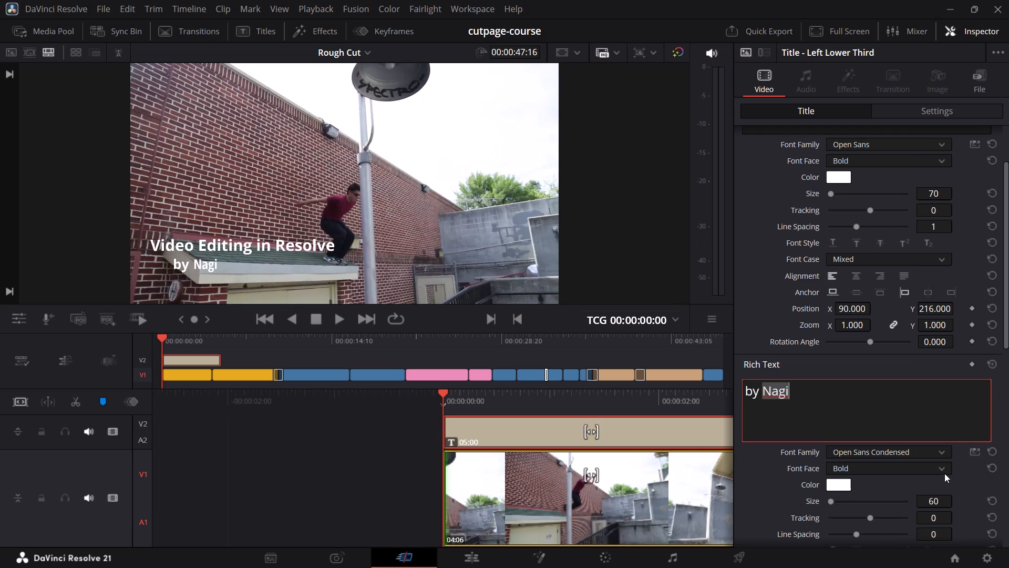
Align the lower title line with the upper one by setting its X position to 90, after trying 182 and 190.
scroll(905, 480, "down", 3)
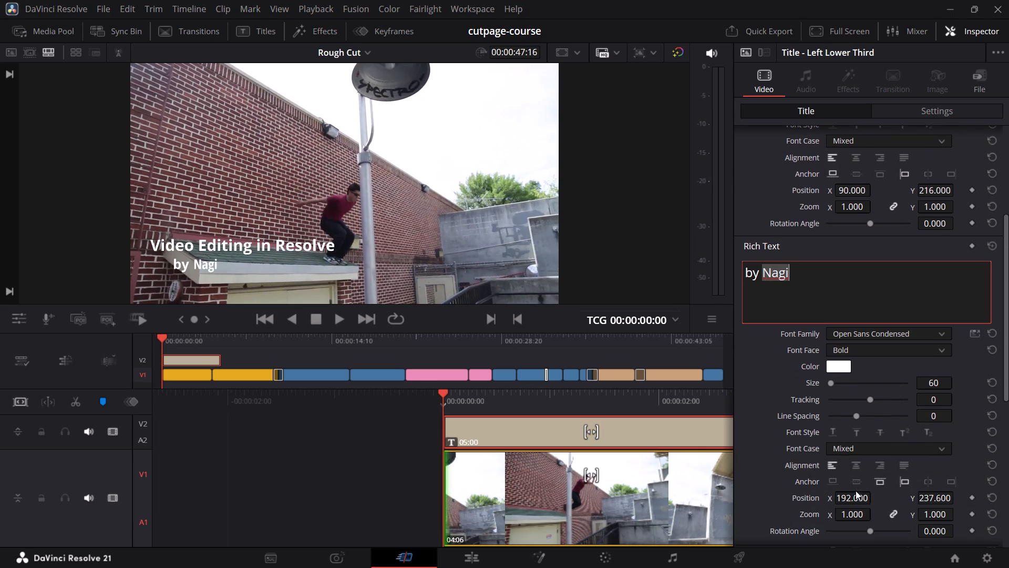
left_click_drag(858, 493, 851, 494)
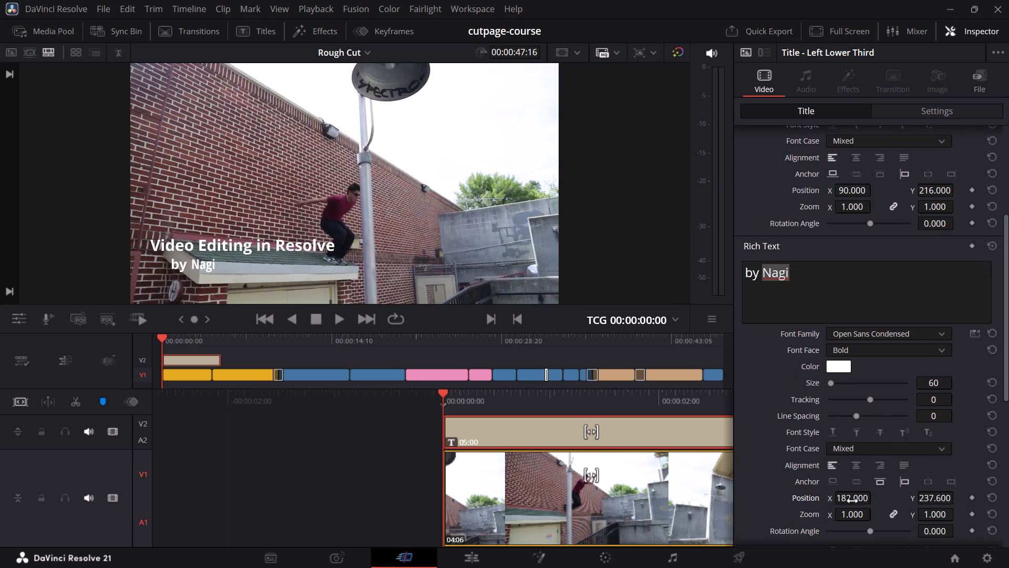
double_click(852, 501)
type("190")
key("Return")
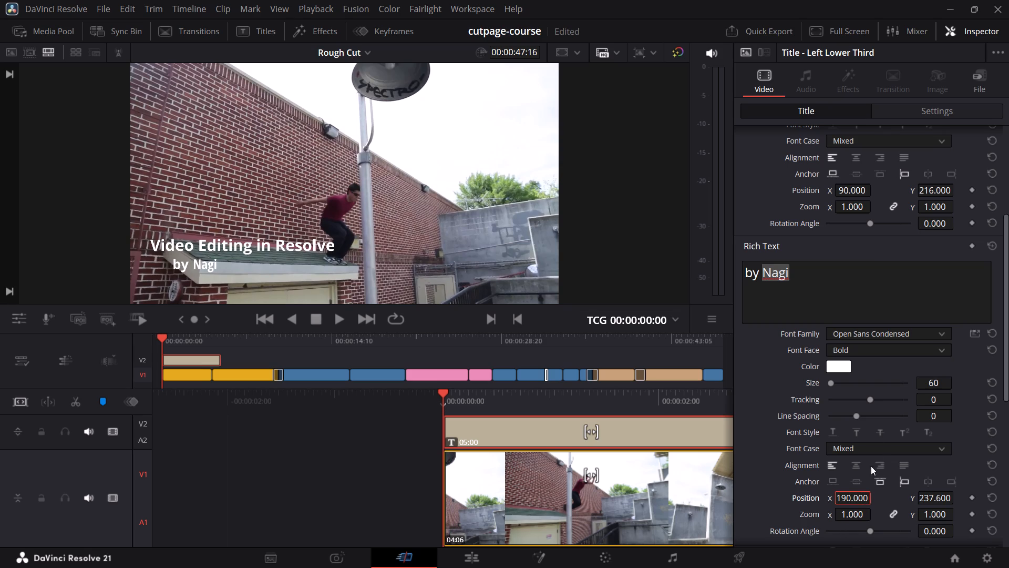
double_click(856, 500)
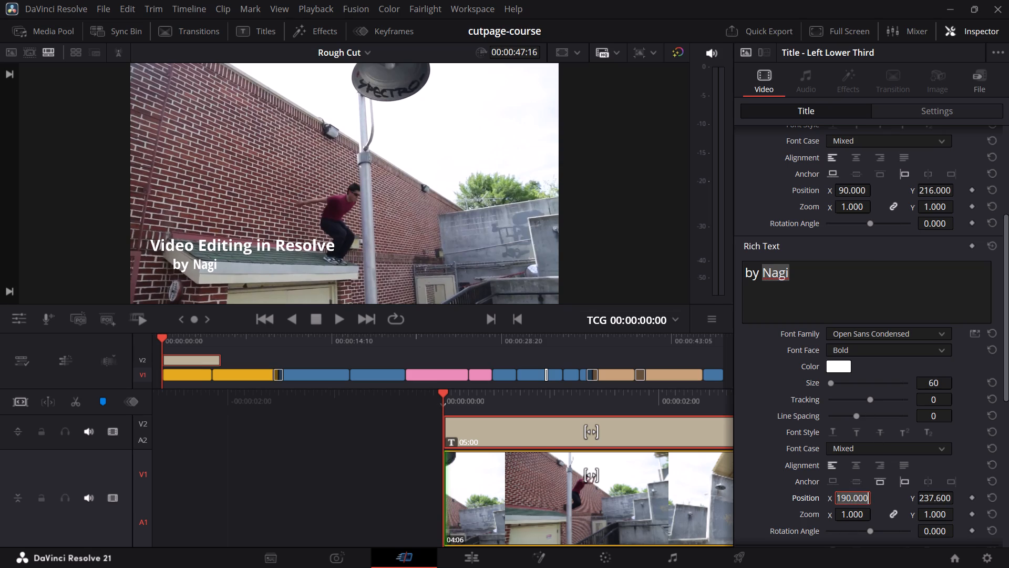
type("90")
key("Return")
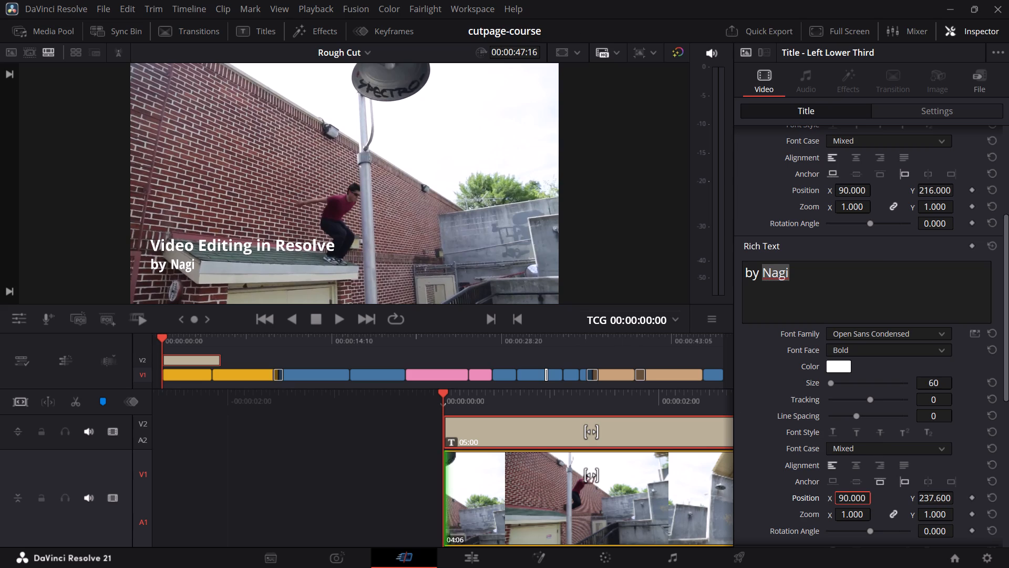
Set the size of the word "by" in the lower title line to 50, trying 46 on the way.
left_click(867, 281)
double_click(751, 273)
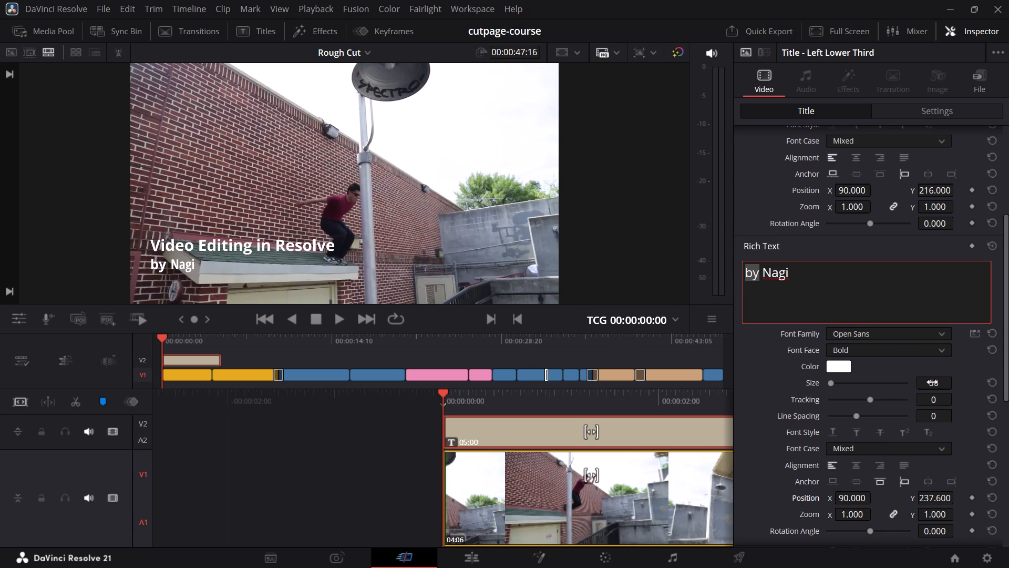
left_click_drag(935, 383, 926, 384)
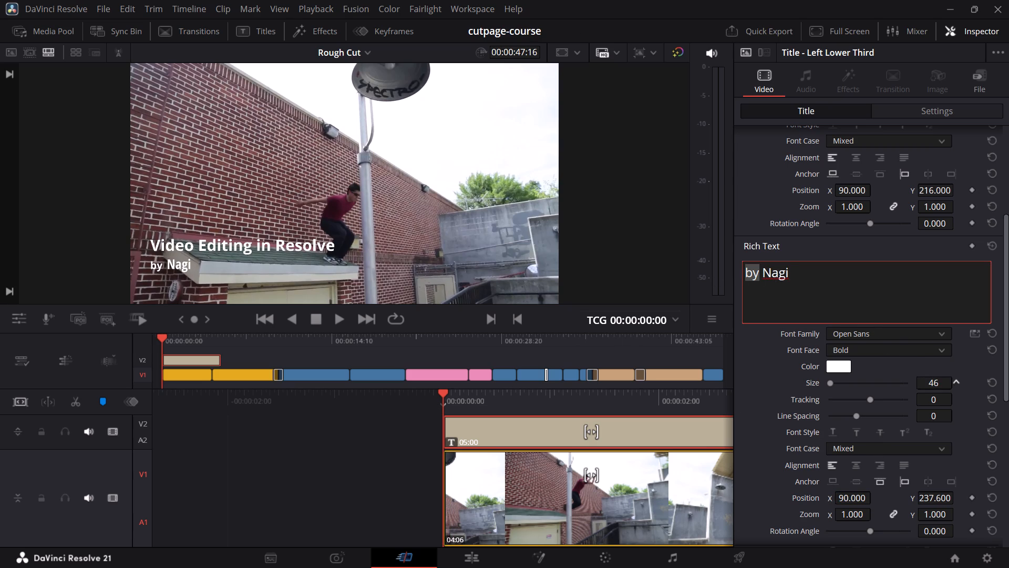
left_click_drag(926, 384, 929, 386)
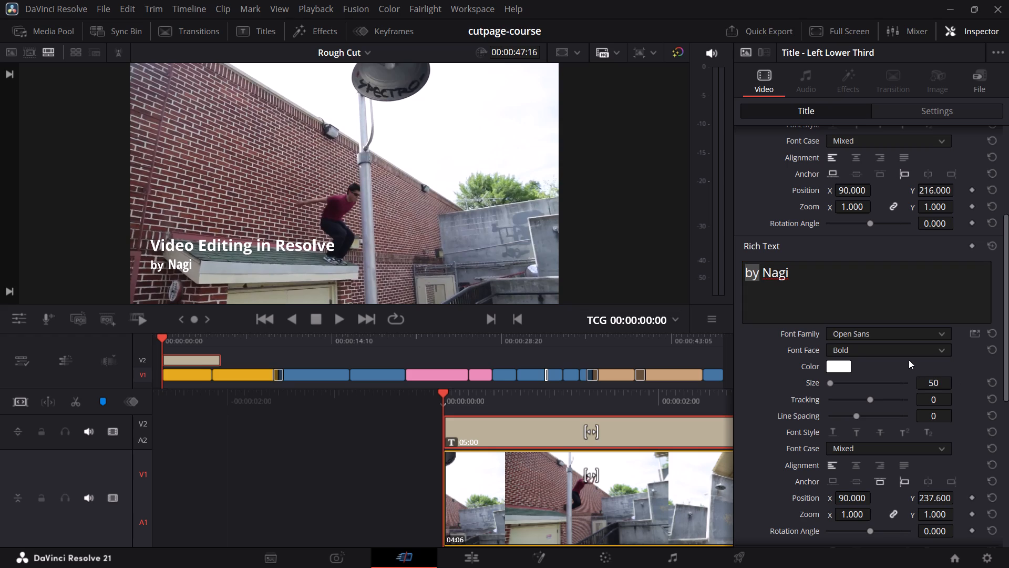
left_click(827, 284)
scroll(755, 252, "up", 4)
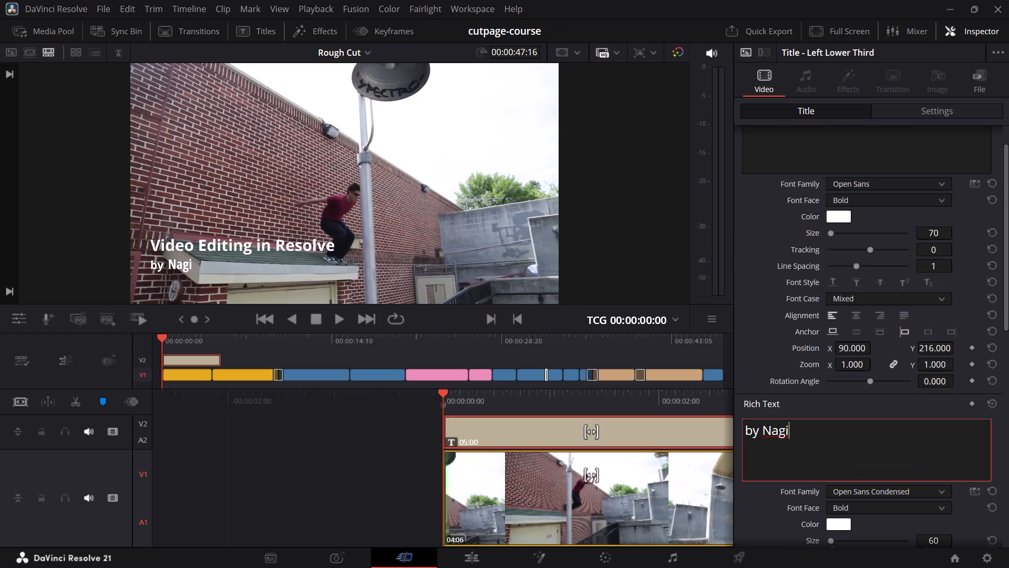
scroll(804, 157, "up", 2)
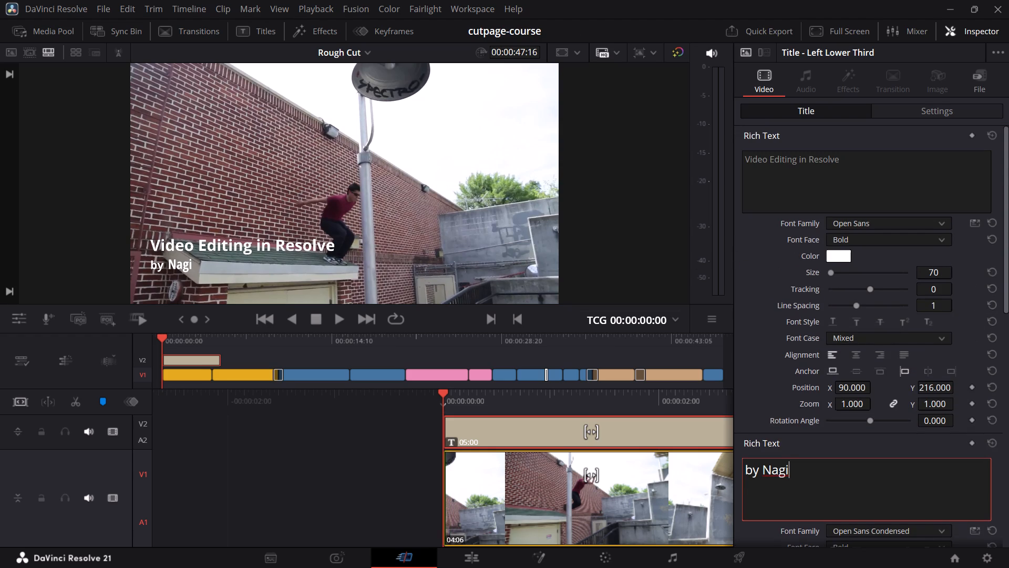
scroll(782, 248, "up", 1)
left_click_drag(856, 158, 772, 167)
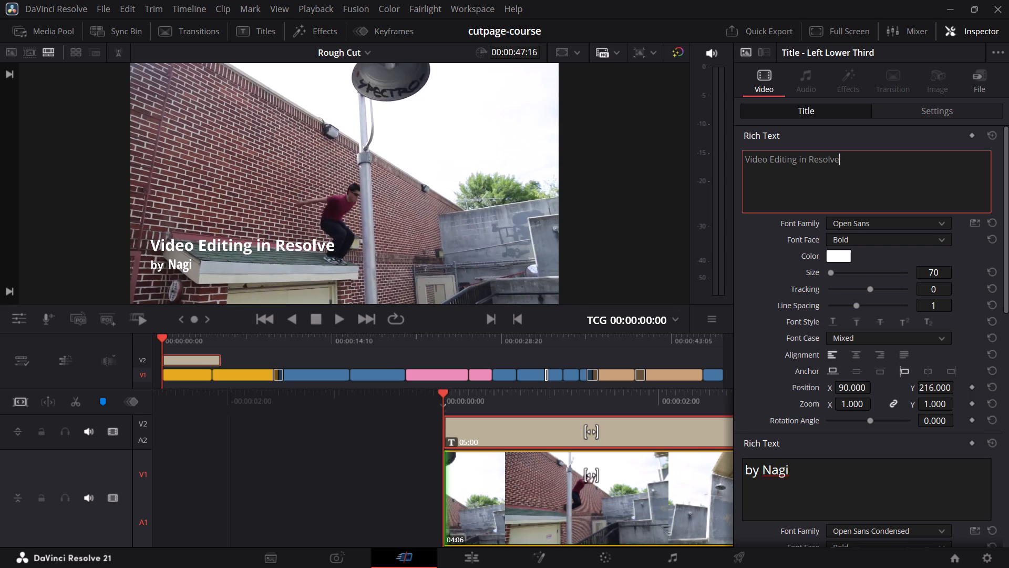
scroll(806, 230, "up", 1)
Set the size of the word "Nagi" in the lower title line to 66.
scroll(806, 230, "down", 3)
left_click(800, 354)
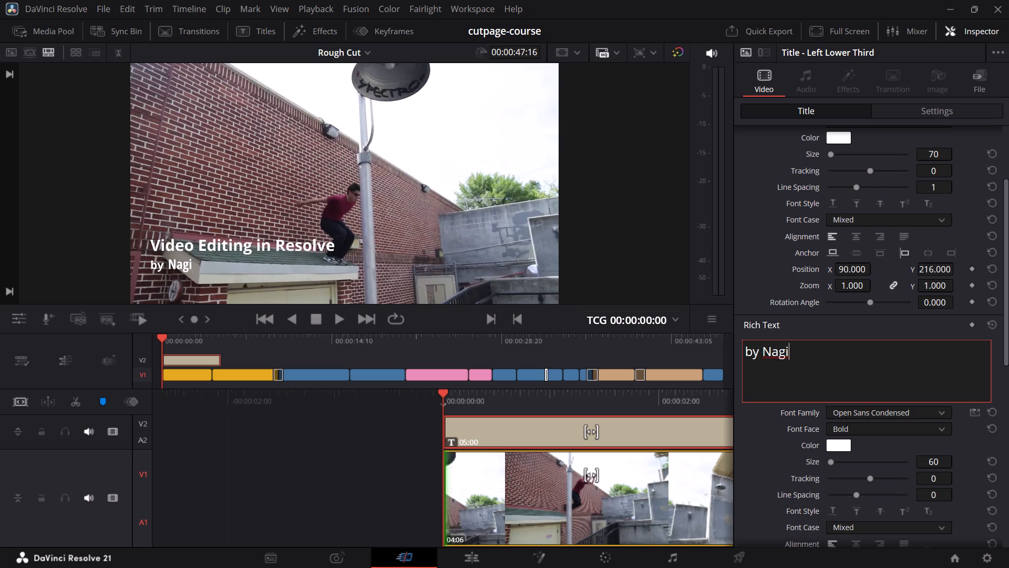
left_click_drag(762, 352, 789, 356)
left_click(933, 459)
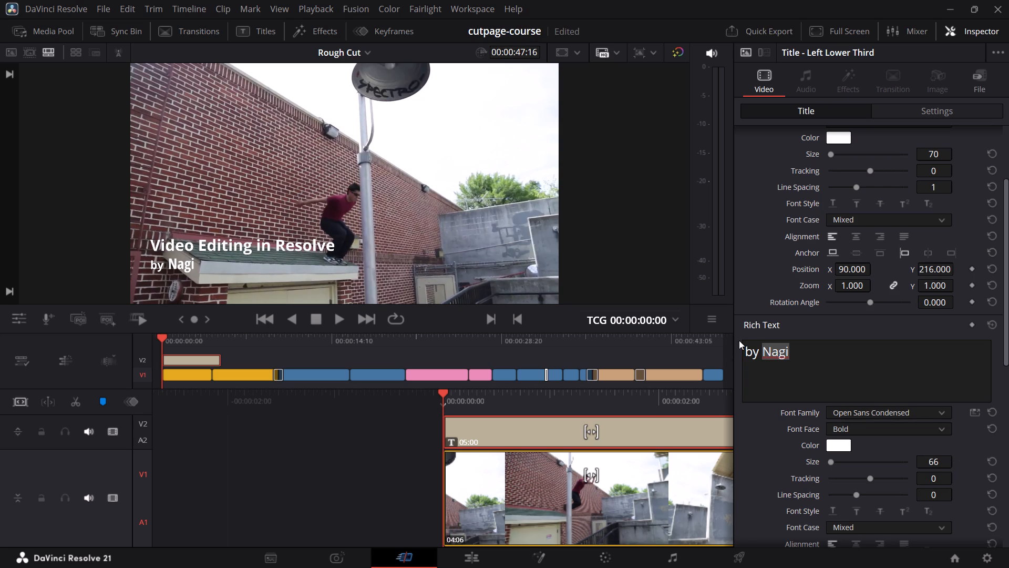
Set the size of the word "by" in the lower title line to 47.
left_click(796, 357)
left_click_drag(757, 352, 755, 352)
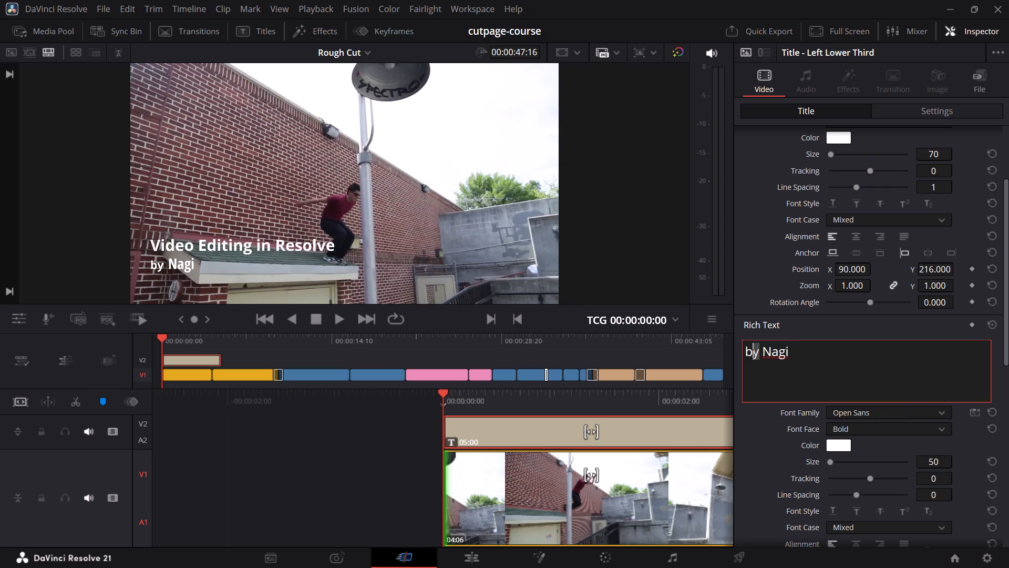
left_click_drag(755, 352, 746, 353)
left_click(940, 462)
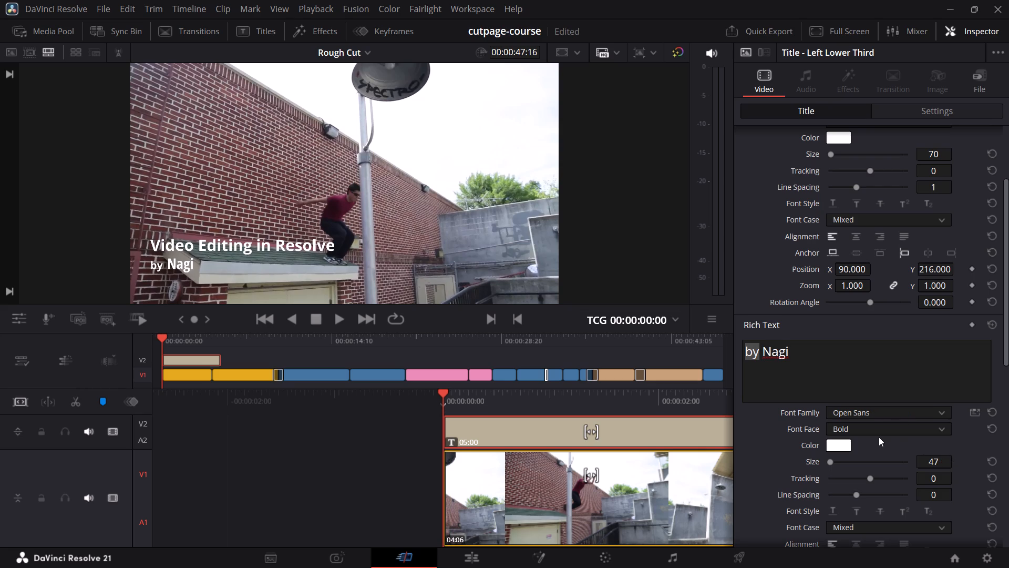
Turn off the title's Drop Shadow.
scroll(879, 437, "down", 7)
scroll(867, 462, "up", 1)
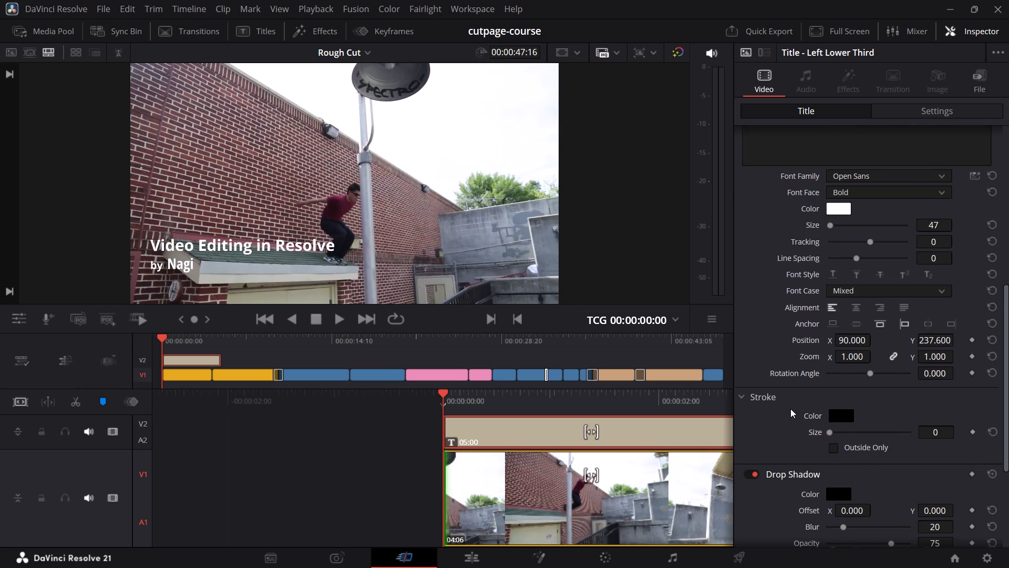
scroll(833, 449, "down", 1)
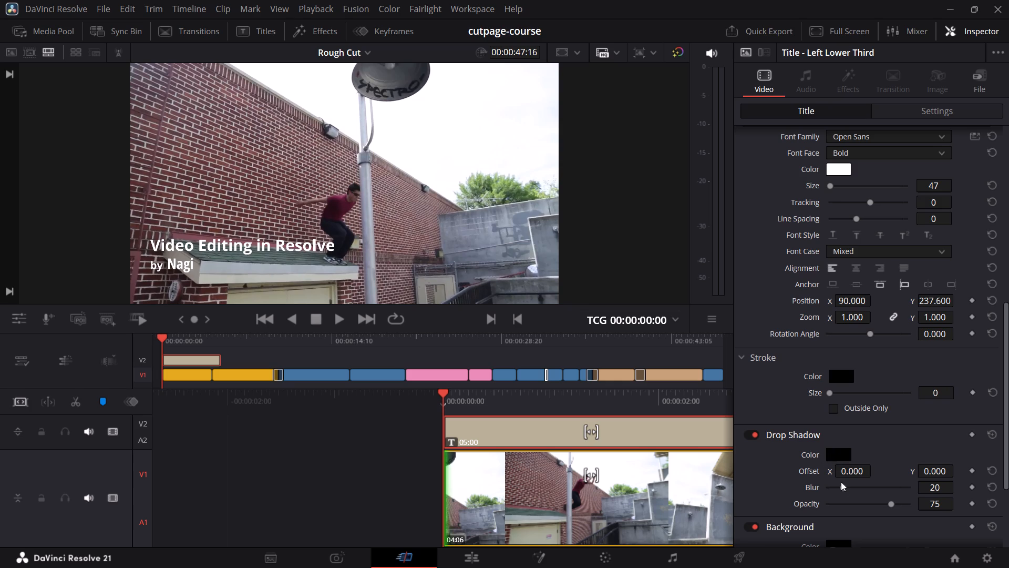
left_click(753, 431)
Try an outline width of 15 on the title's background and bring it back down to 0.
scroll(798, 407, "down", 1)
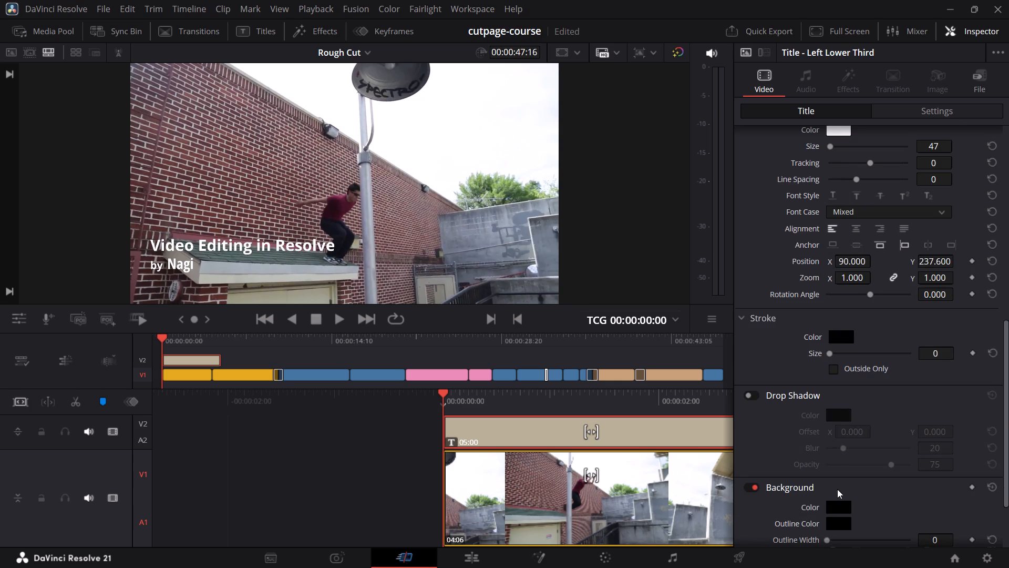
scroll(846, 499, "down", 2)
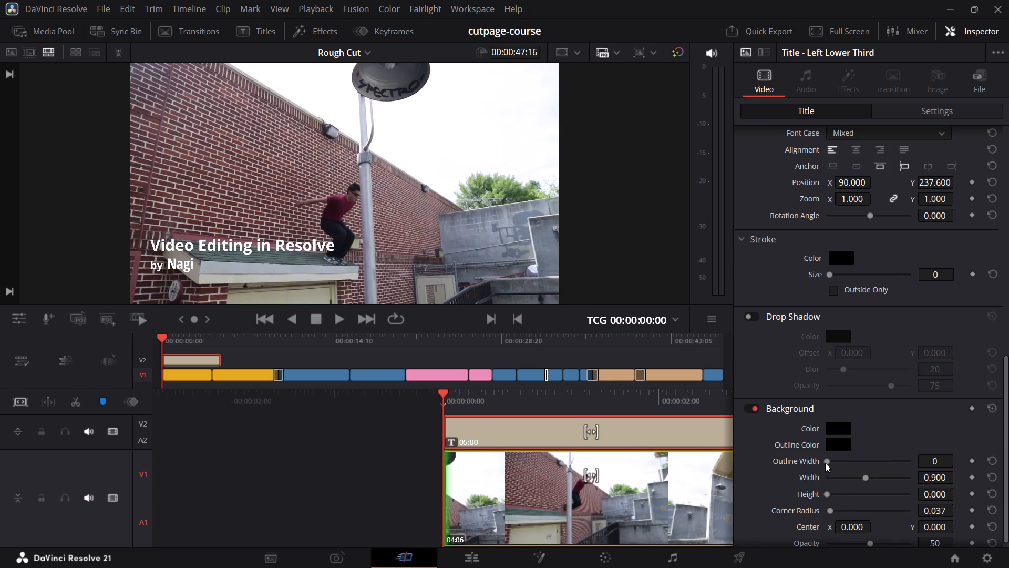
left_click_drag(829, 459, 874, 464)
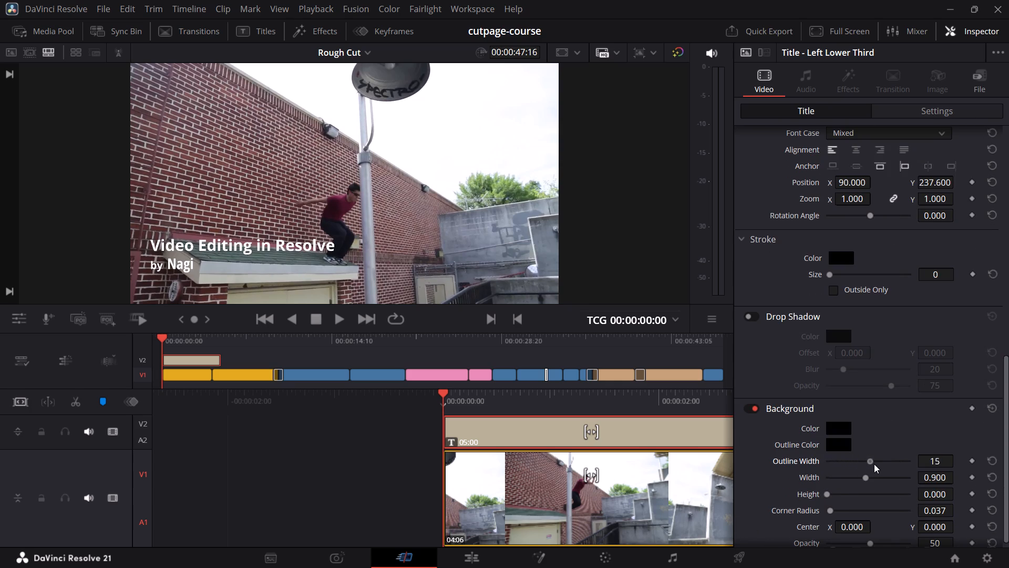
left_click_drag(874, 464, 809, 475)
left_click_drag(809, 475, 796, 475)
Give the title's background a height of 0.244 and square corners with a corner radius of 0.
scroll(861, 462, "down", 2)
left_click_drag(828, 494, 837, 494)
left_click_drag(831, 511, 814, 508)
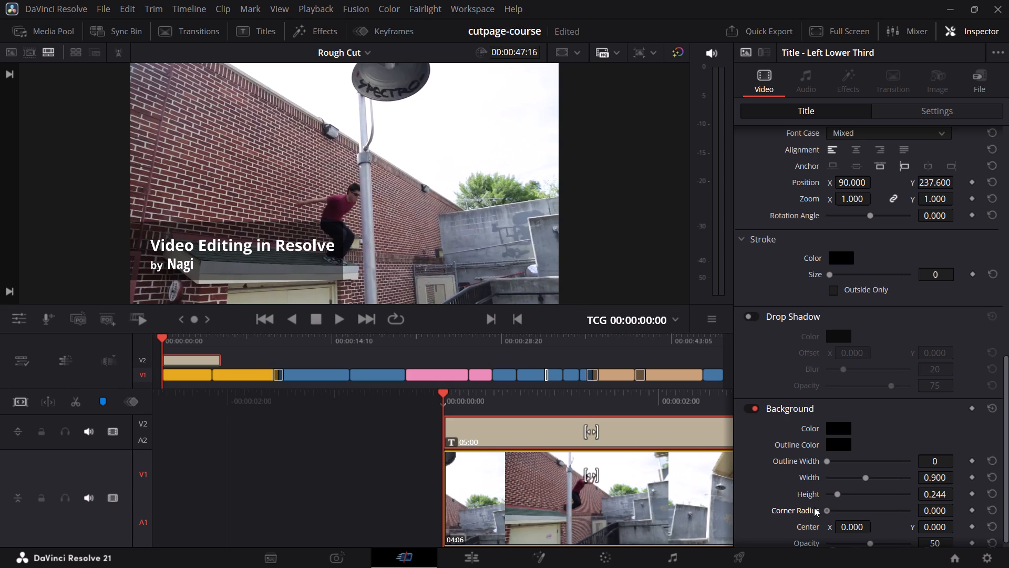
left_click_drag(814, 508, 816, 508)
Try the title background's opacity at 34 and raise it to 73.
scroll(826, 491, "down", 1)
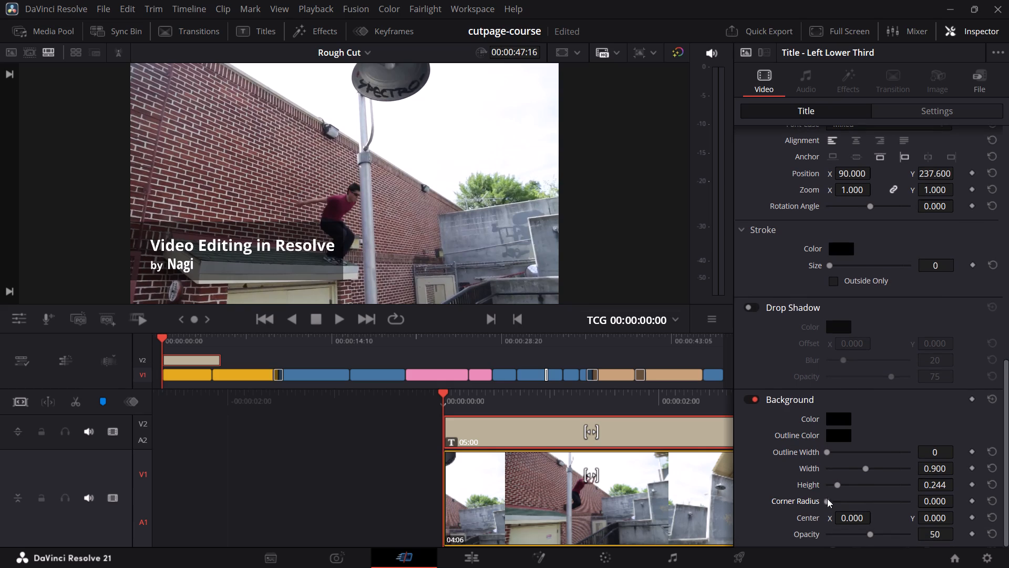
left_click_drag(870, 535, 856, 533)
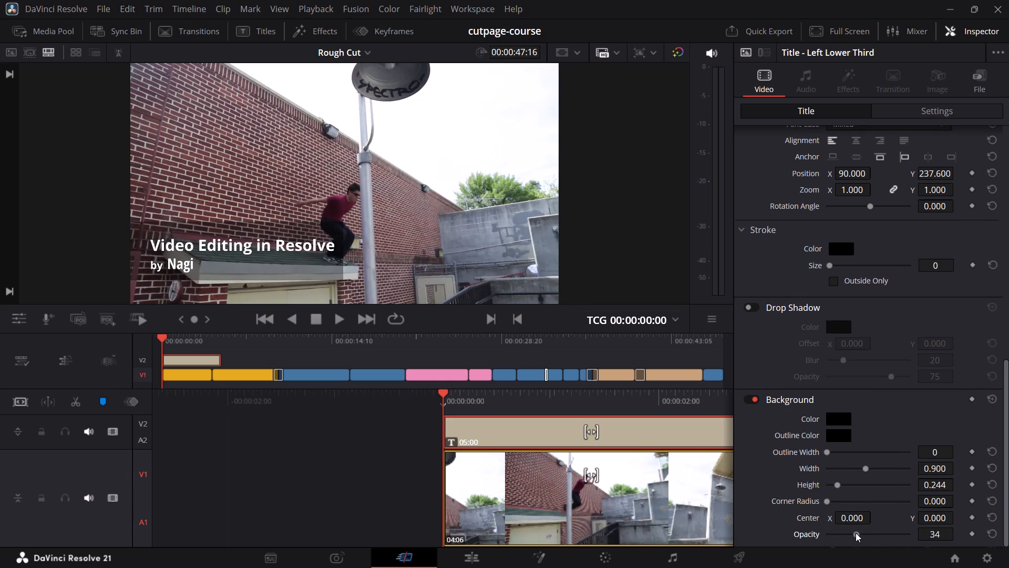
left_click_drag(856, 533, 883, 537)
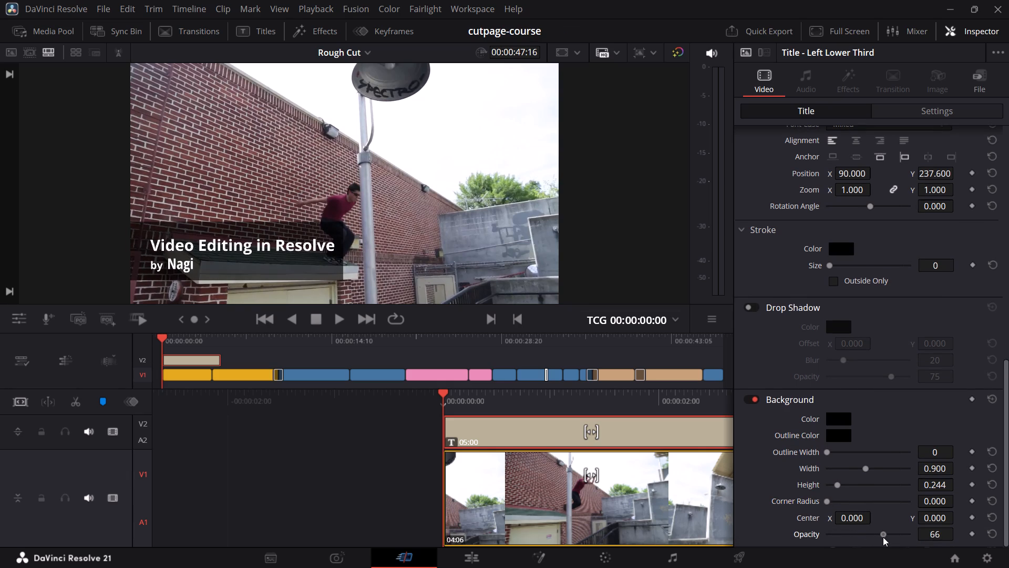
left_click_drag(883, 537, 887, 538)
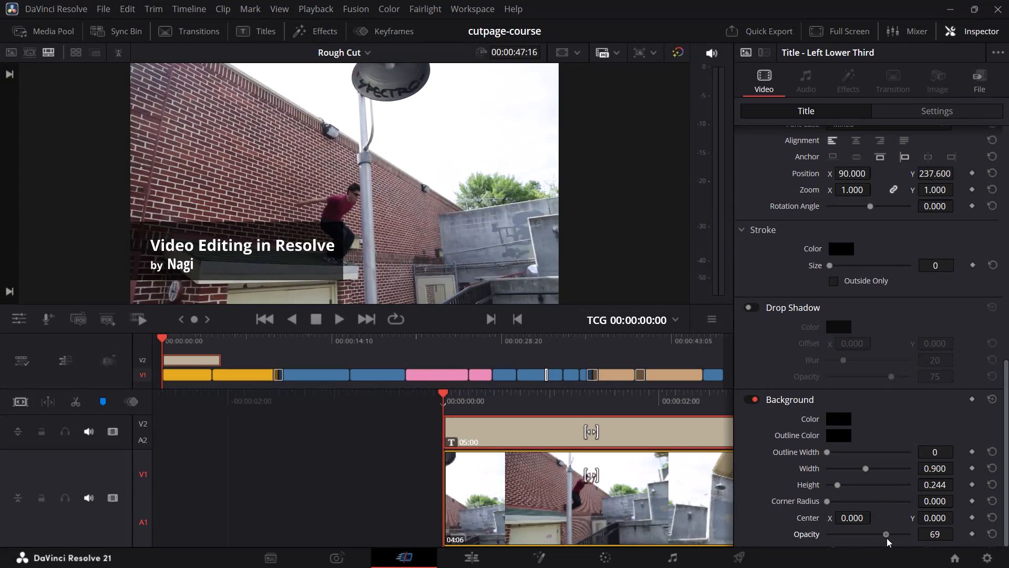
left_click_drag(887, 538, 890, 536)
Try the title background's opacity at 82 and lower it to 66.
left_click_drag(890, 536, 897, 538)
left_click_drag(897, 538, 883, 532)
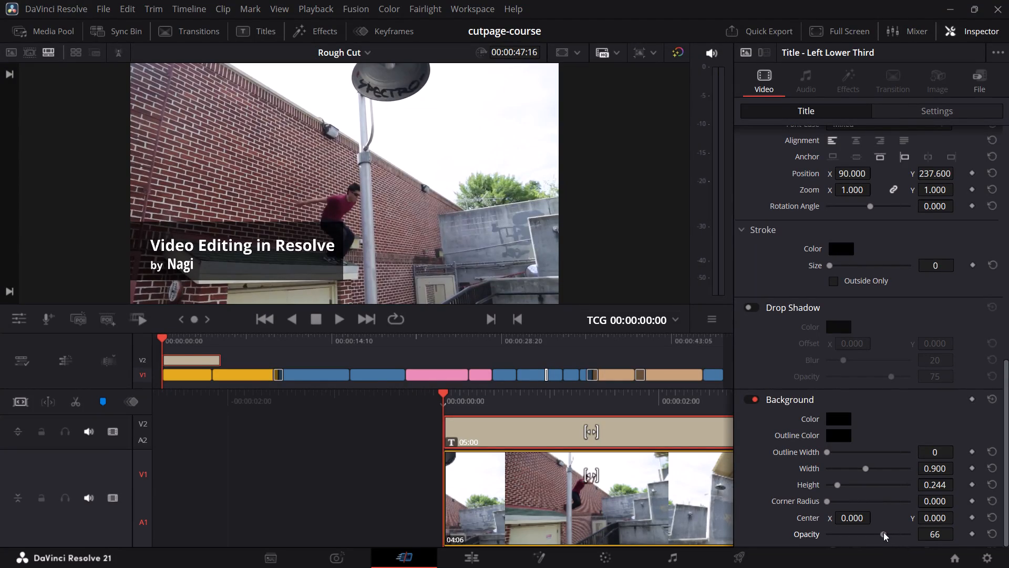
left_click_drag(883, 532, 883, 532)
Try a larger corner radius of 0.099 on the title's background and settle on 0.014.
left_click_drag(827, 502, 835, 502)
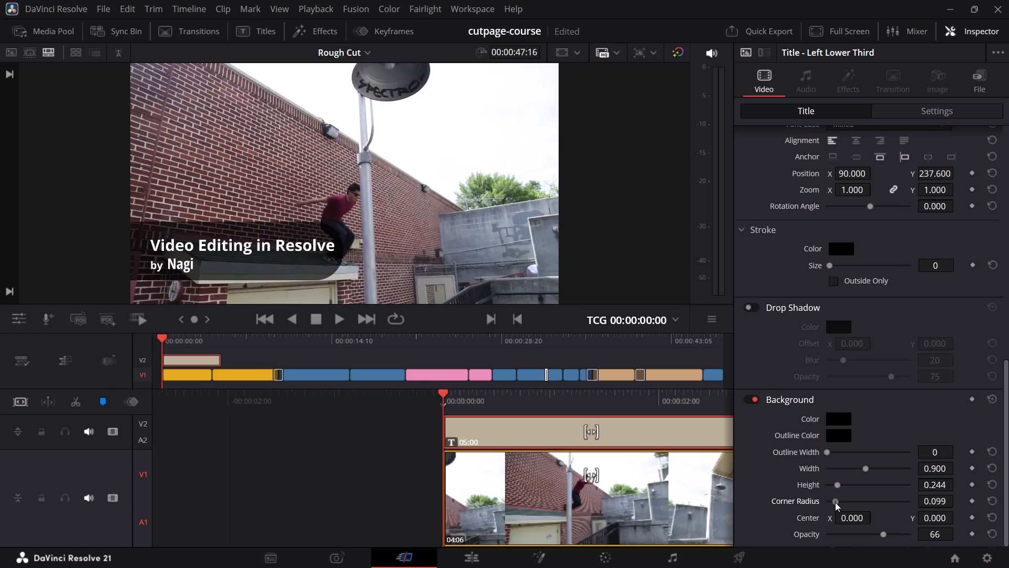
left_click_drag(835, 502, 827, 496)
left_click_drag(826, 495, 831, 498)
left_click_drag(931, 499, 941, 505)
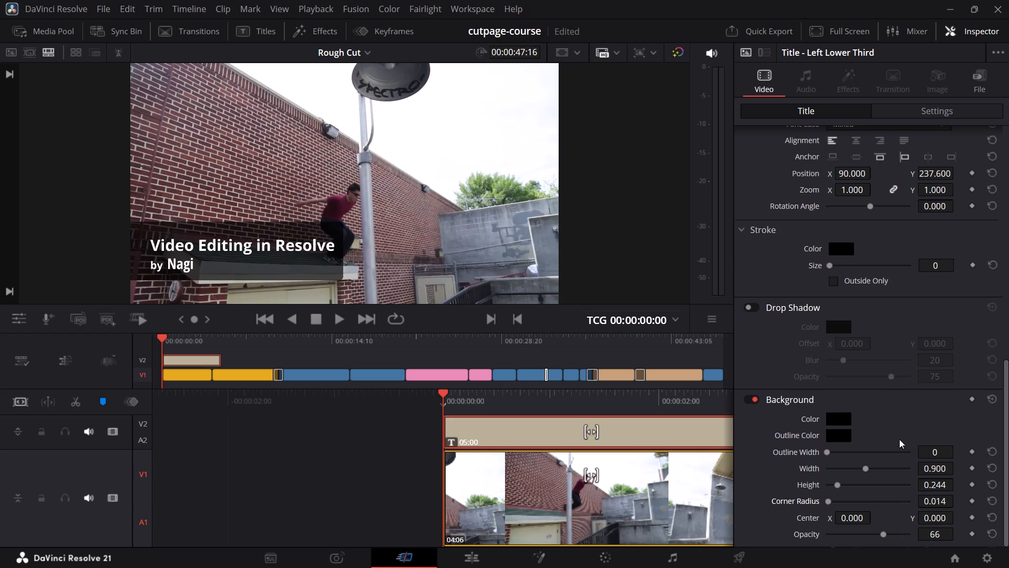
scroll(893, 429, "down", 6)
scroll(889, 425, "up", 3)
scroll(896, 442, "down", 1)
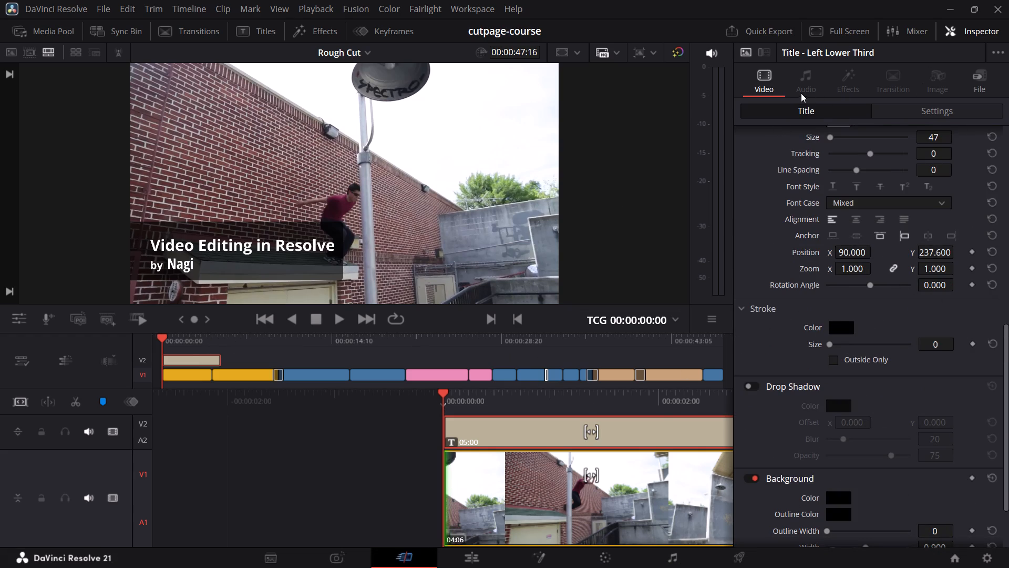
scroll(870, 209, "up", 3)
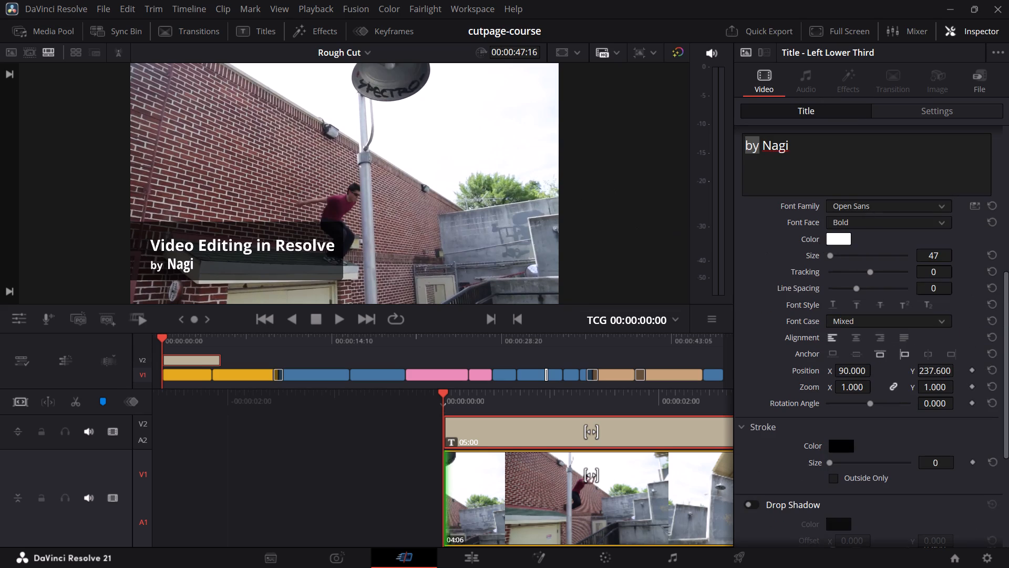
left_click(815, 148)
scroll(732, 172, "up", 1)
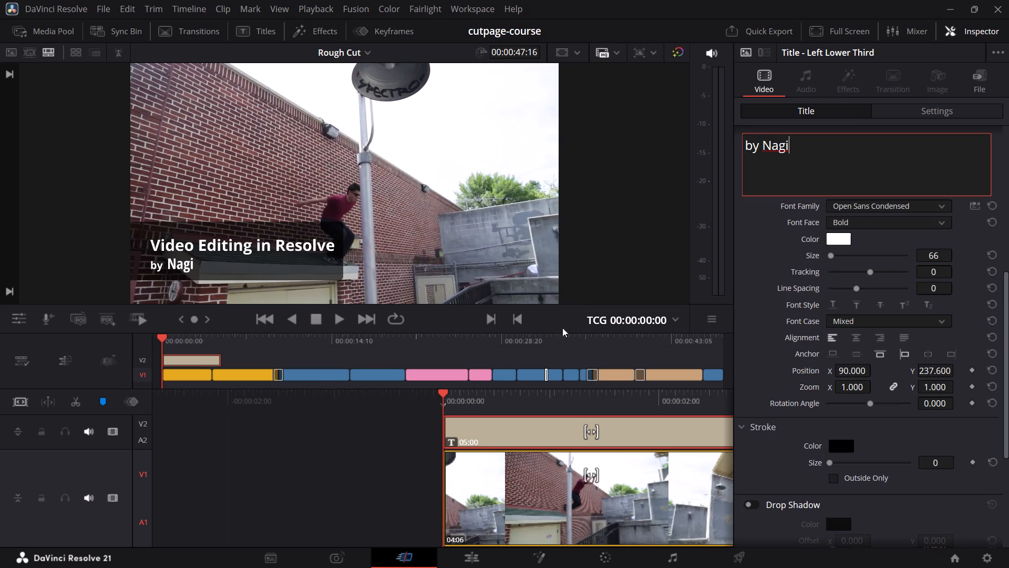
Find the Push transition in the Motion group and add it to the start of the lower-third title on V2.
left_click(183, 27)
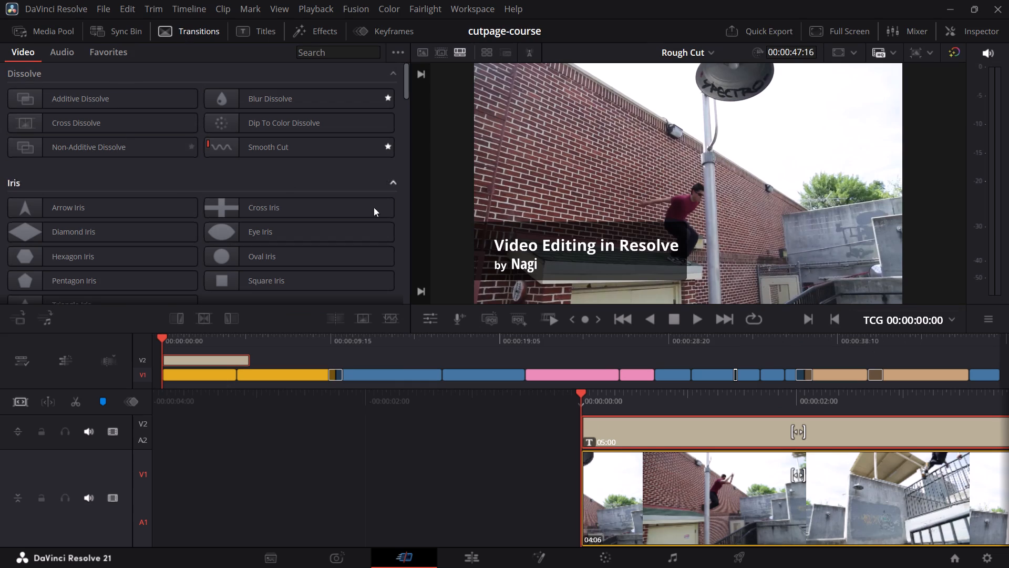
scroll(358, 216, "down", 4)
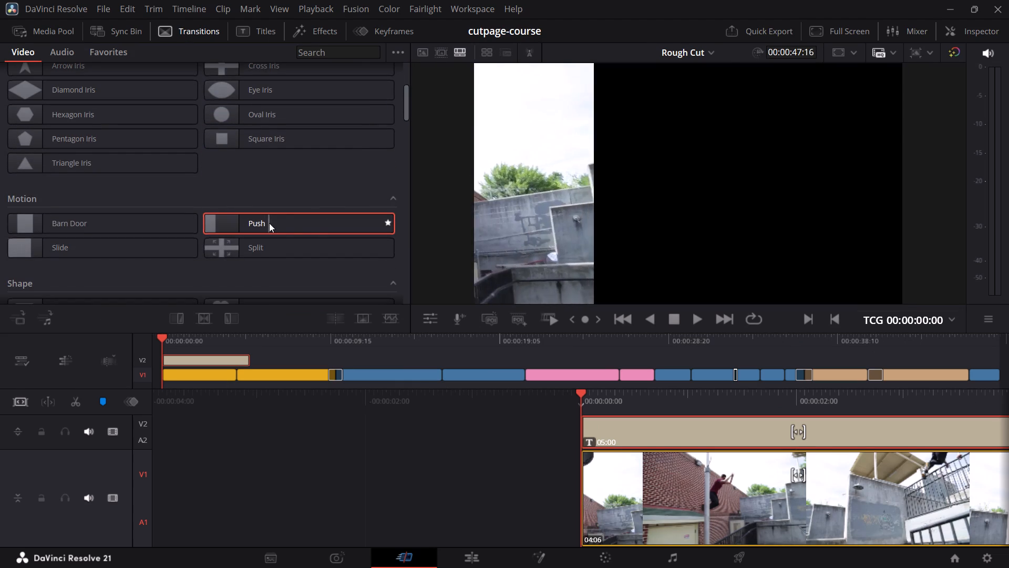
scroll(271, 158, "down", 5)
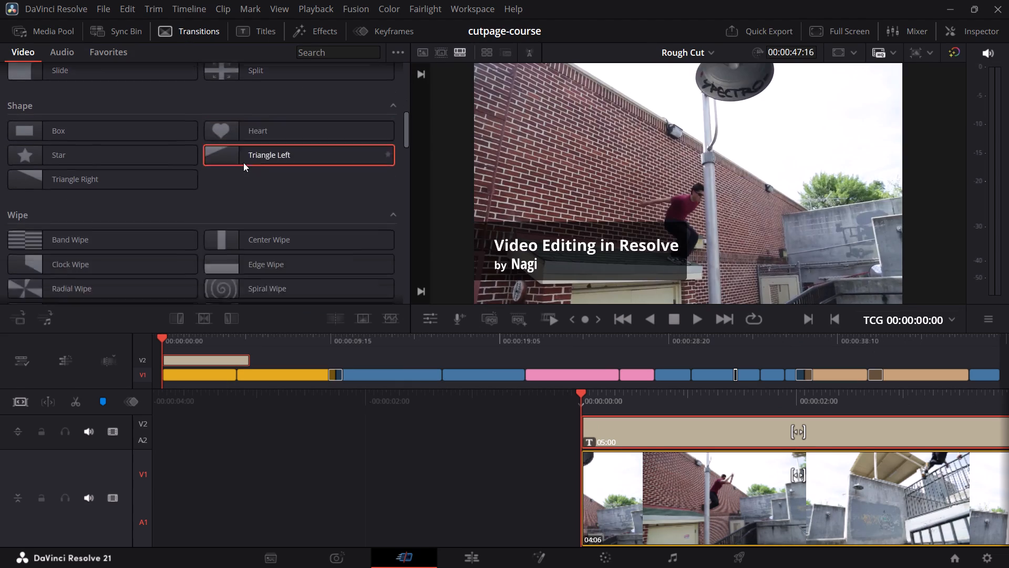
scroll(243, 163, "down", 2)
scroll(183, 194, "down", 4)
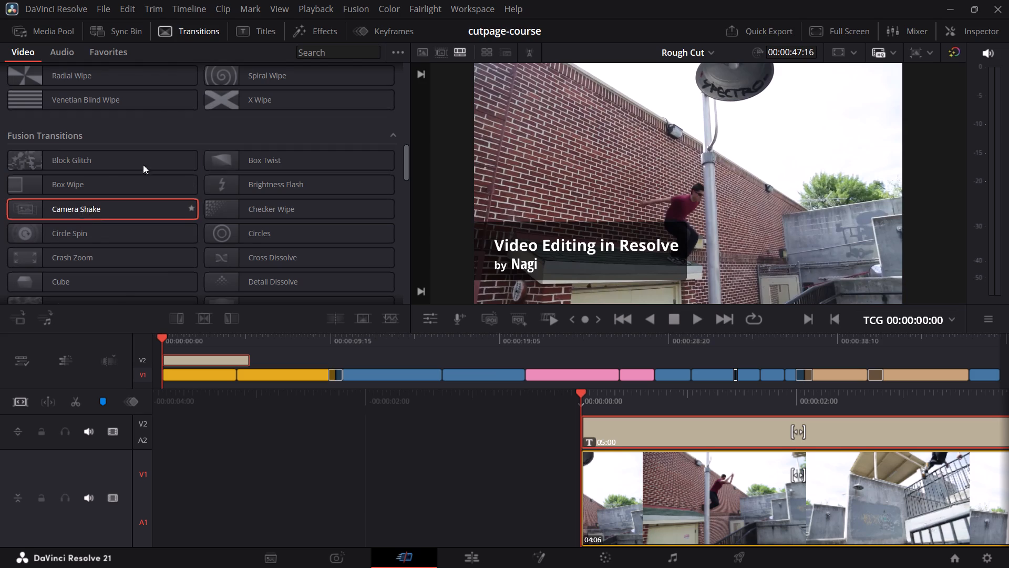
scroll(260, 180, "up", 2)
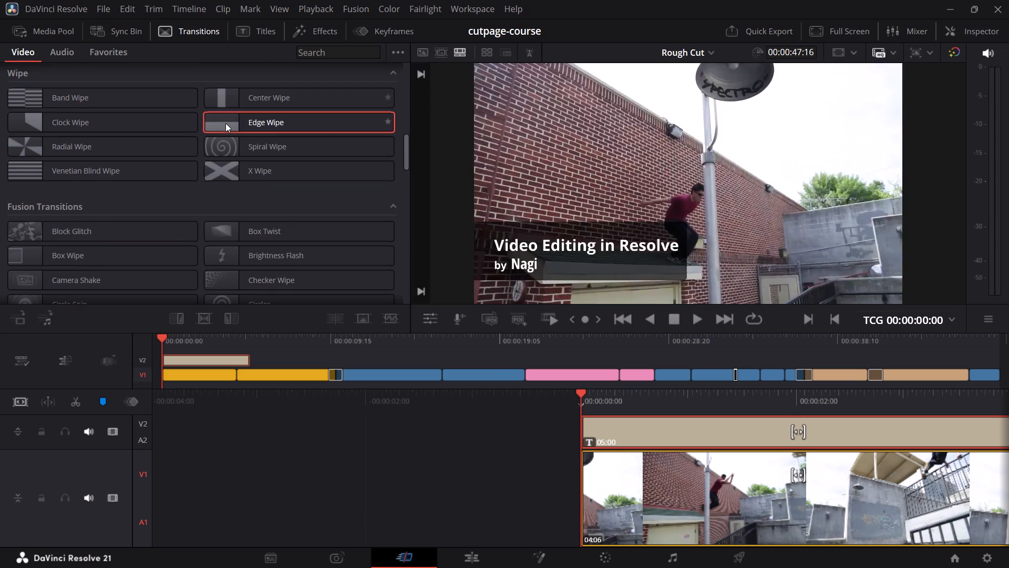
scroll(178, 132, "up", 4)
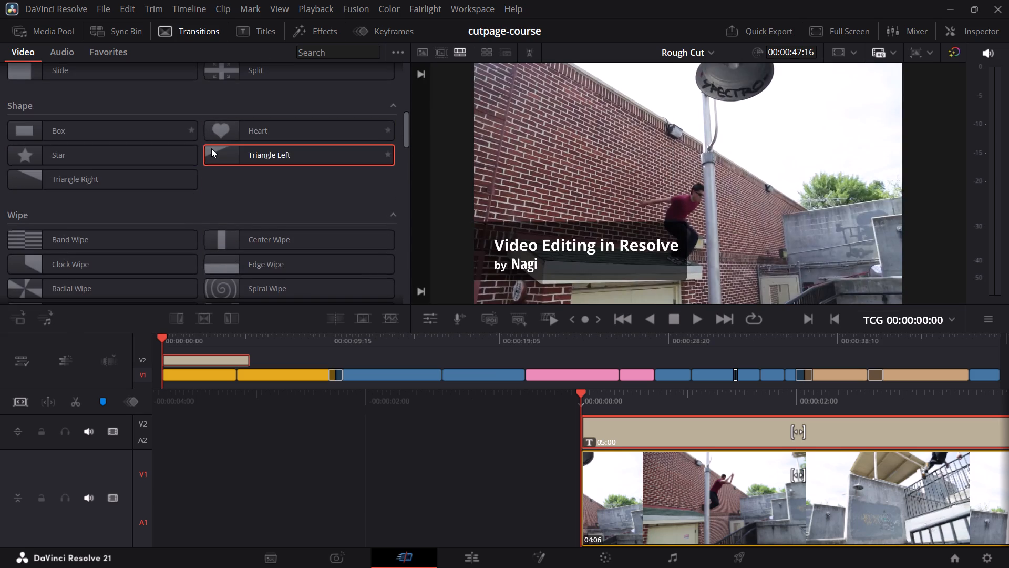
scroll(211, 148, "up", 2)
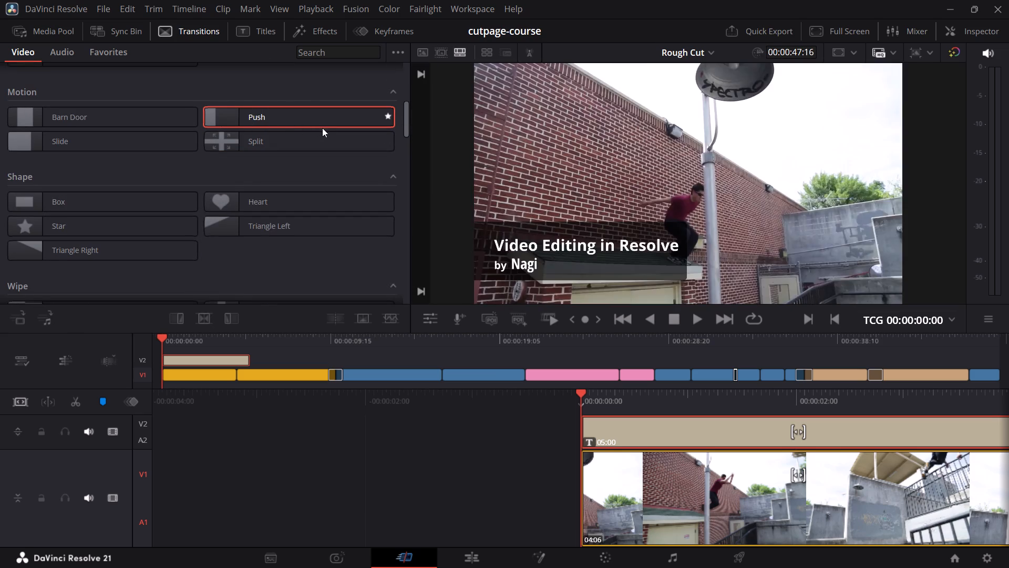
left_click_drag(308, 114, 198, 357)
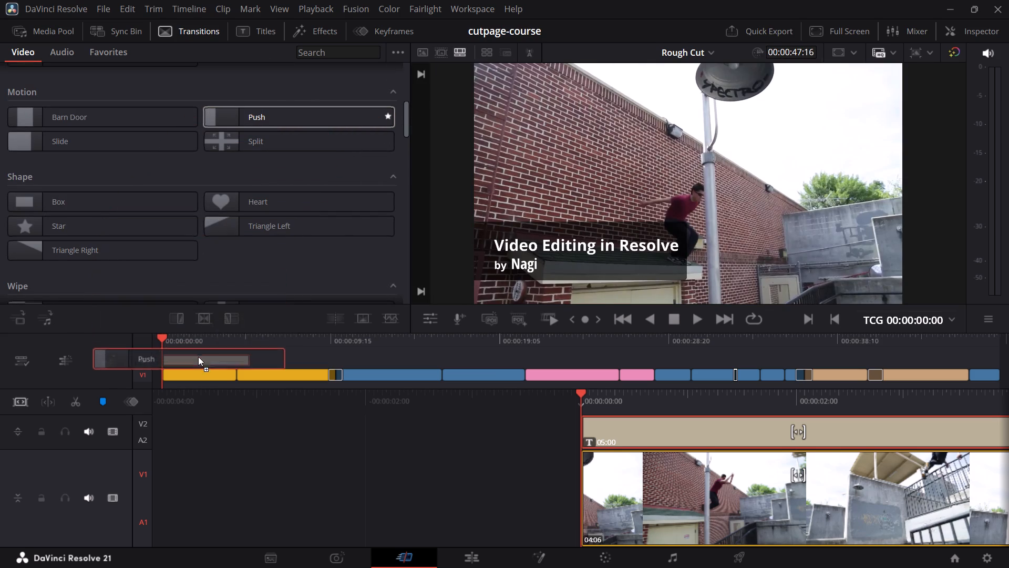
left_click_drag(198, 357, 670, 427)
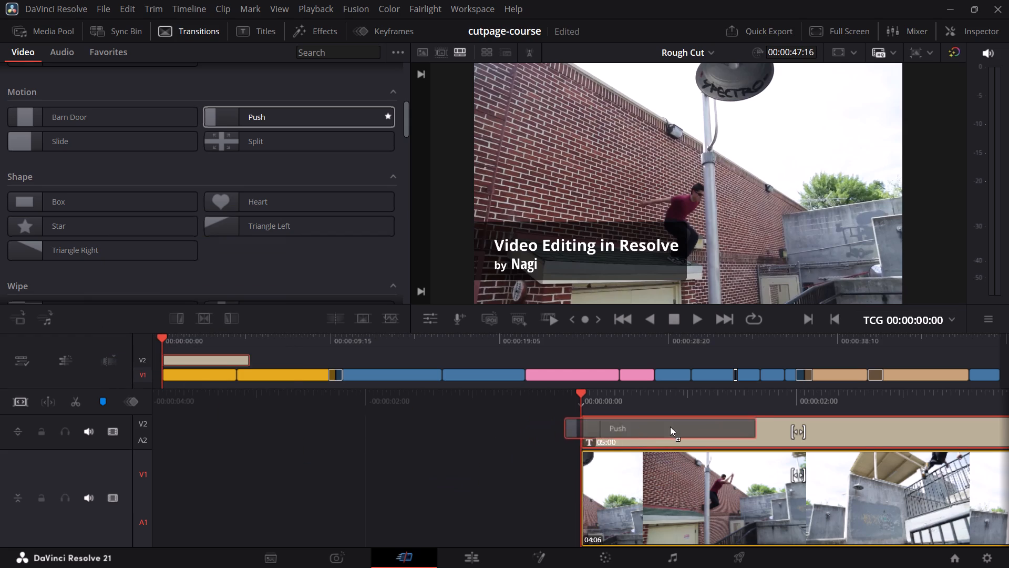
left_click_drag(670, 427, 621, 415)
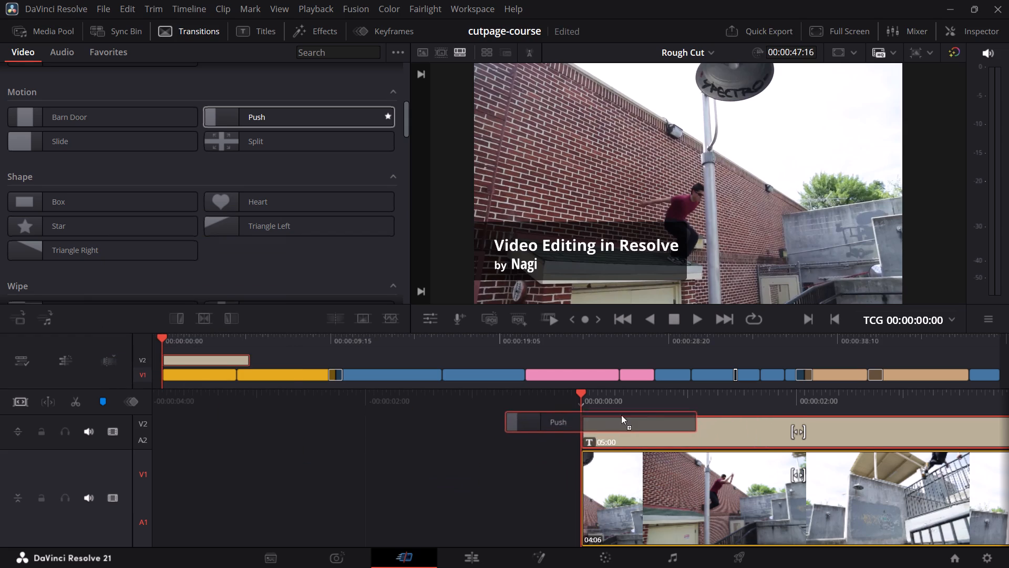
left_click_drag(621, 415, 689, 431)
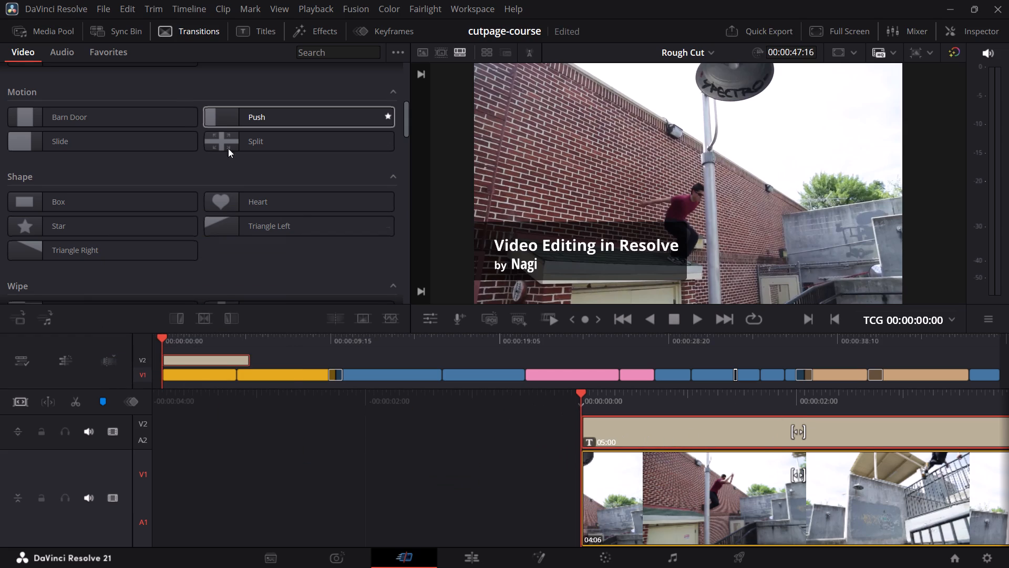
left_click_drag(259, 117, 620, 431)
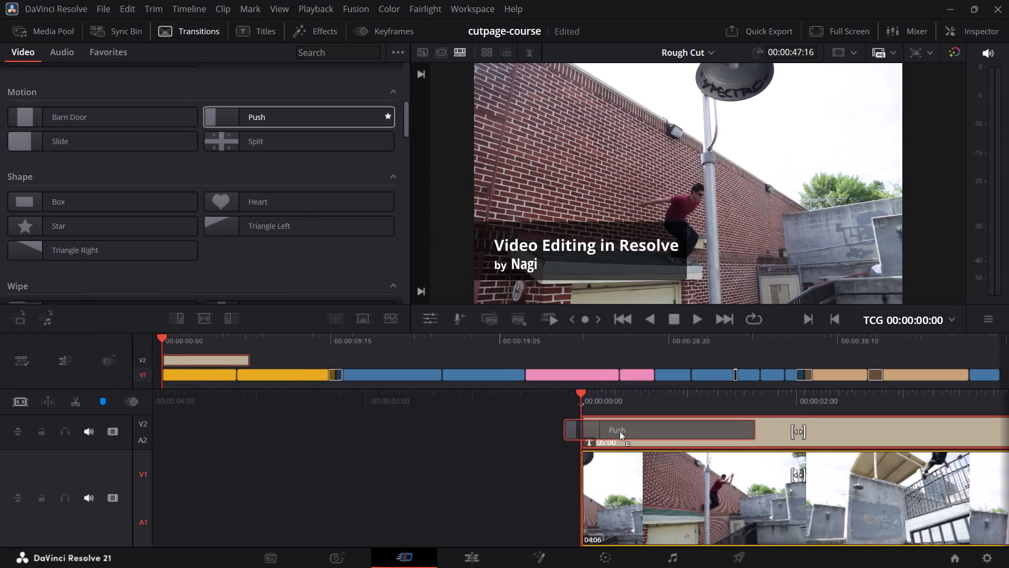
left_click_drag(620, 431, 599, 441)
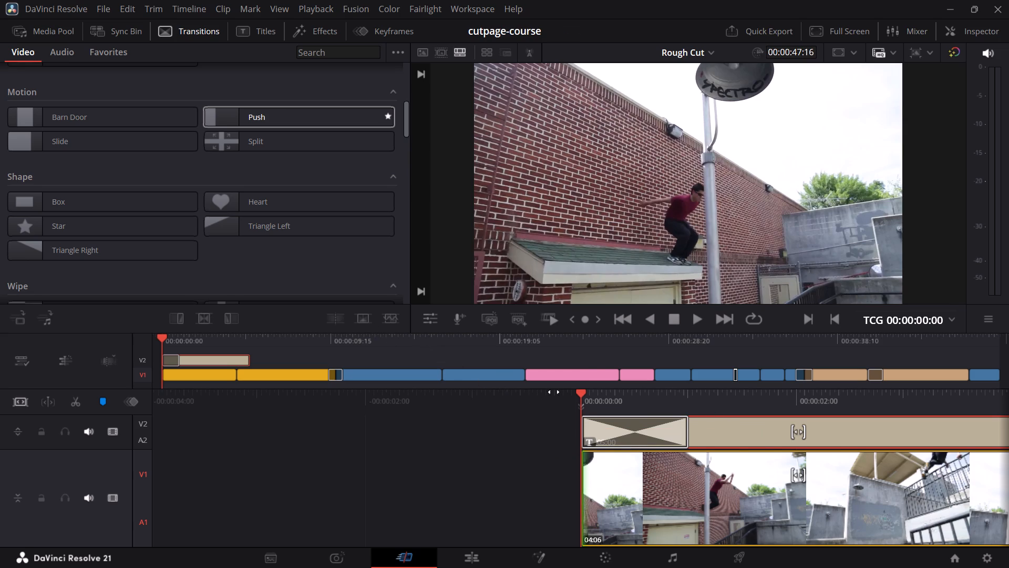
Play the opening of the timeline twice to check how the title pushes in.
key("space")
key("space")
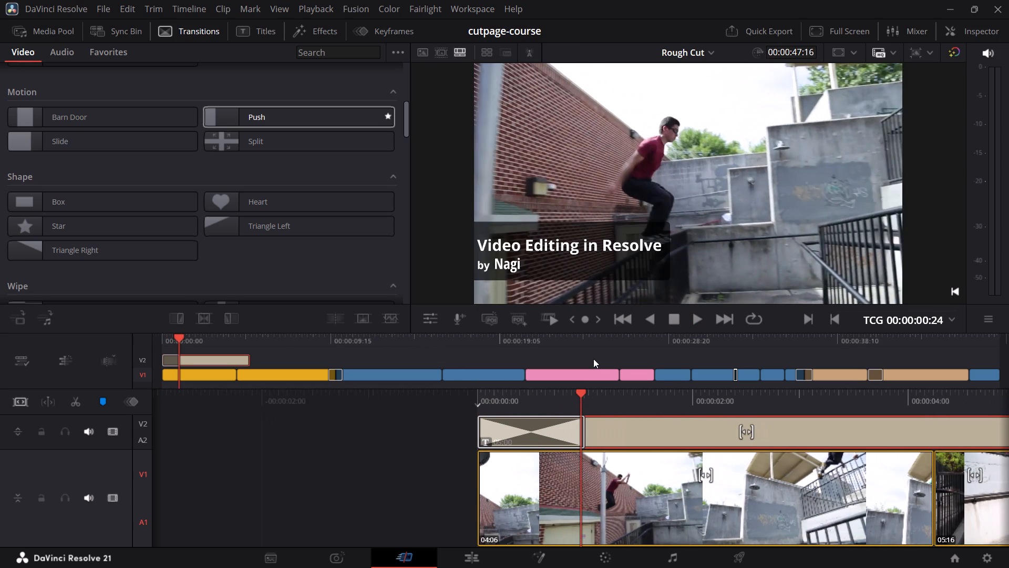
key("space")
key("space")
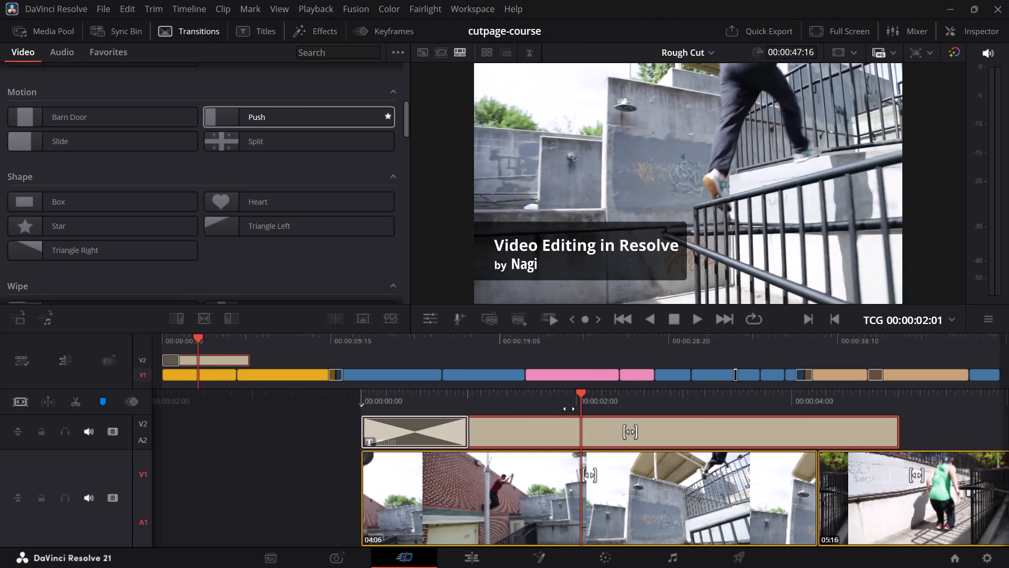
left_click_drag(547, 401, 974, 444)
key("space")
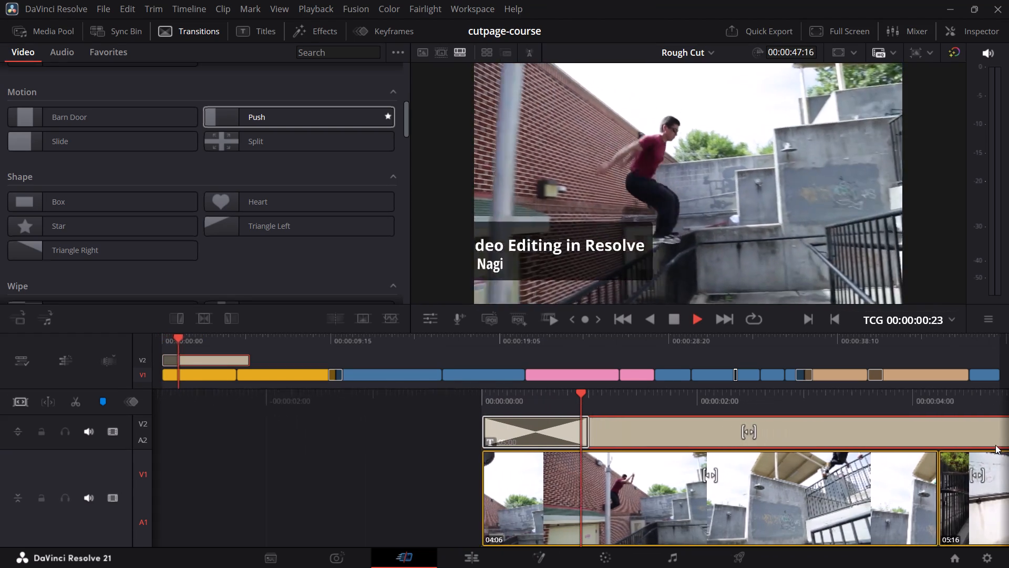
key("space")
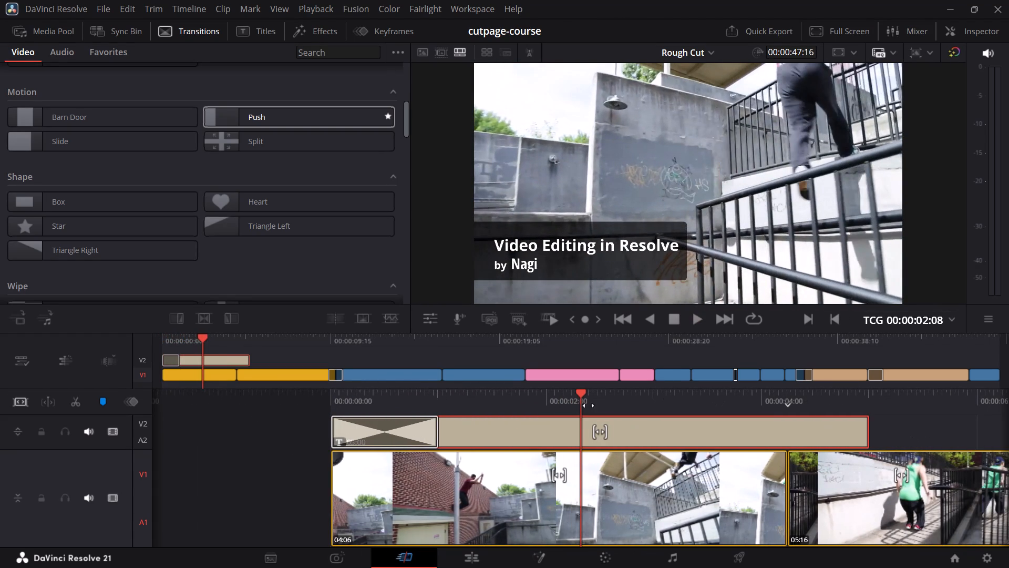
Lengthen the Push transition at the title's start to 01:06, previewing it from the timeline's beginning while adjusting.
left_click_drag(437, 429, 460, 432)
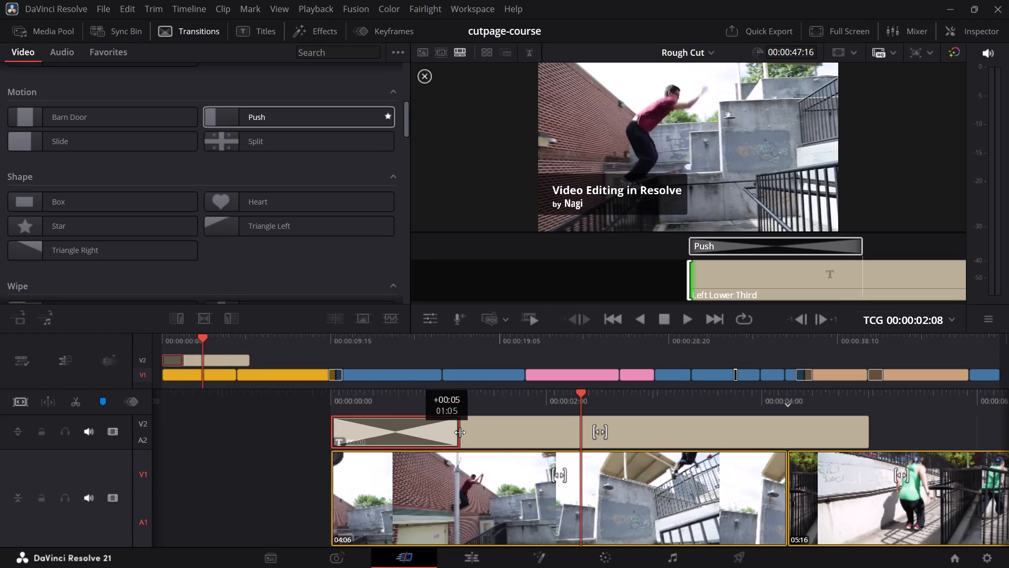
left_click_drag(460, 432, 467, 434)
left_click_drag(499, 400, 829, 458)
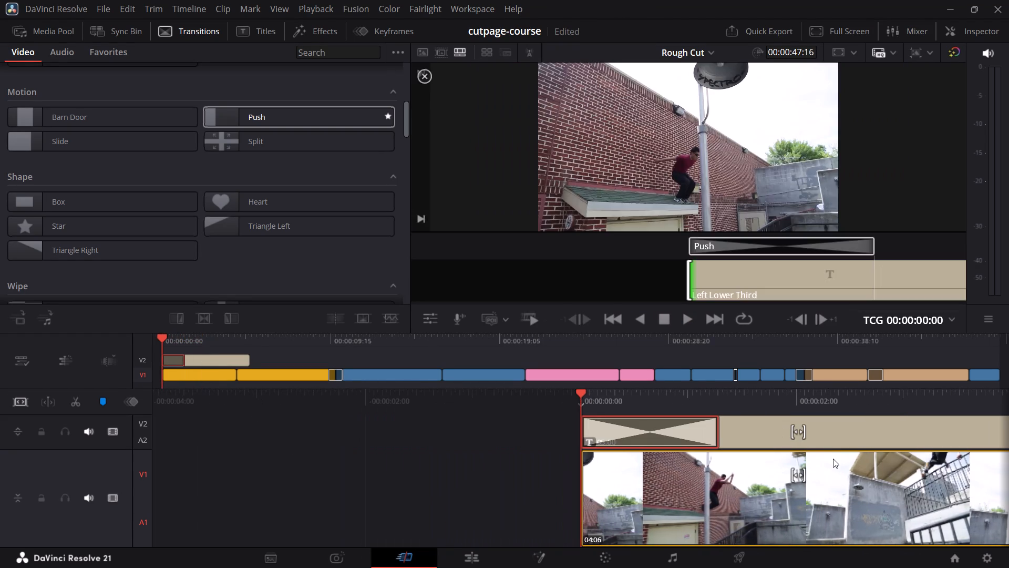
key("space")
key("space")
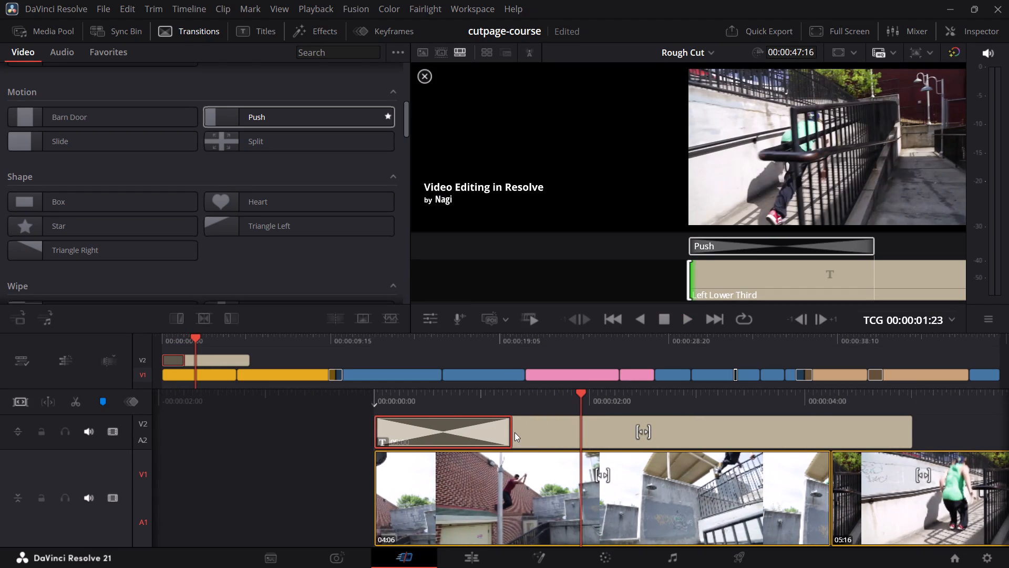
left_click_drag(510, 429, 502, 425)
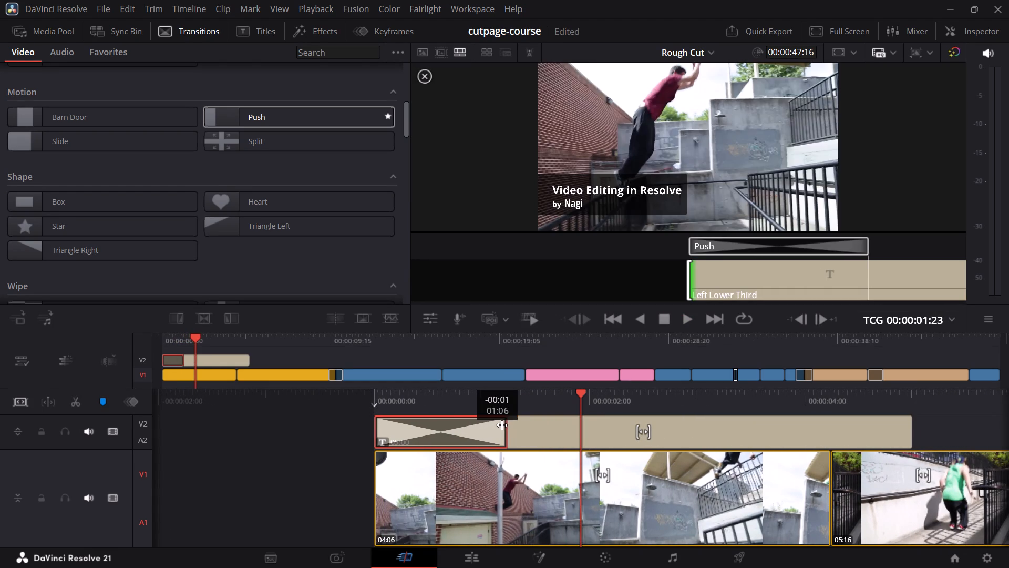
Play the timeline from the start past the title's end to check the adjusted Push transition.
left_click_drag(470, 407, 618, 417)
left_click_drag(641, 403, 737, 399)
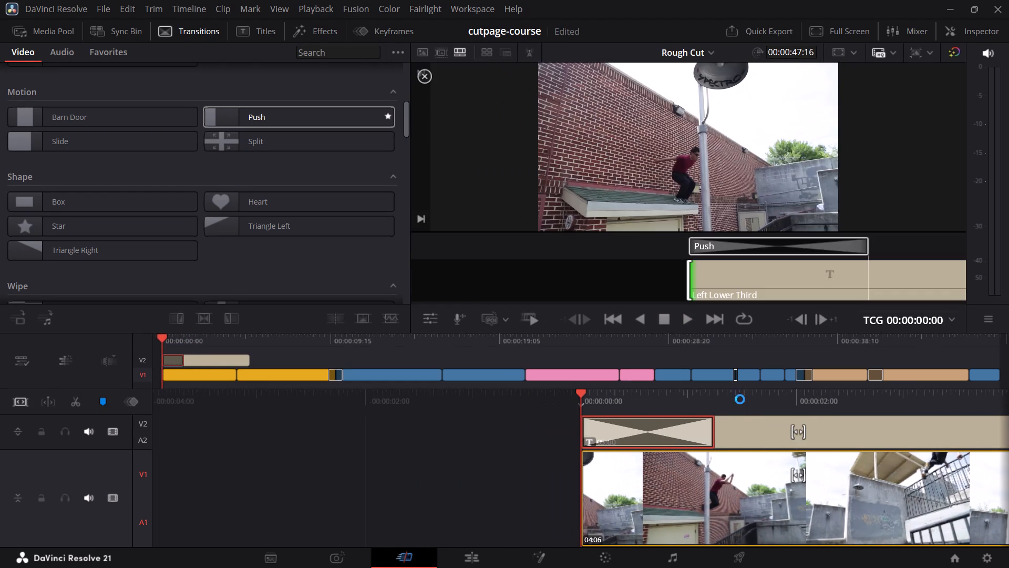
key("space")
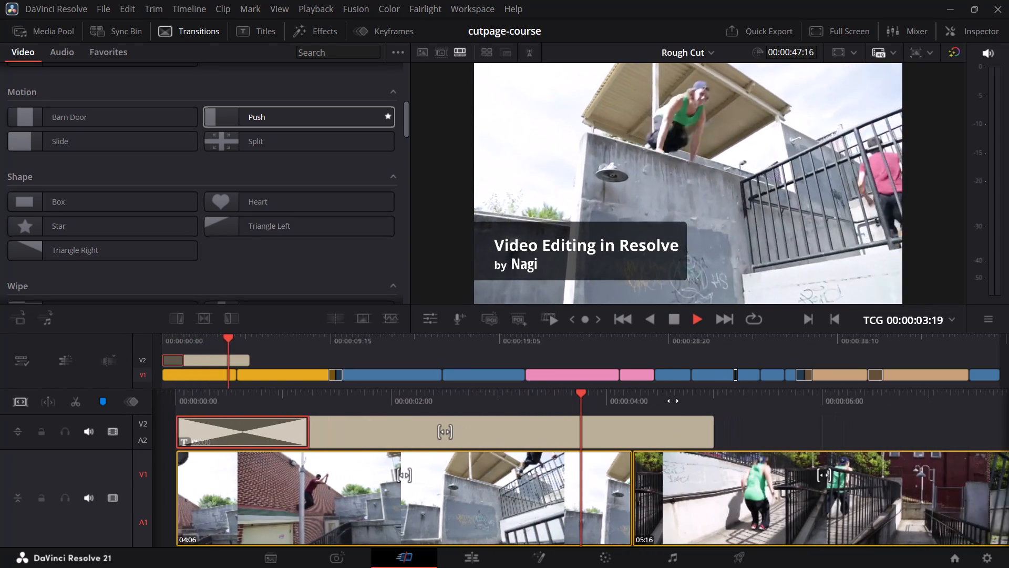
key("space")
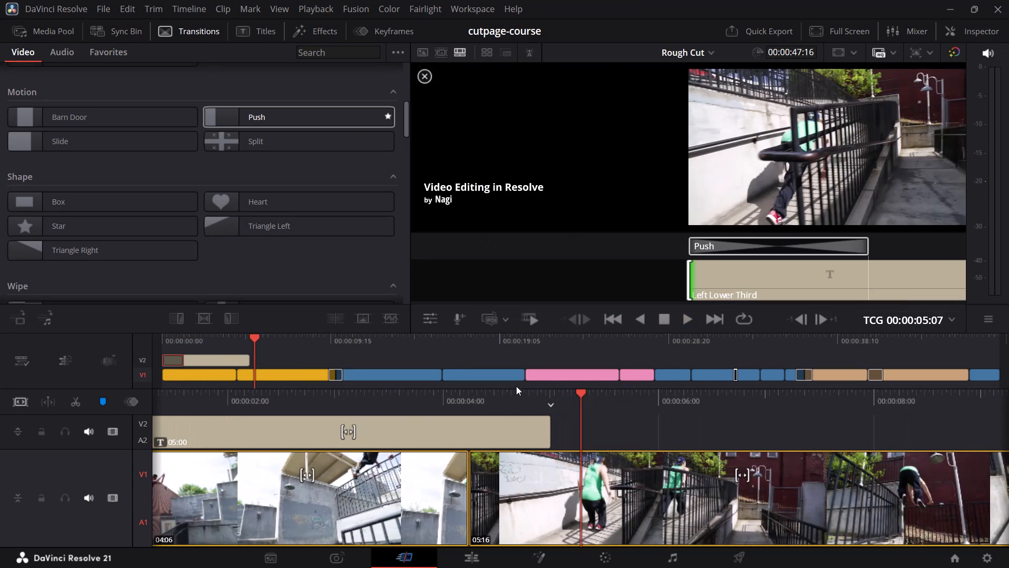
Set the easing of the Push transition at the start of the lower-third title to In & Out.
left_click_drag(517, 399, 686, 424)
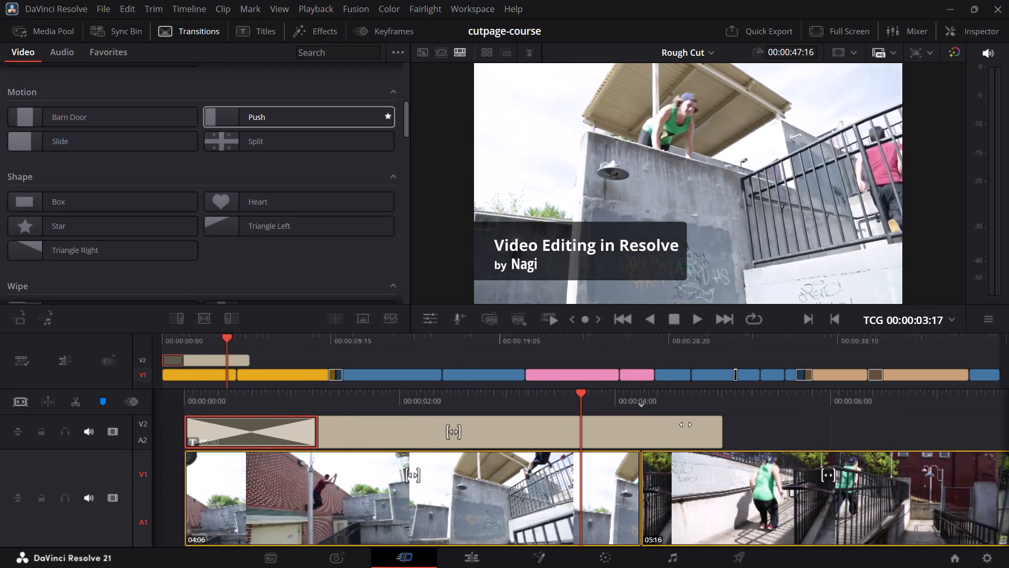
left_click_drag(686, 424, 667, 423)
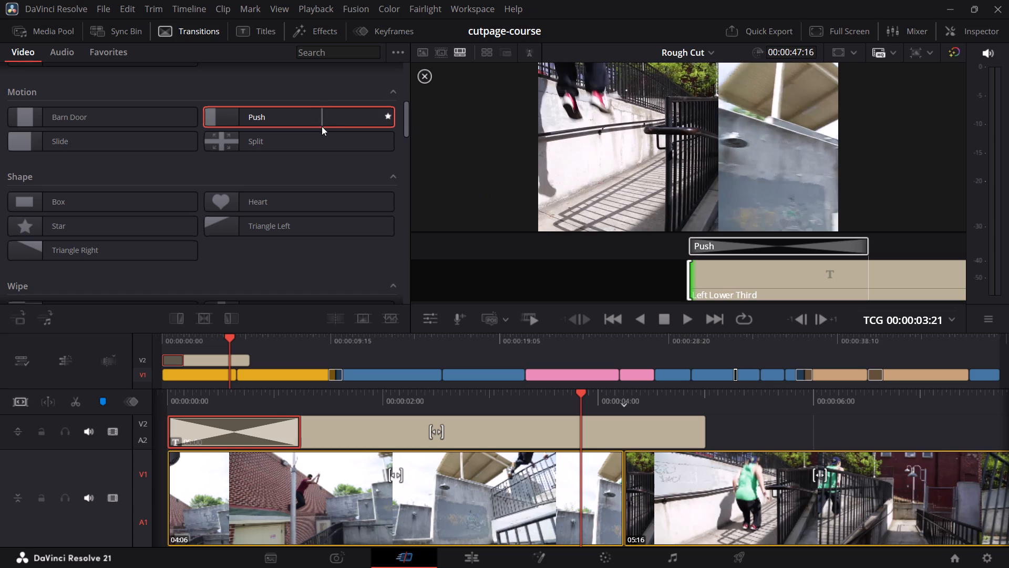
left_click(210, 436)
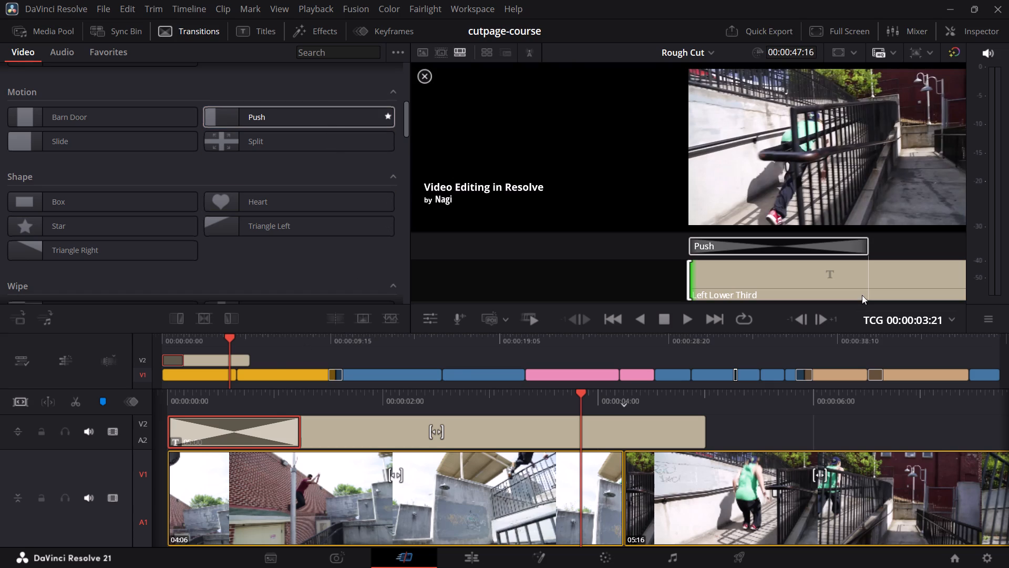
left_click(965, 32)
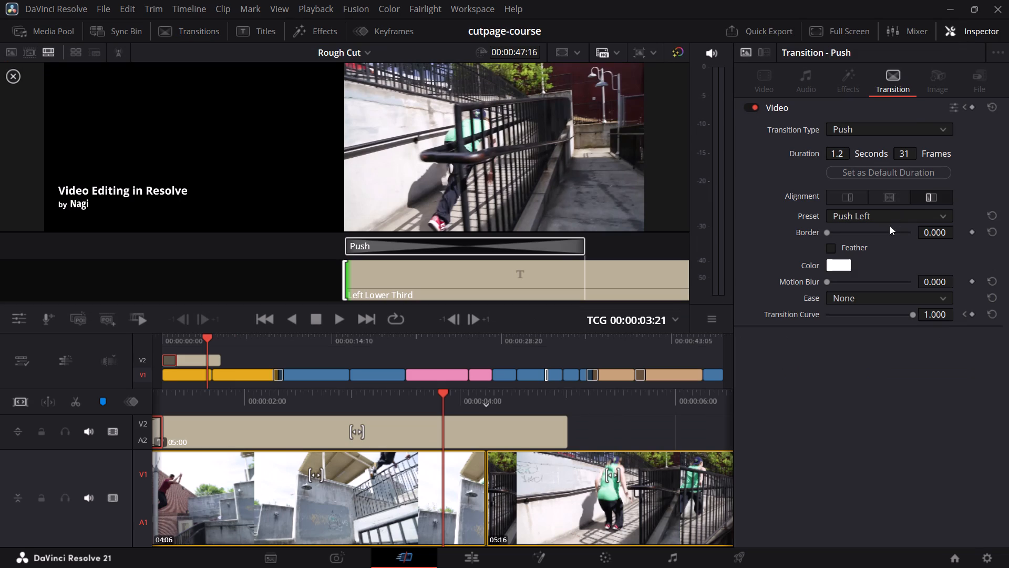
left_click(854, 299)
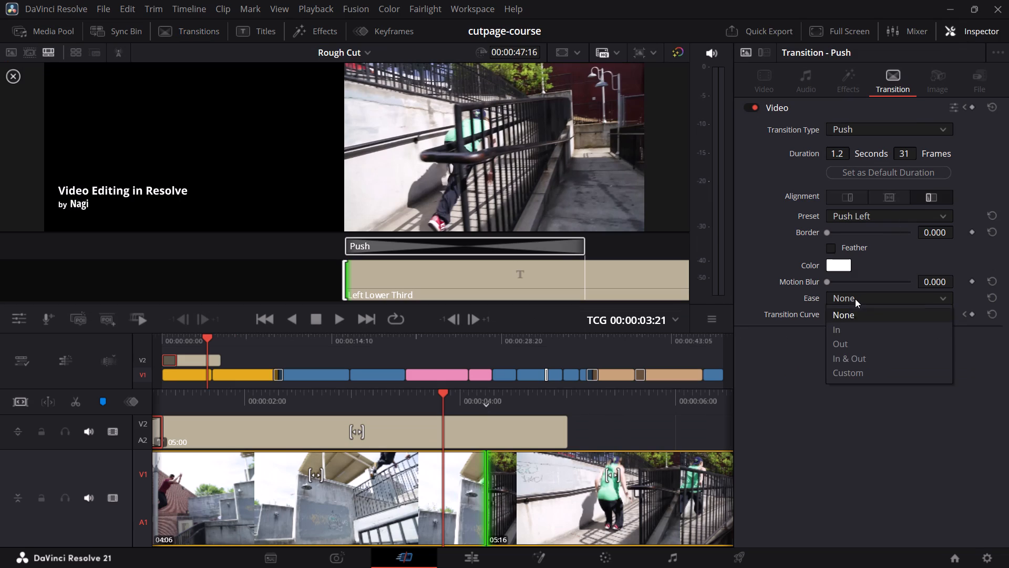
left_click(848, 358)
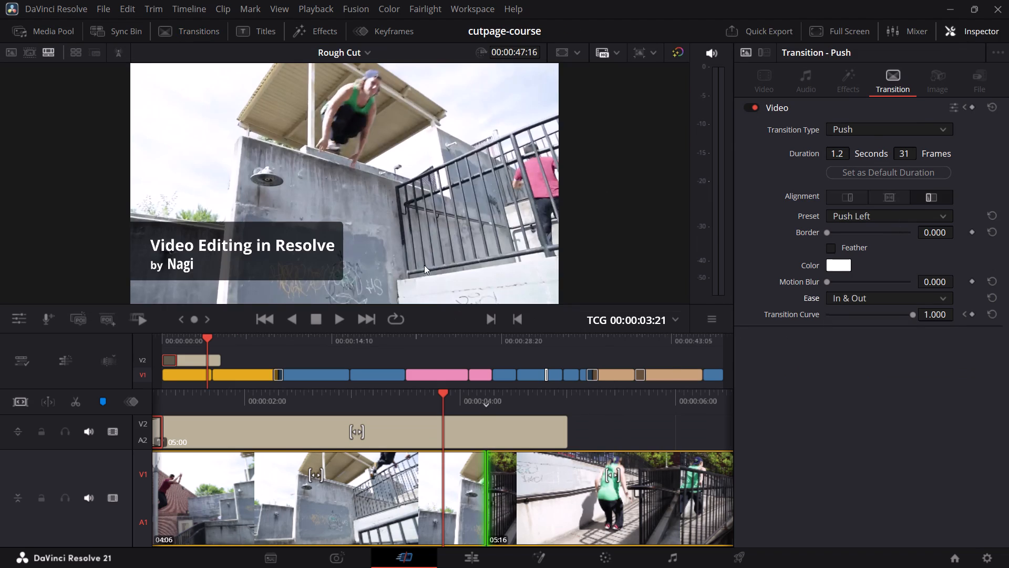
Add another Push transition from the Motion group to the end of the lower-third title on V2.
left_click(181, 32)
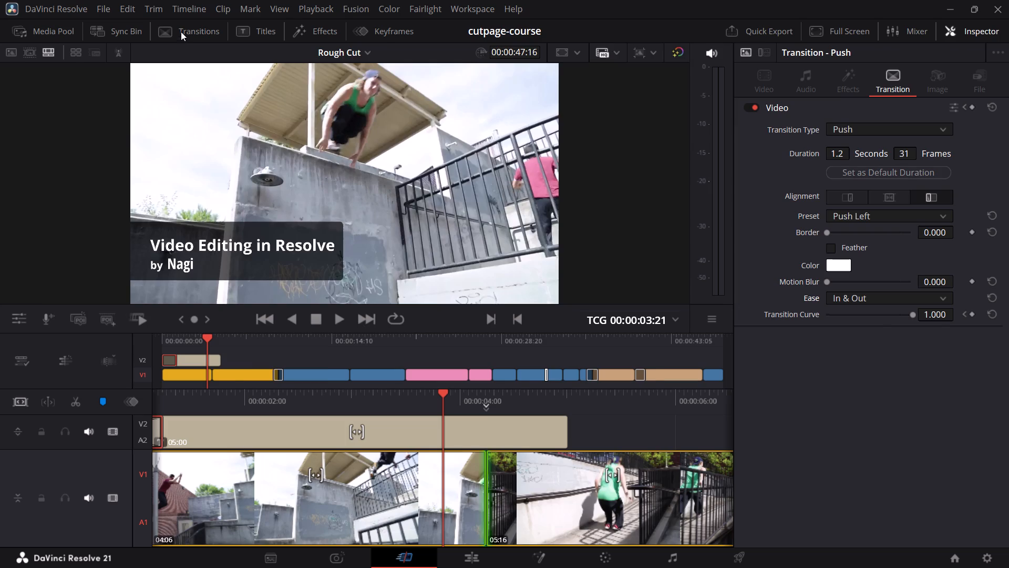
left_click_drag(266, 113, 467, 260)
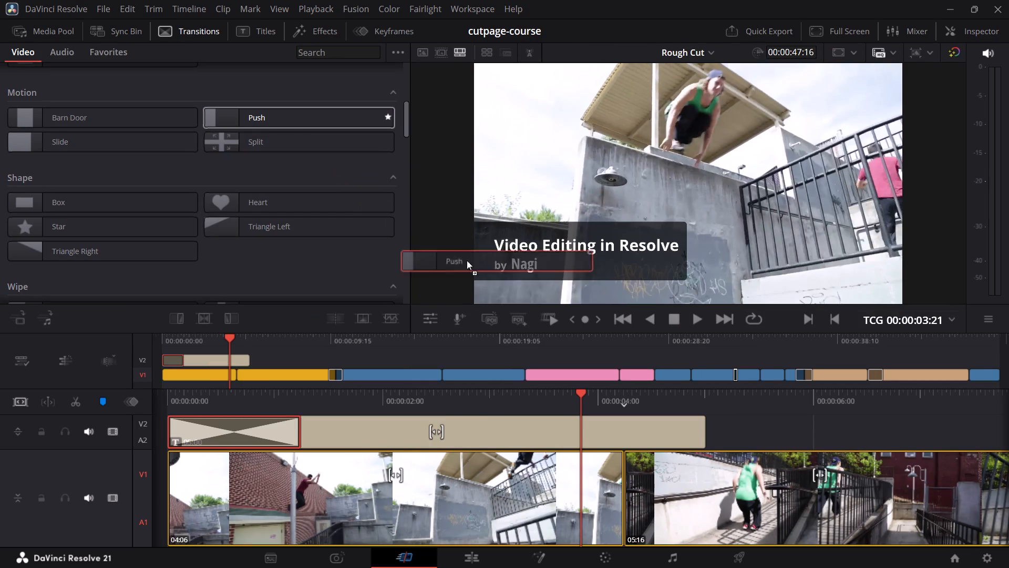
left_click_drag(467, 260, 610, 443)
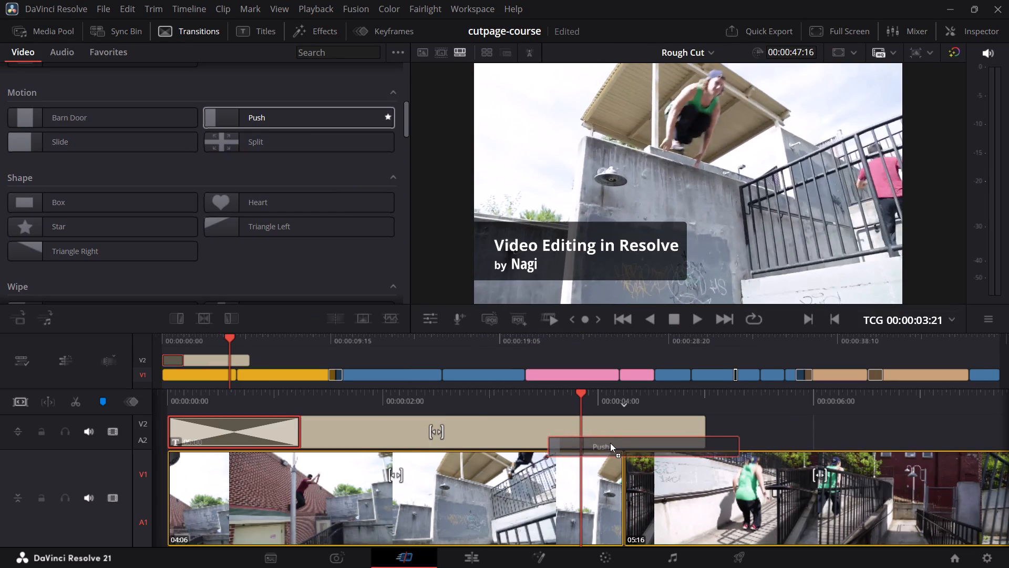
left_click_drag(610, 443, 667, 432)
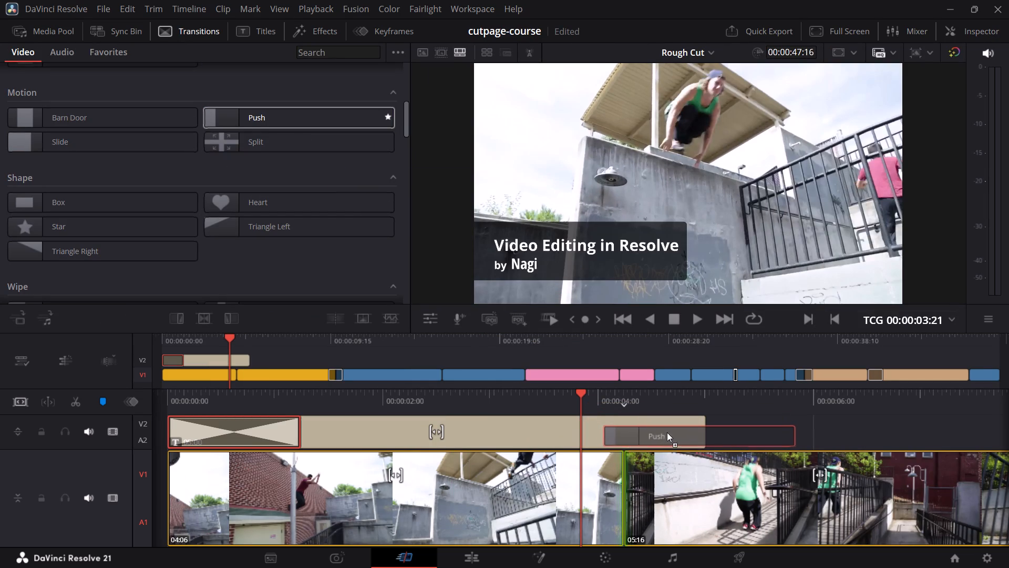
left_click_drag(667, 432, 608, 384)
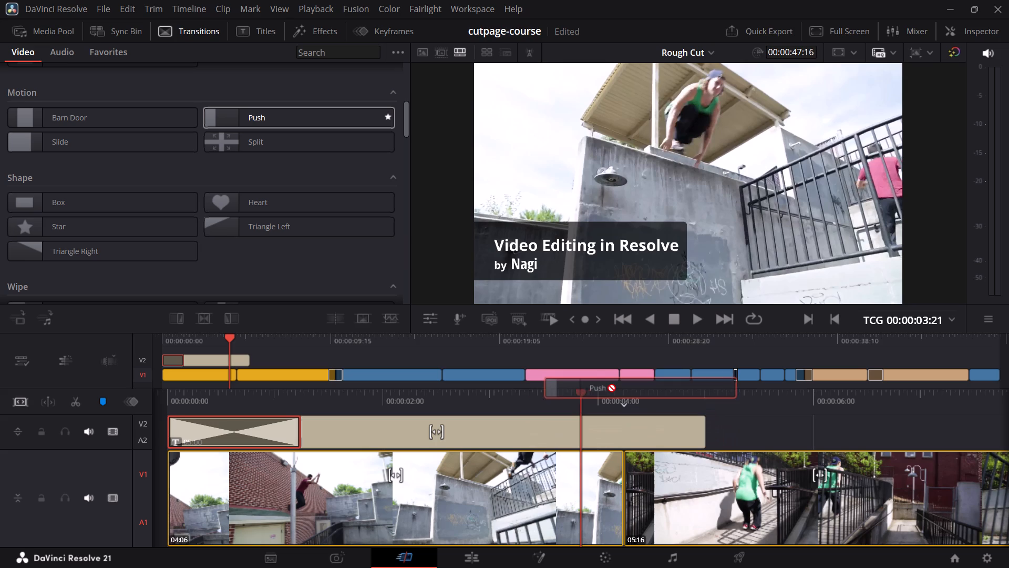
left_click_drag(608, 384, 245, 357)
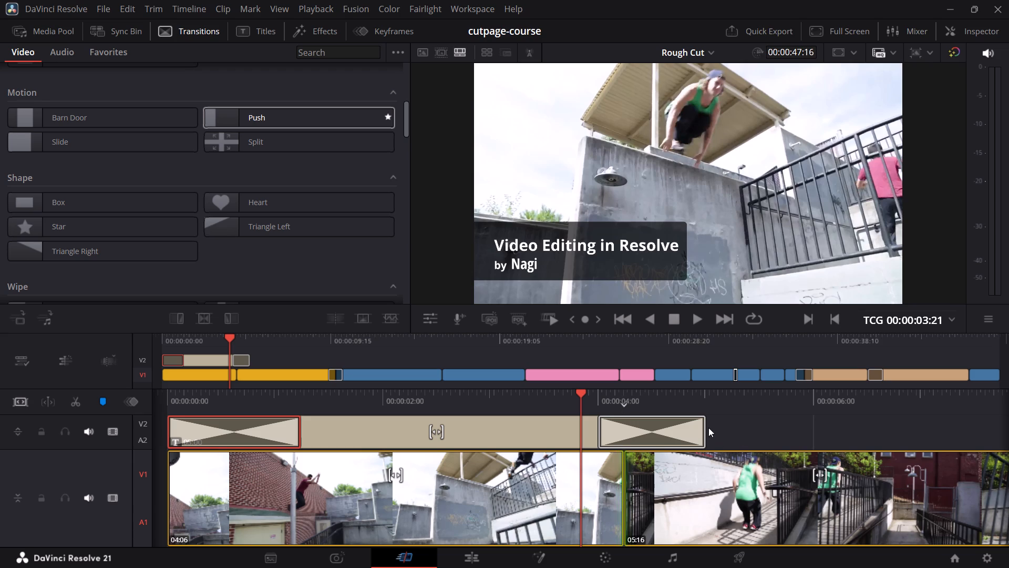
Set the title's end Push transition to the Push Right preset with In & Out easing.
left_click(687, 425)
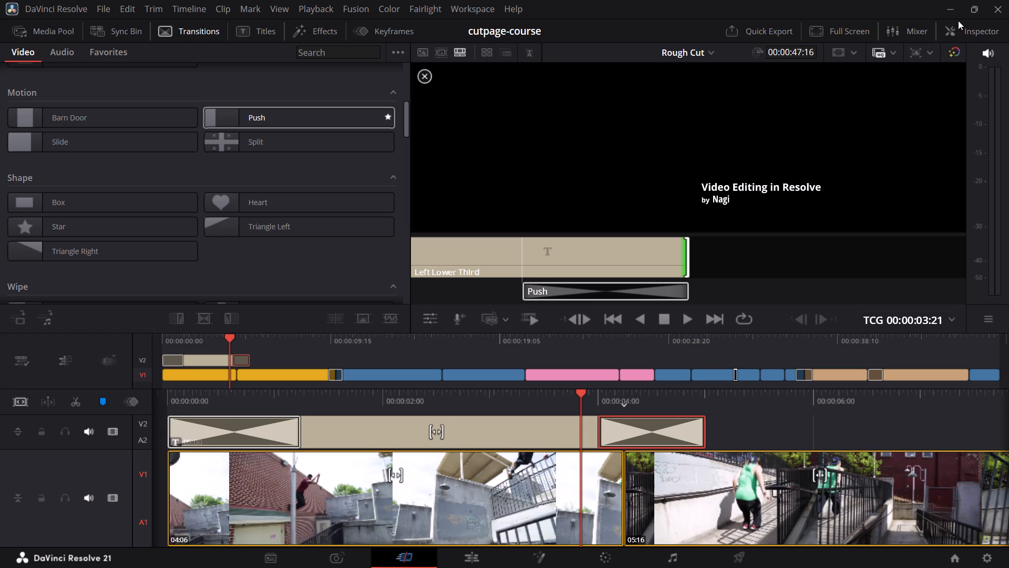
left_click(963, 23)
left_click(895, 217)
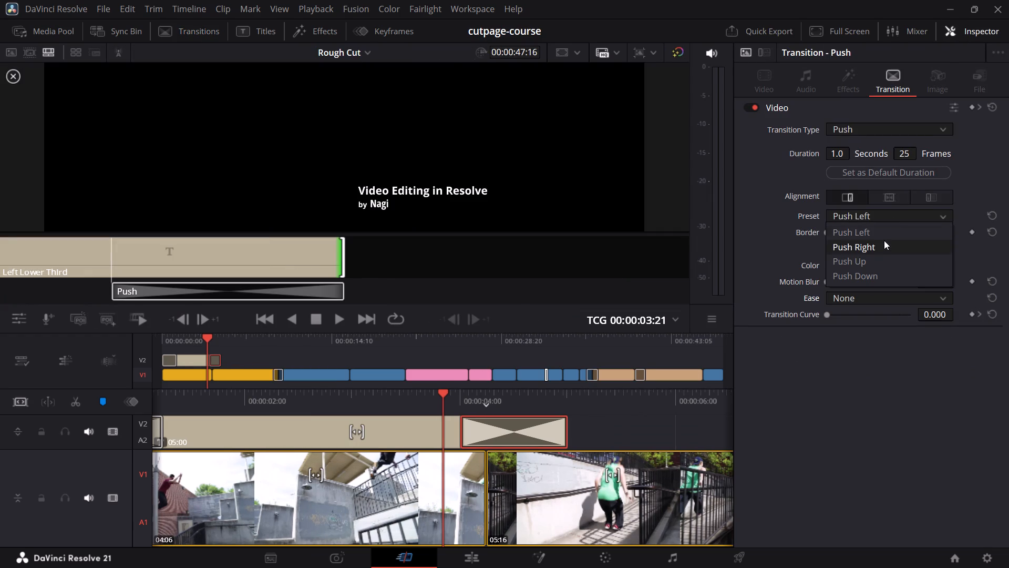
left_click(882, 245)
left_click(876, 299)
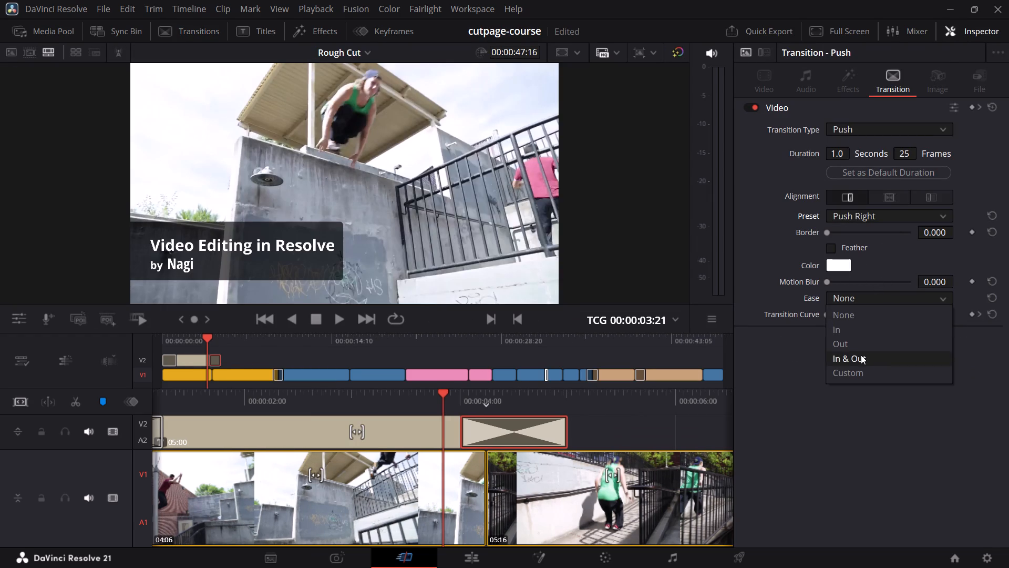
left_click(861, 355)
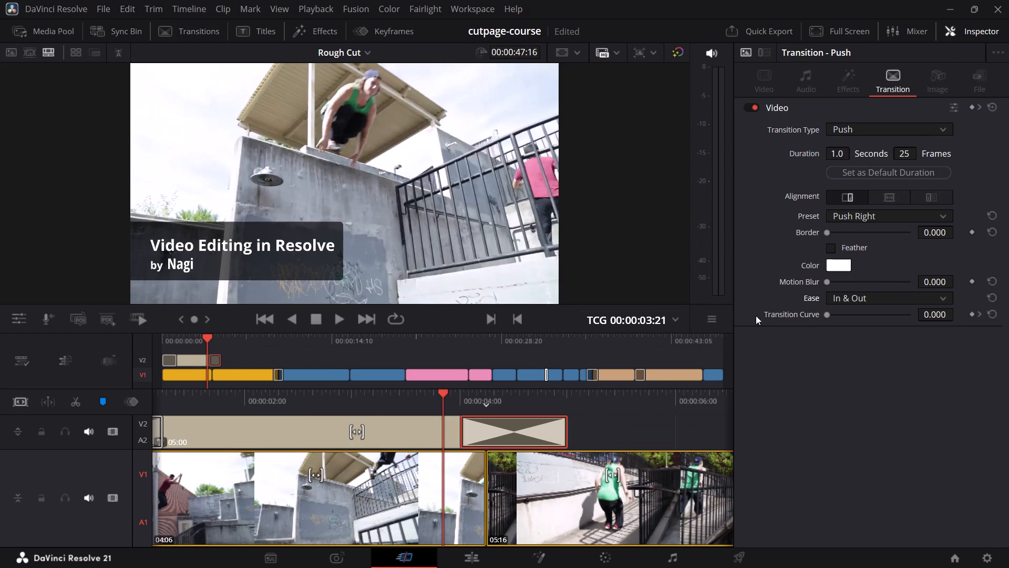
Raise the motion blur to 1.000 on both the start and end Push transitions of the lower-third title.
left_click_drag(504, 394, 820, 412)
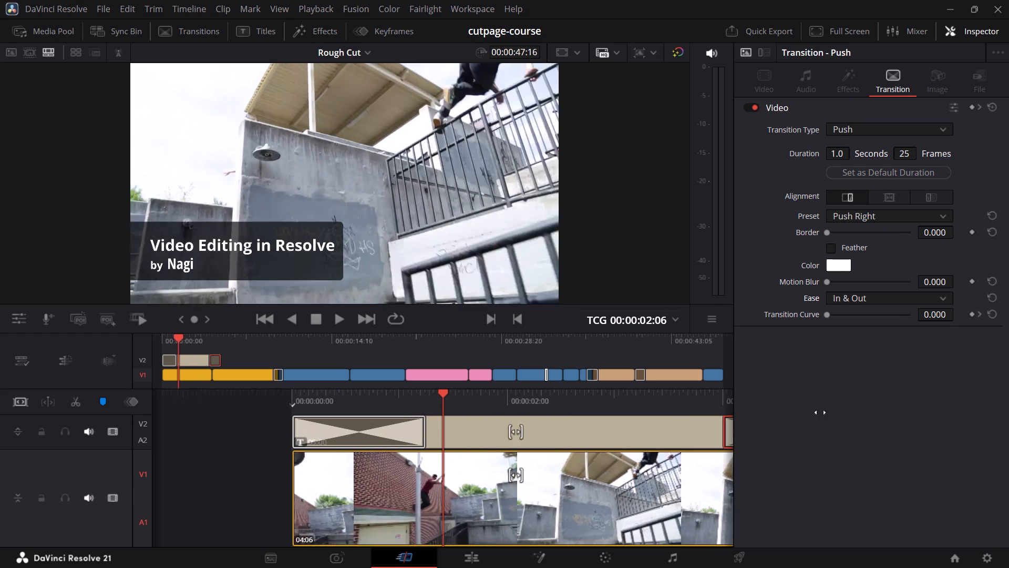
left_click_drag(820, 412, 947, 415)
left_click(510, 428)
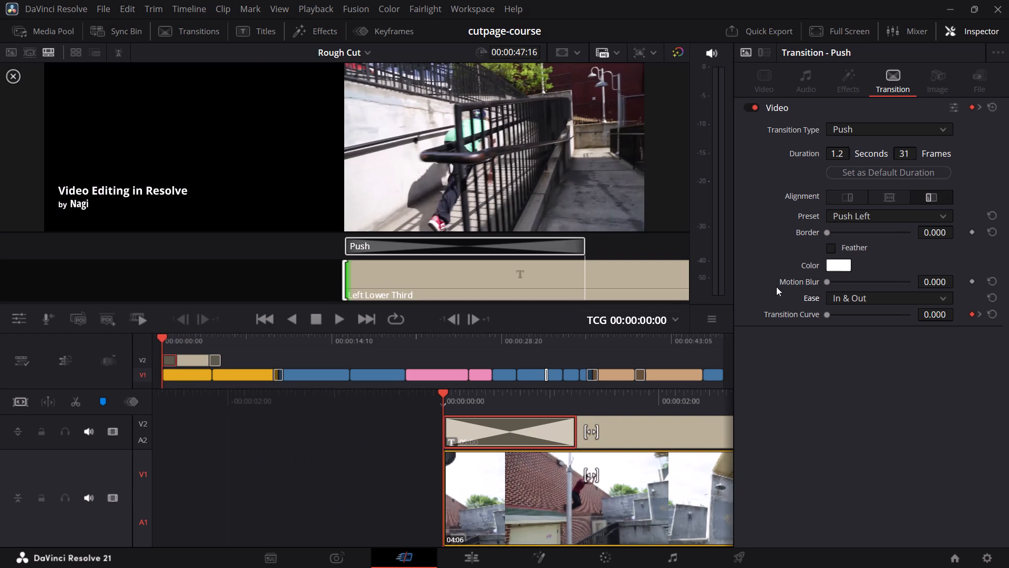
left_click_drag(828, 281, 968, 301)
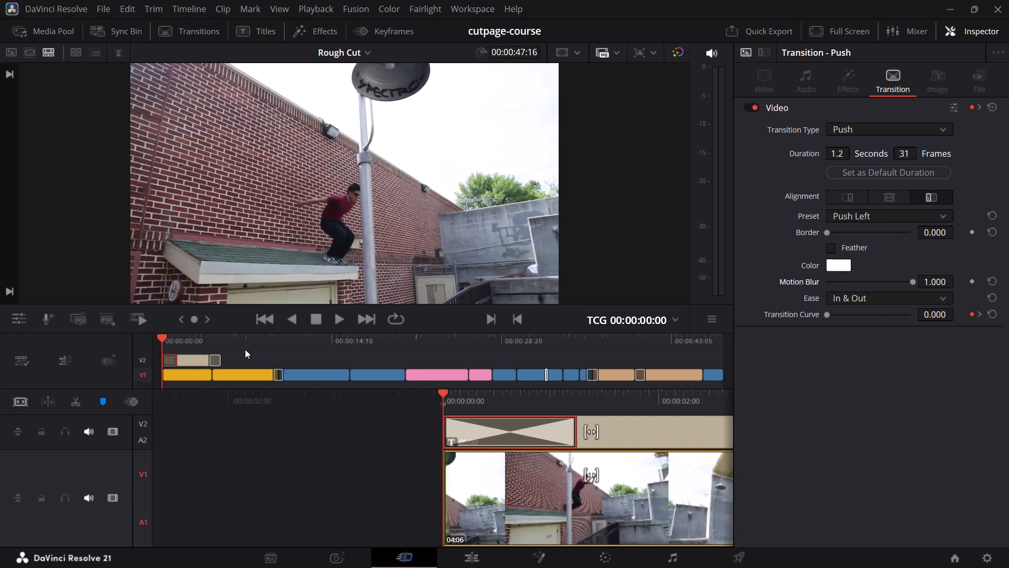
left_click(209, 339)
left_click(477, 425)
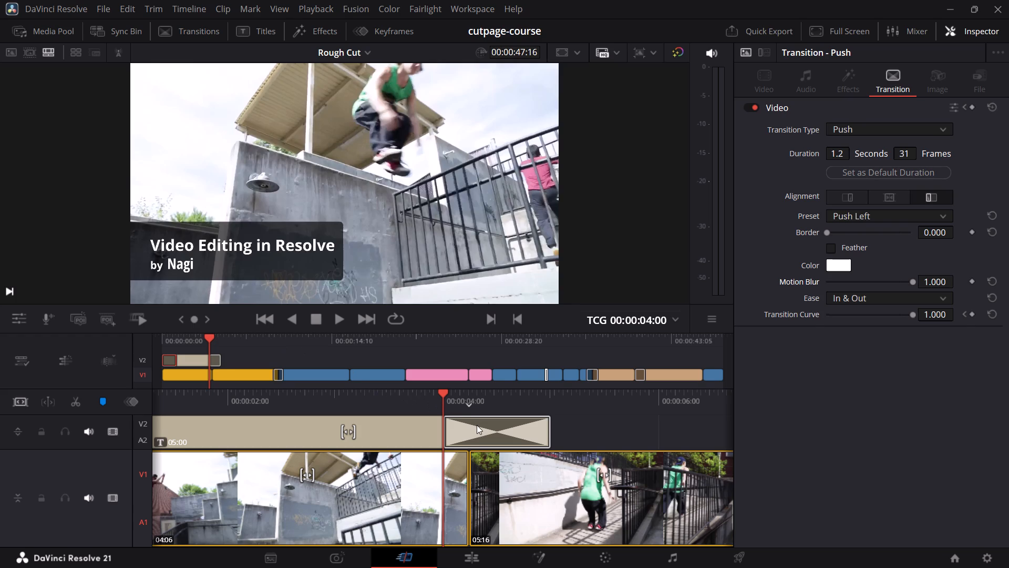
left_click_drag(851, 283, 929, 288)
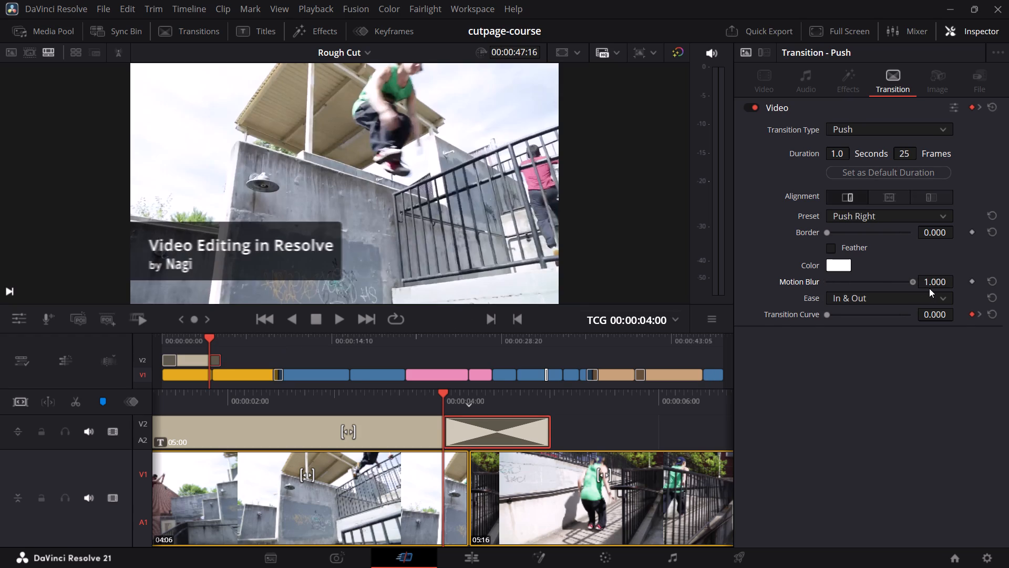
left_click_drag(929, 288, 930, 288)
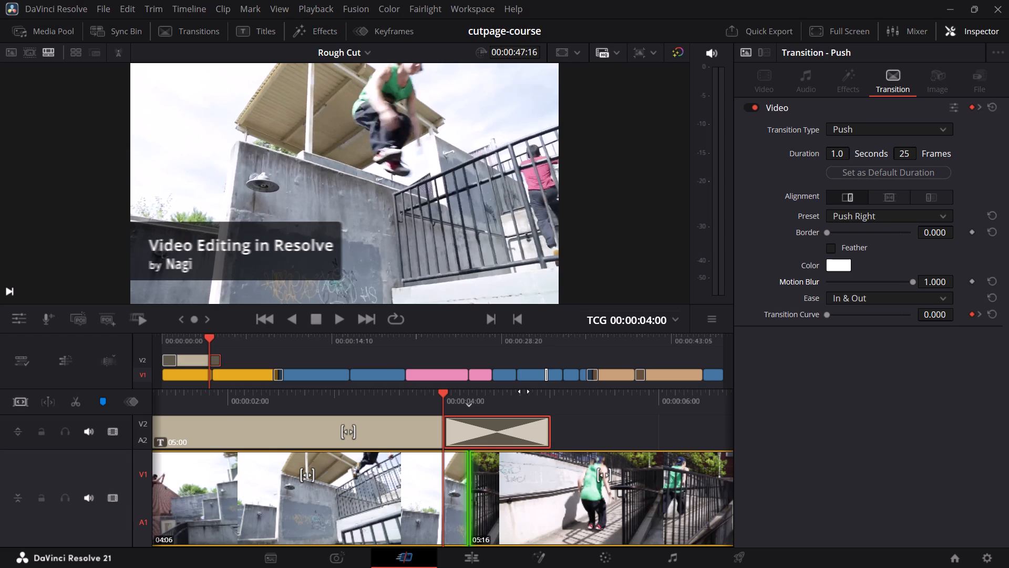
Play the timeline from the beginning to check the motion blur as the title pushes in.
left_click_drag(413, 349, 193, 343)
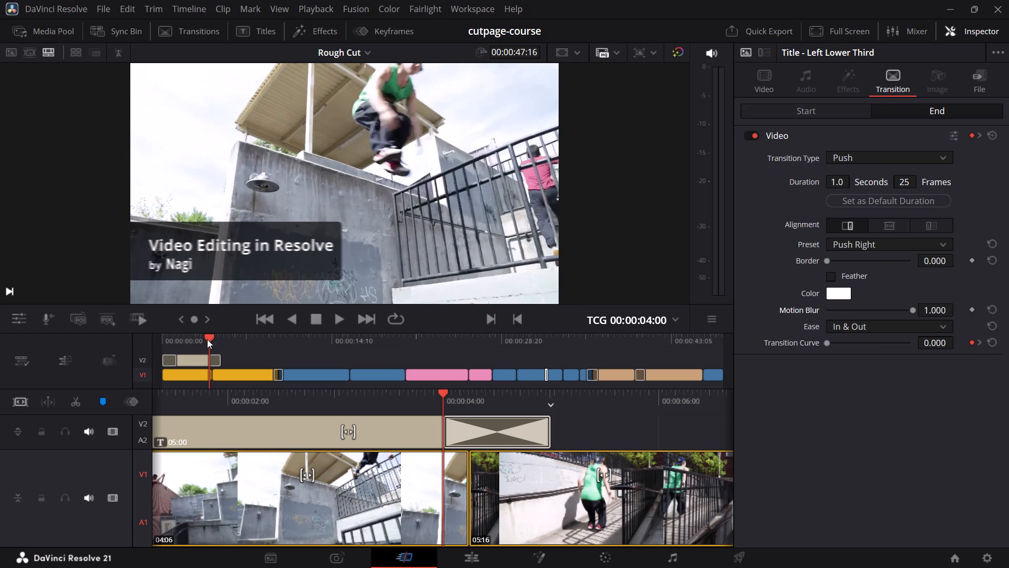
left_click_drag(199, 337, 139, 332)
key("space")
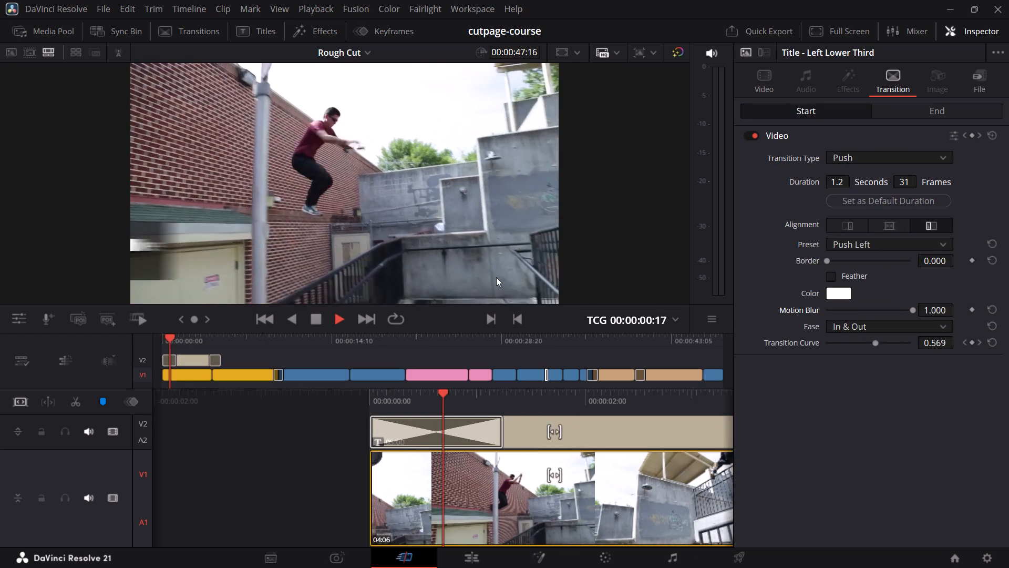
key("space")
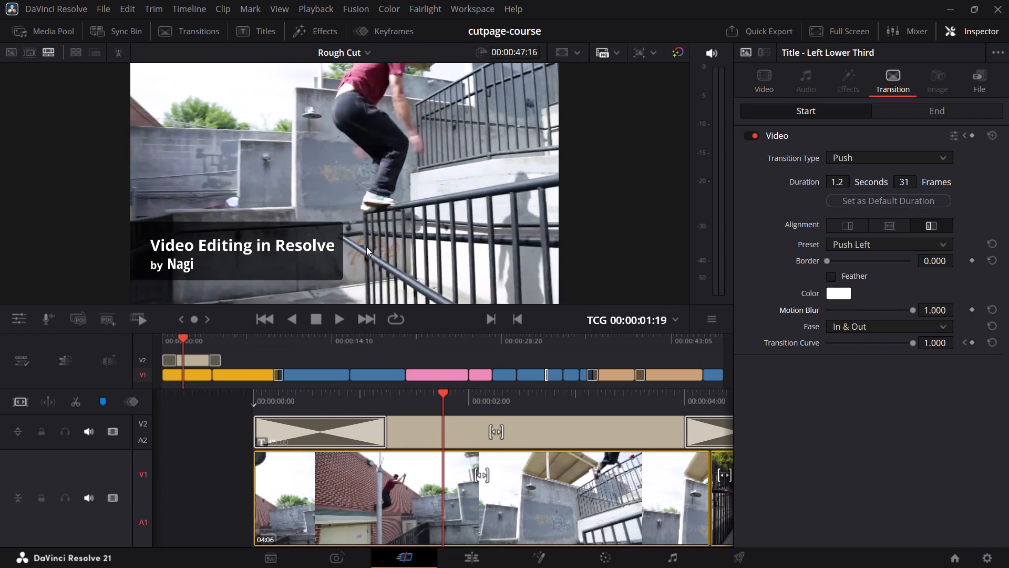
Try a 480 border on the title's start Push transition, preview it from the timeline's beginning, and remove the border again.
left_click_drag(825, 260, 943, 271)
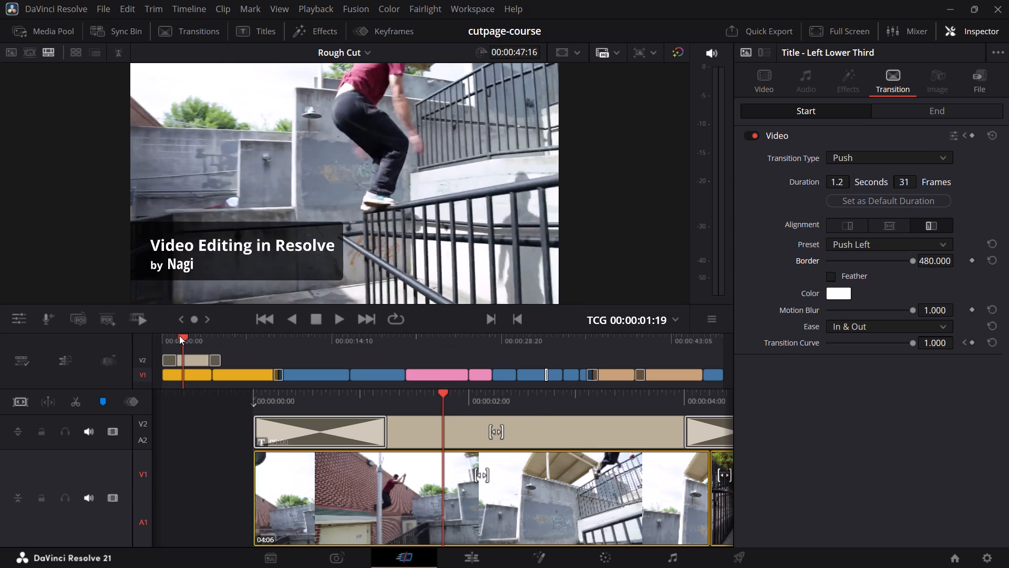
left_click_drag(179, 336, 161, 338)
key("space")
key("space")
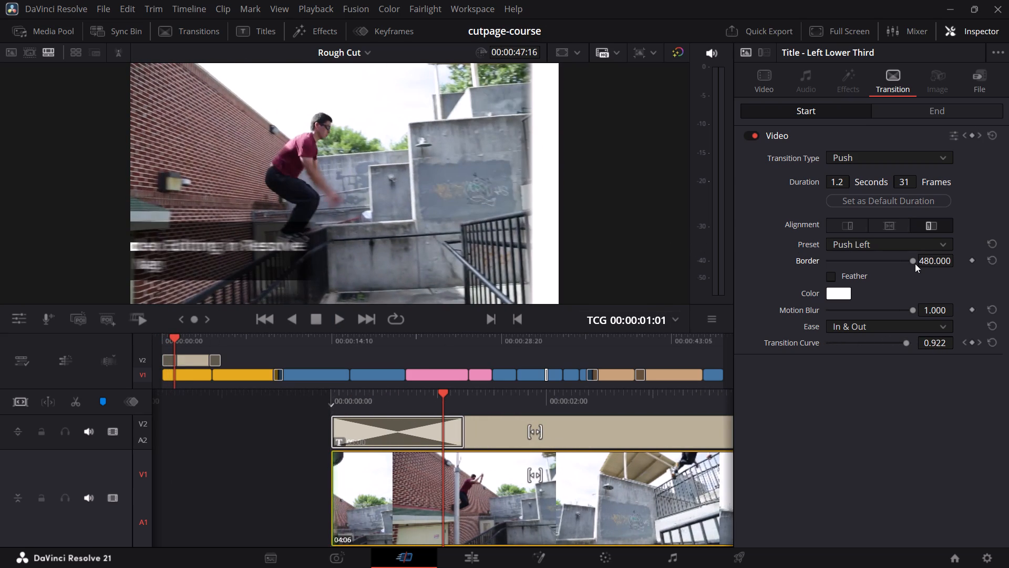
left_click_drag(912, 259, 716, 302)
Play on past the end of the lower-third title to check how it pushes out.
key("space")
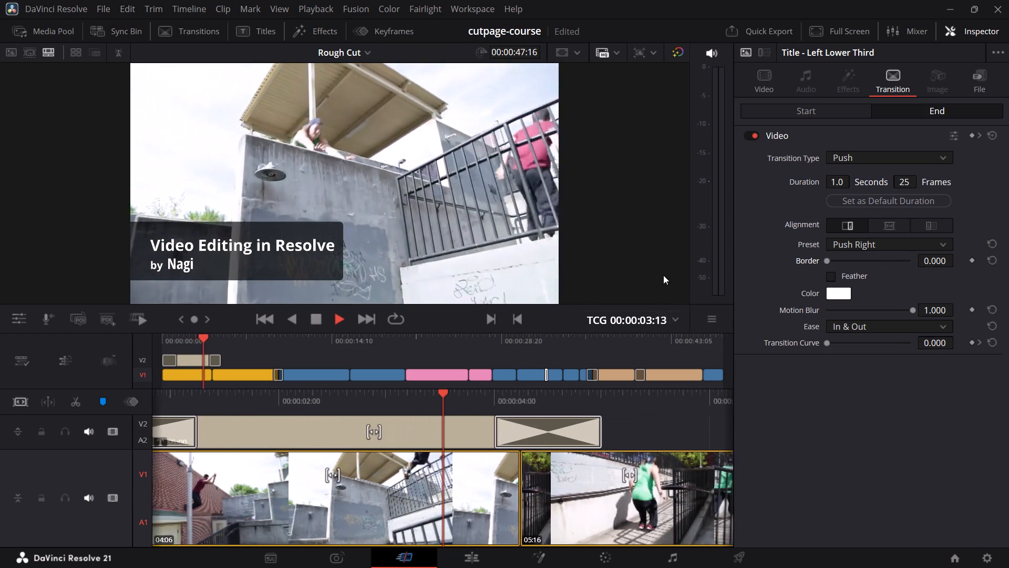
key("space")
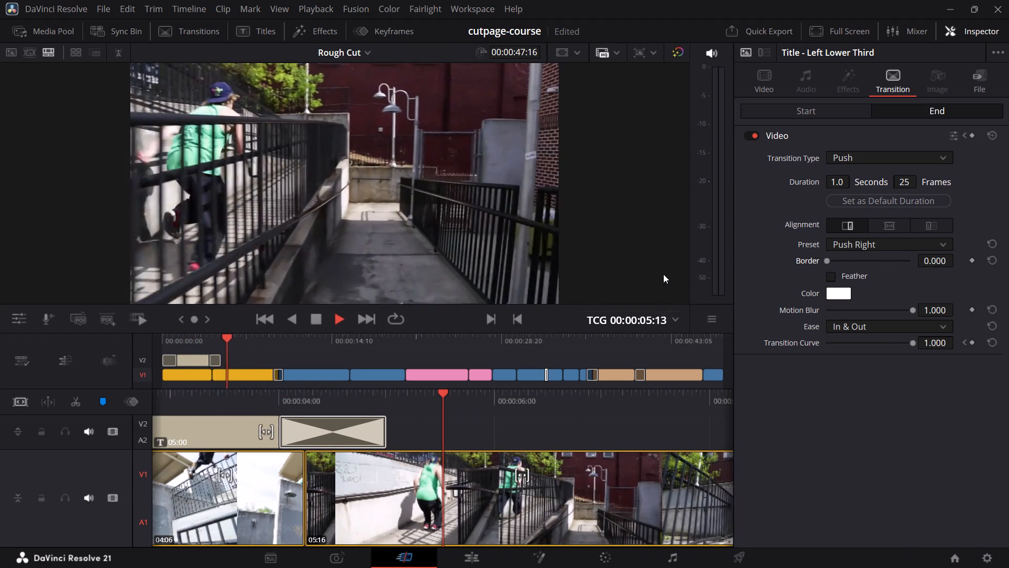
Add a Fade On title on V2 over the last clip of Rough Cut, starting at about 00:00:46:13.
left_click_drag(510, 340, 611, 354)
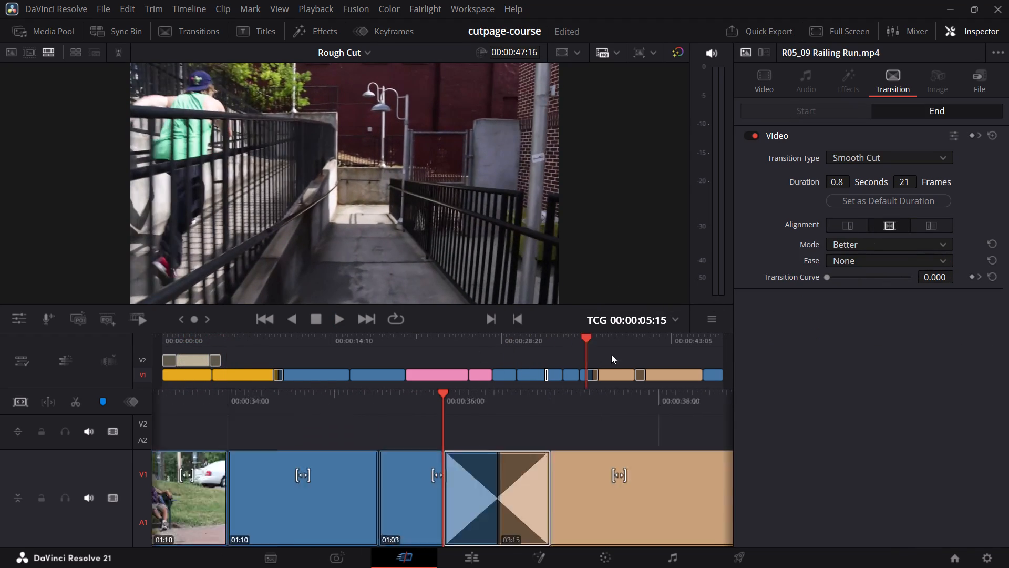
left_click_drag(611, 354, 715, 364)
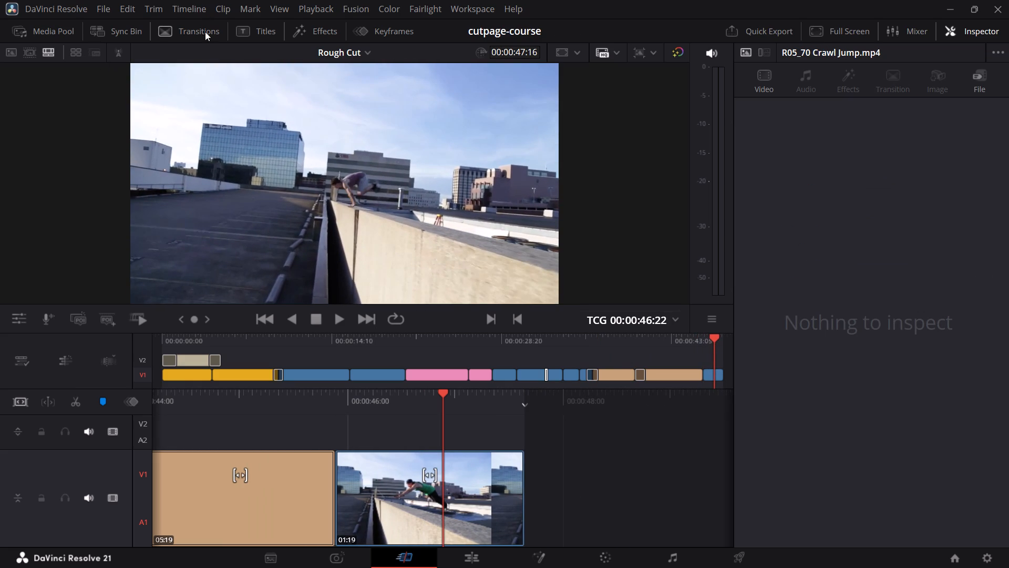
left_click(261, 28)
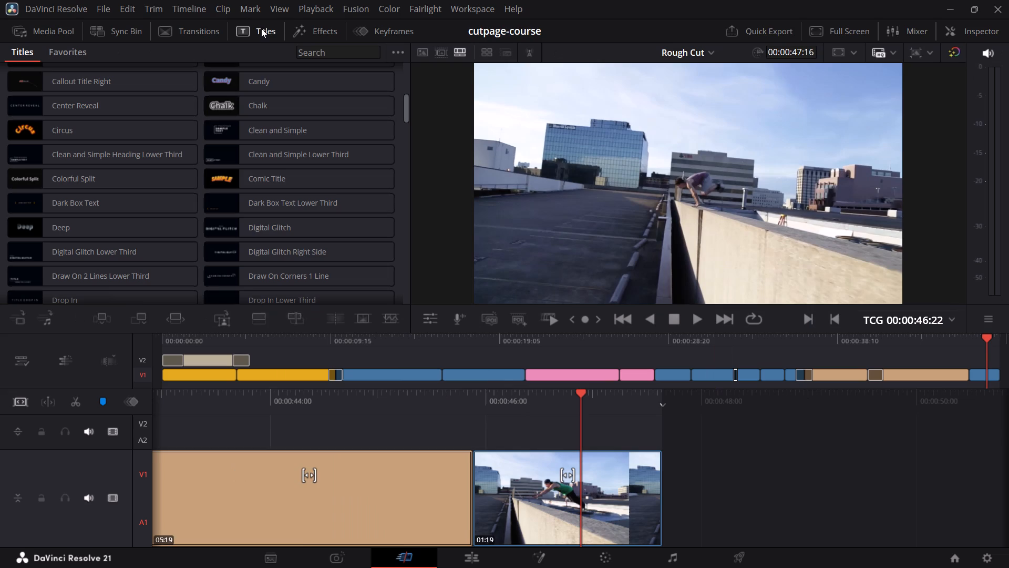
scroll(304, 193, "up", 1)
scroll(303, 194, "down", 3)
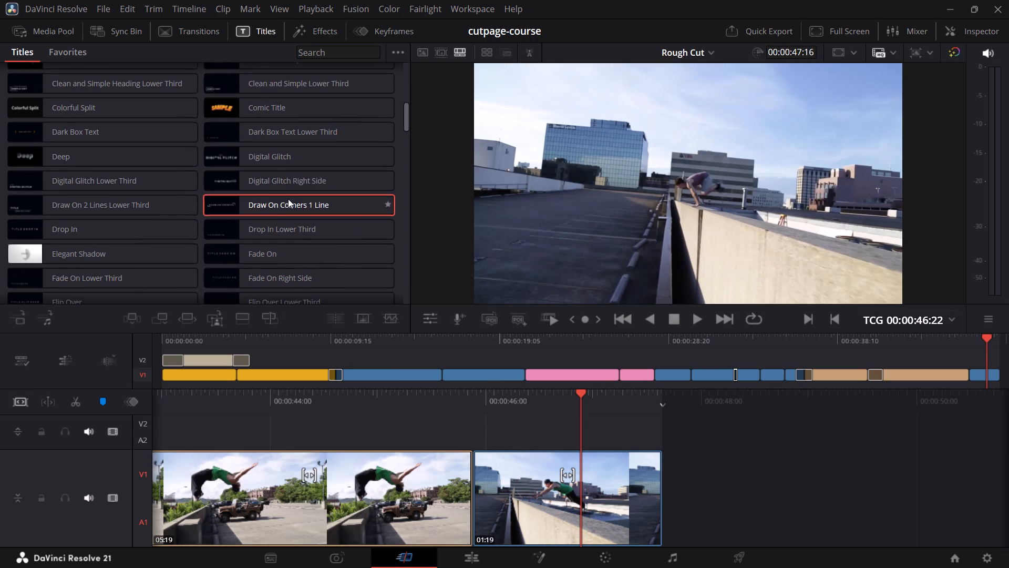
left_click_drag(250, 248, 647, 401)
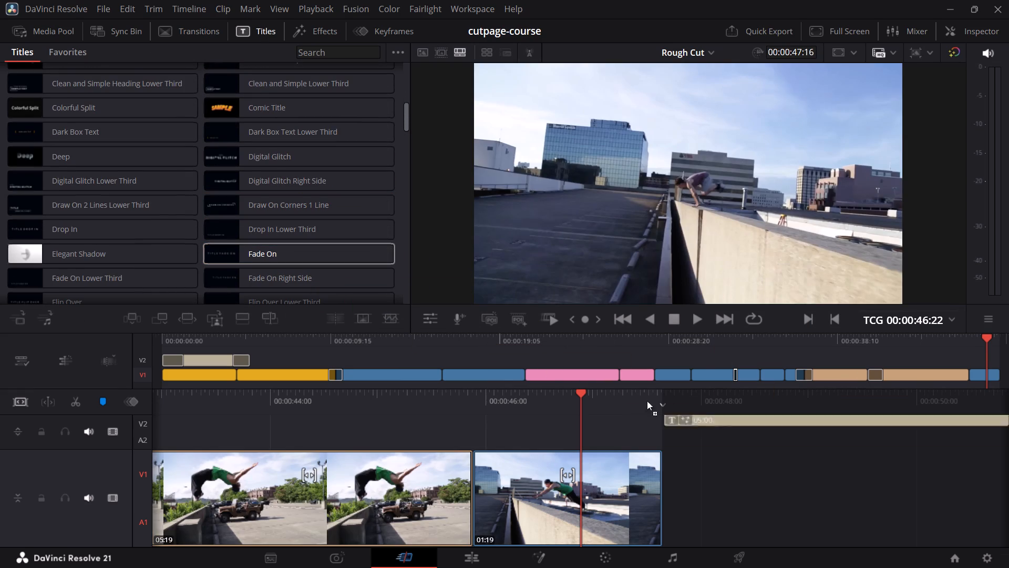
left_click_drag(647, 401, 545, 424)
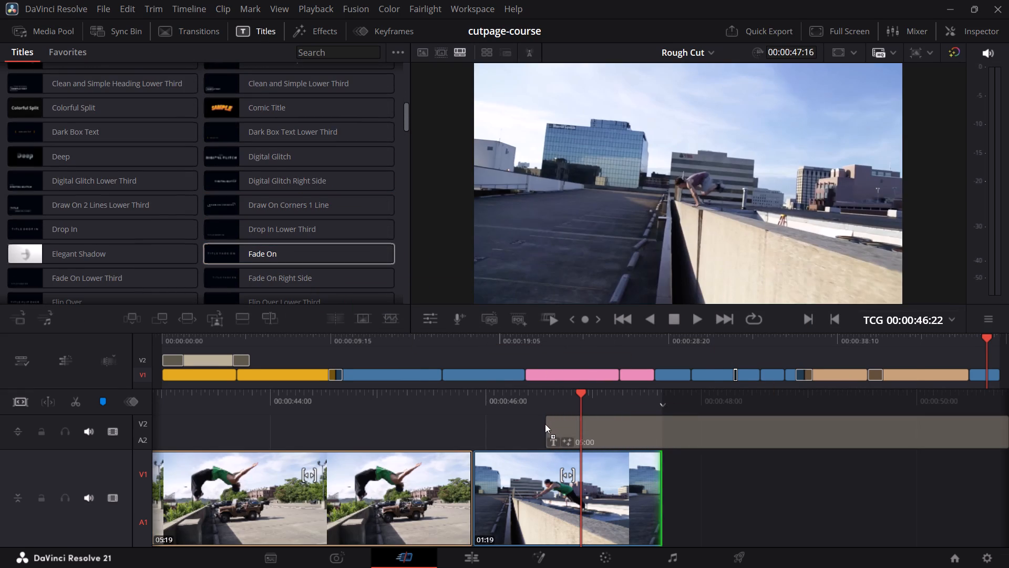
left_click_drag(545, 424, 545, 424)
Play and scrub through the Fade On title to check how its text appears over the last clip.
left_click_drag(604, 400, 631, 403)
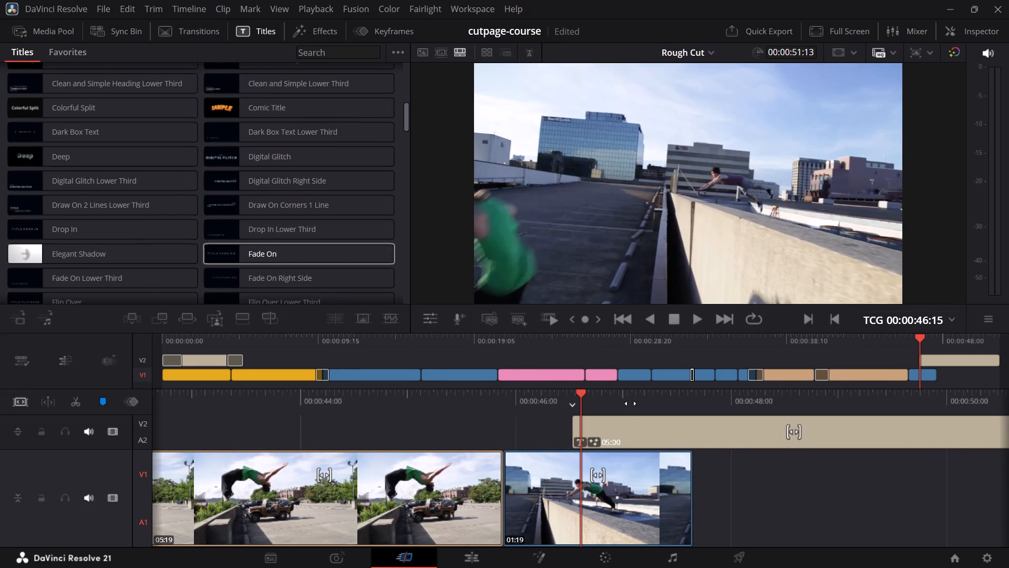
left_click_drag(631, 403, 642, 408)
key("space")
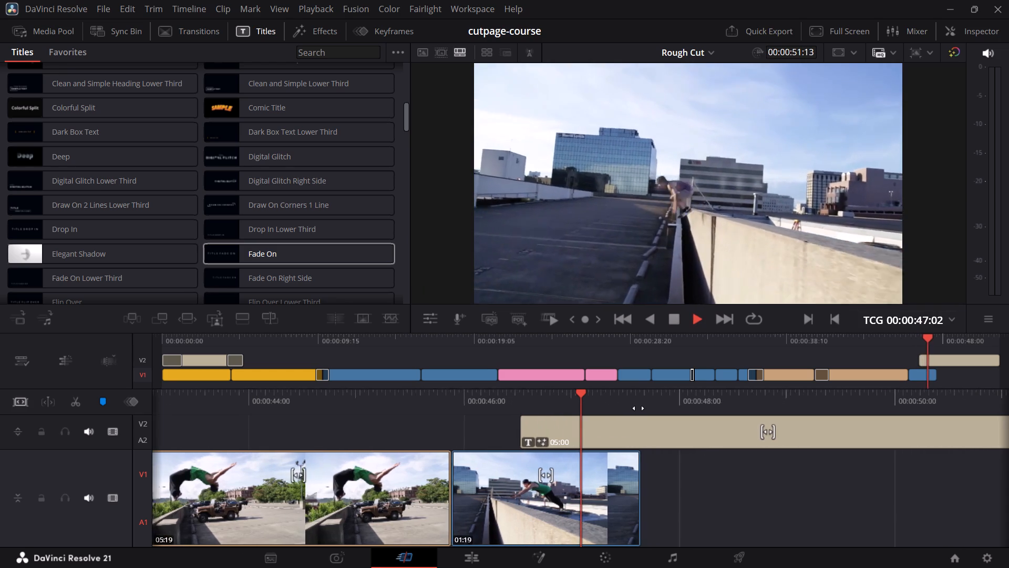
key("space")
left_click_drag(542, 396, 550, 396)
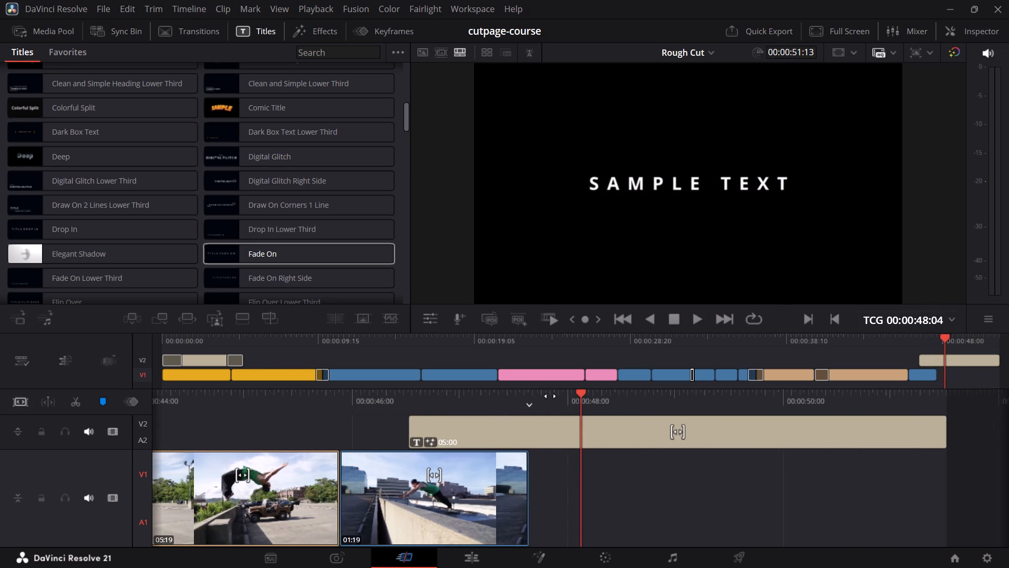
left_click_drag(550, 396, 710, 412)
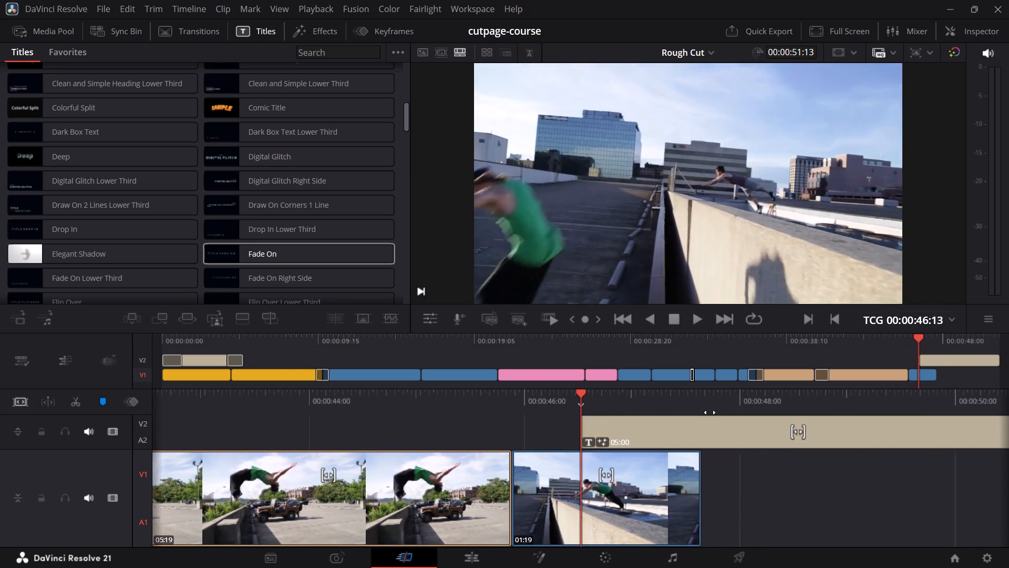
left_click_drag(710, 412, 572, 409)
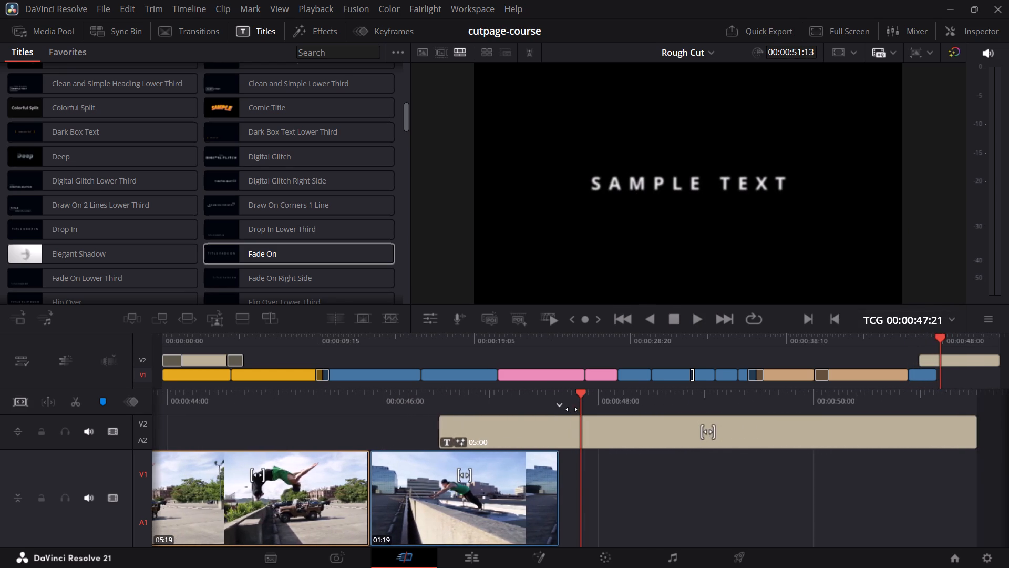
left_click_drag(572, 409, 637, 381)
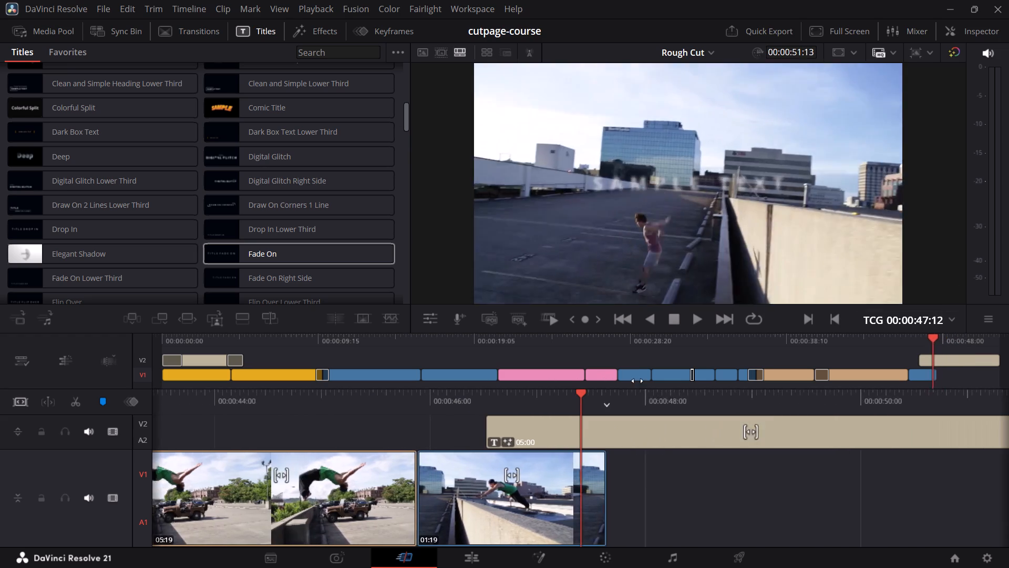
left_click_drag(637, 381, 616, 389)
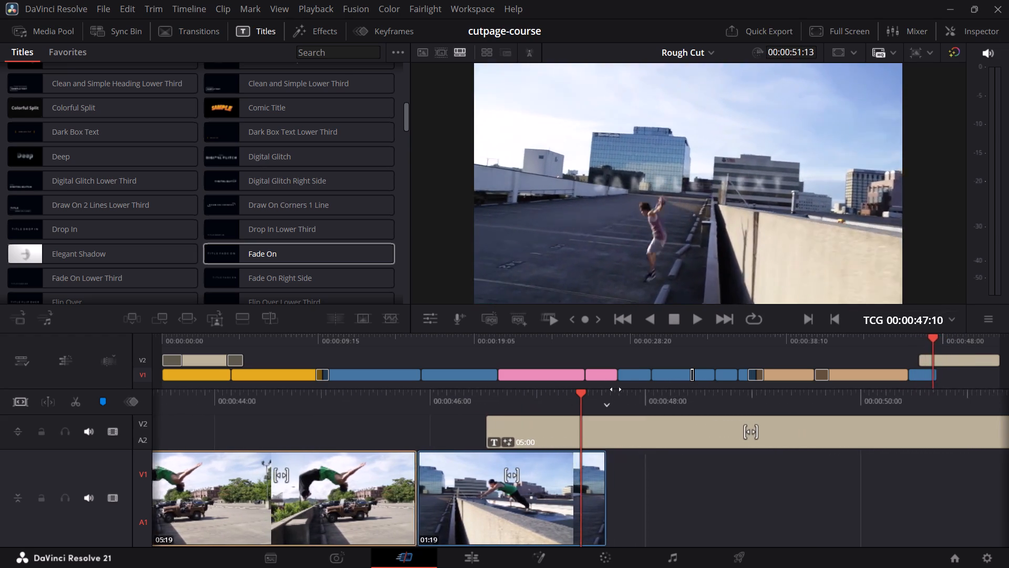
left_click_drag(616, 389, 681, 397)
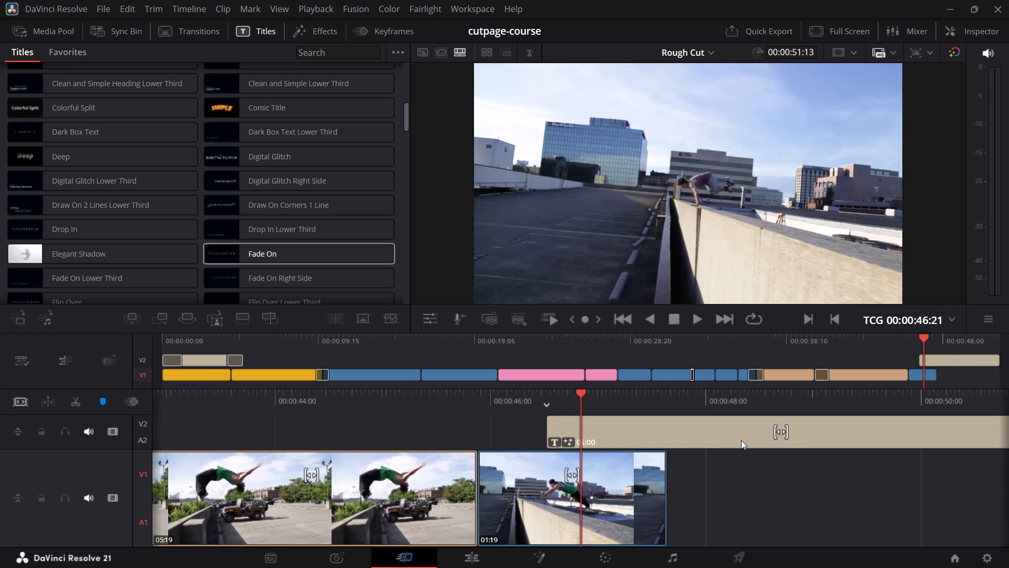
Move the Fade On title earlier on V2 so it starts at about 00:00:45:06, before the last clip.
left_click_drag(739, 436, 643, 435)
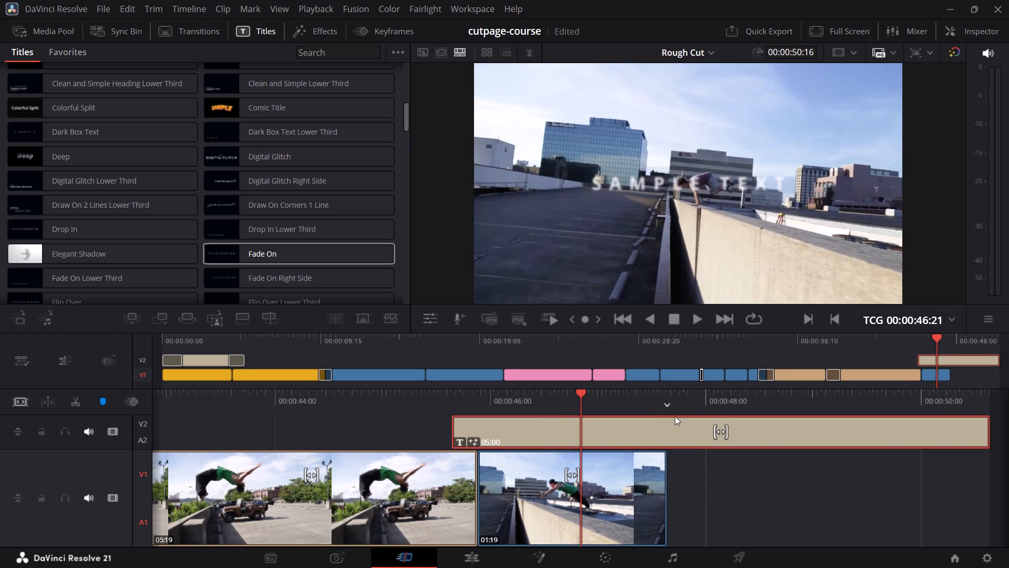
left_click_drag(683, 428, 639, 432)
Scrub through the repositioned Fade On title to check its text against the last clip.
left_click_drag(605, 397, 753, 407)
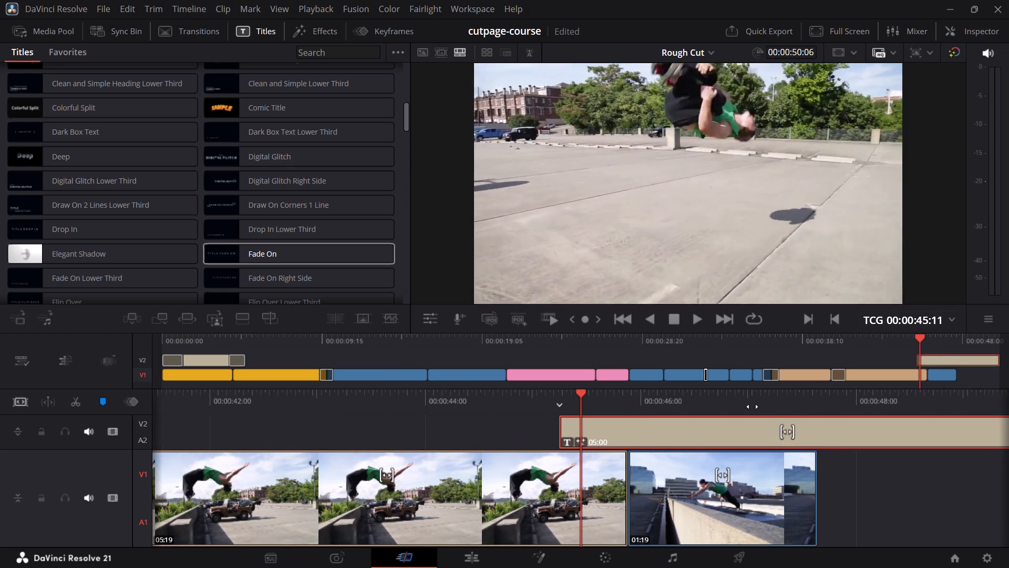
left_click_drag(753, 407, 567, 402)
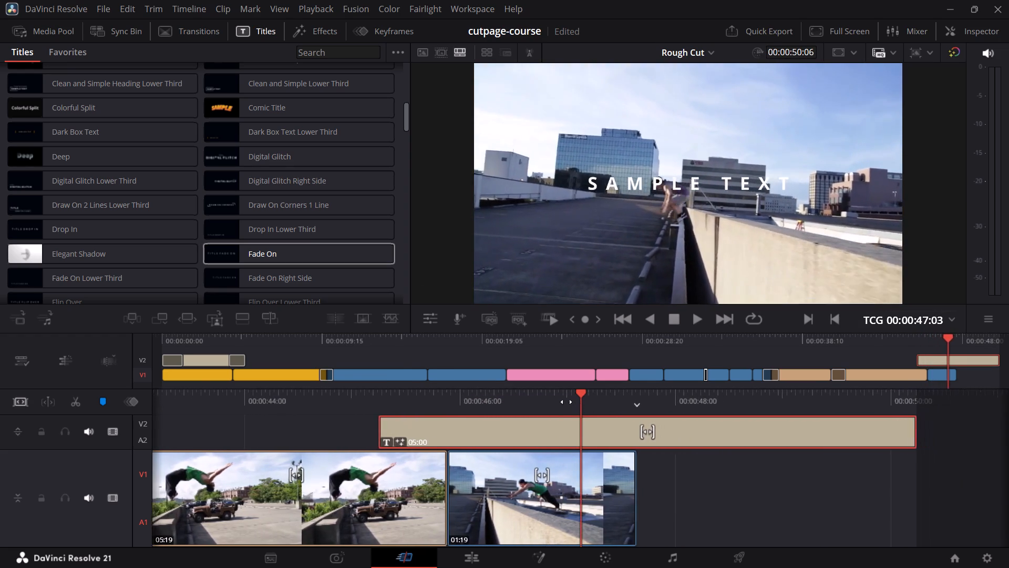
left_click_drag(567, 402, 552, 386)
left_click_drag(767, 402, 716, 401)
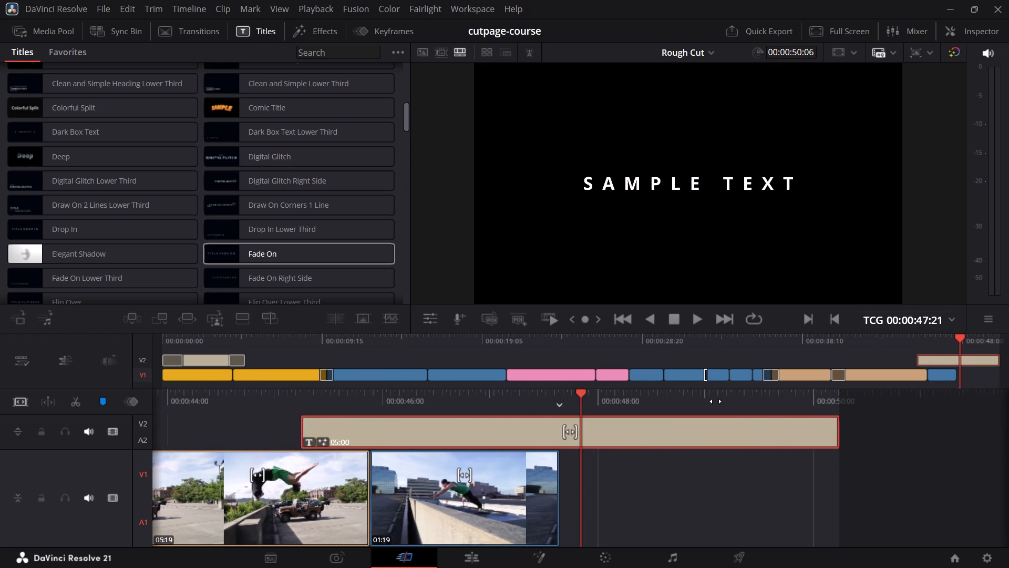
left_click_drag(716, 401, 717, 401)
Switch to Chrome and watch the Udemy lecture "How to animate Lower third & Fusion Title" full screen, rewinding to its Fusion title part.
left_click(640, 550)
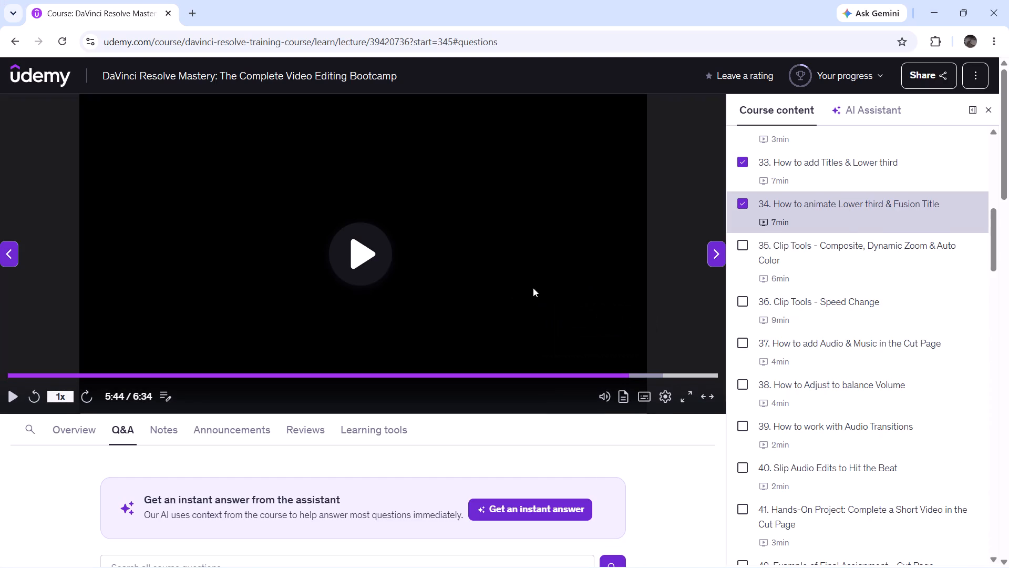
left_click(523, 270)
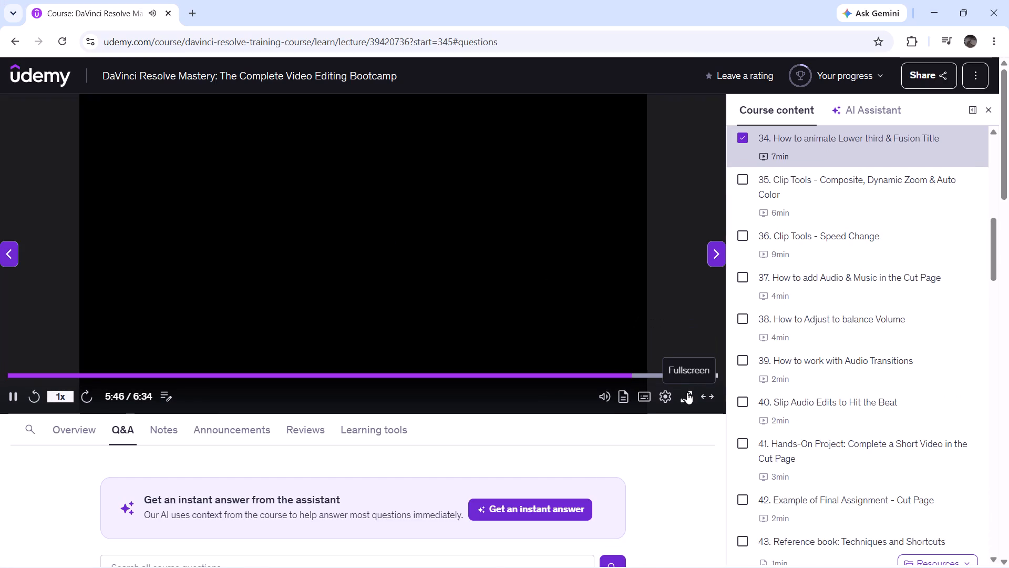
left_click(686, 400)
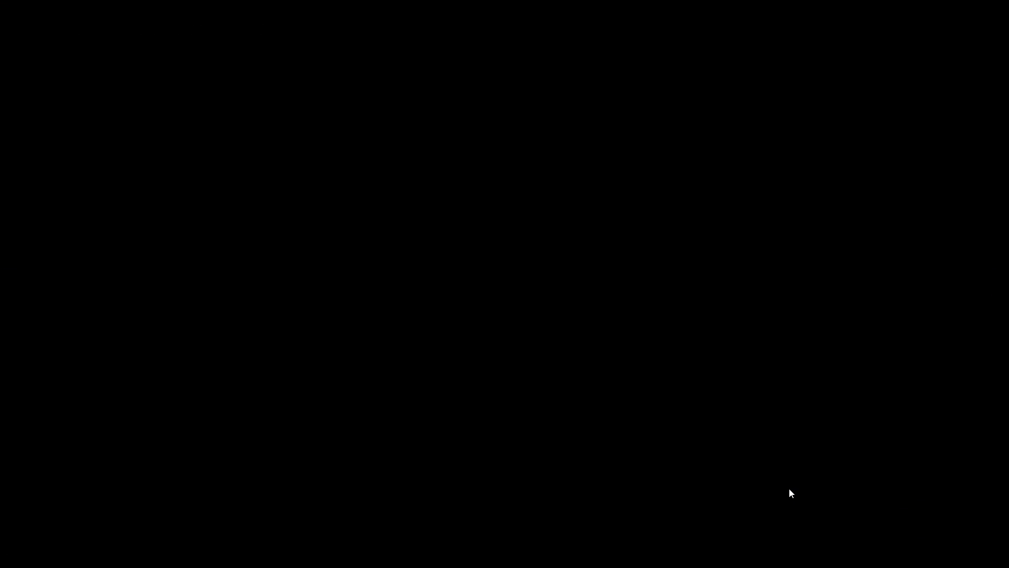
key("space")
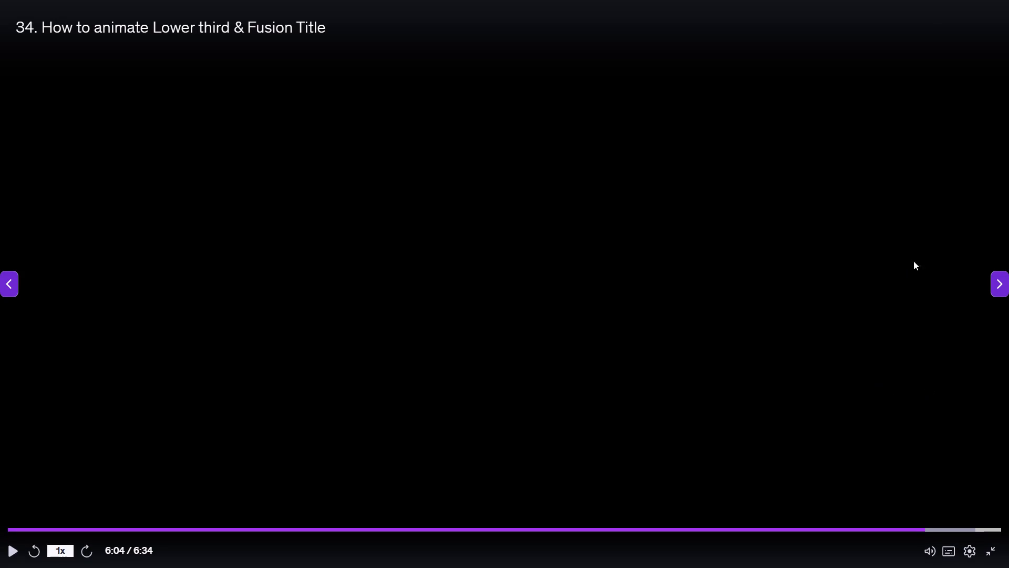
left_click(823, 528)
key("space")
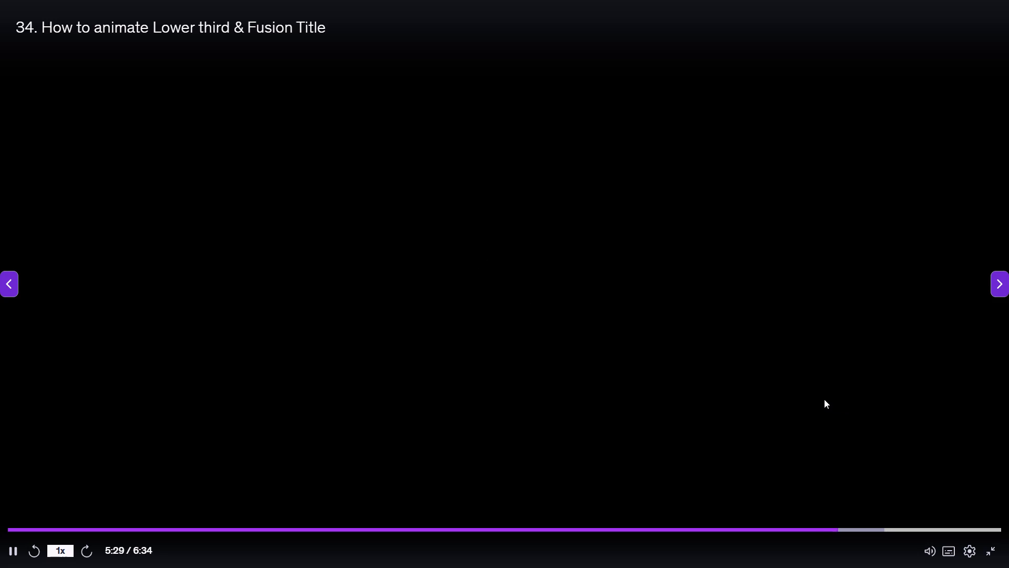
key("Left")
key("Left")
key("space")
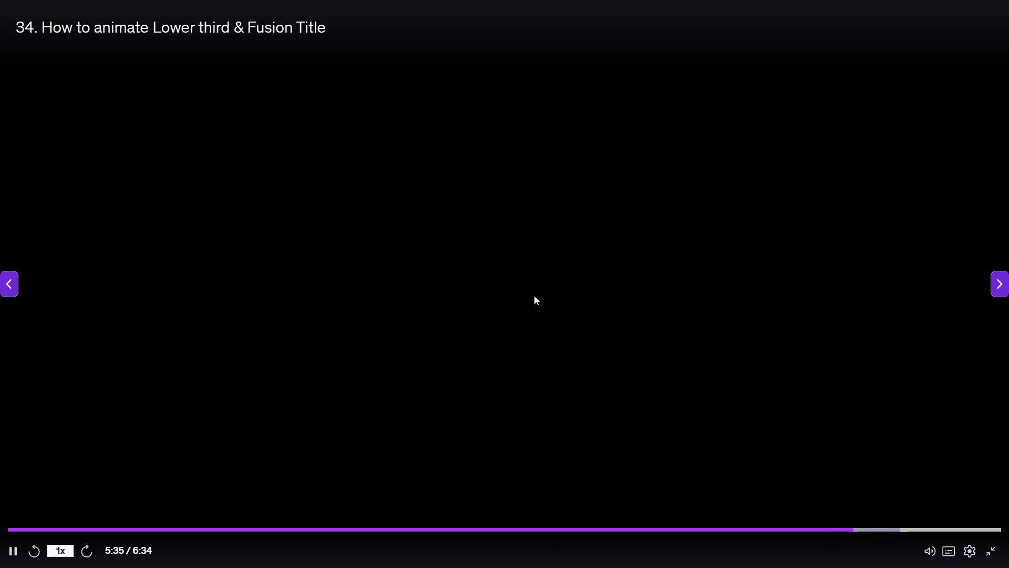
left_click(513, 281)
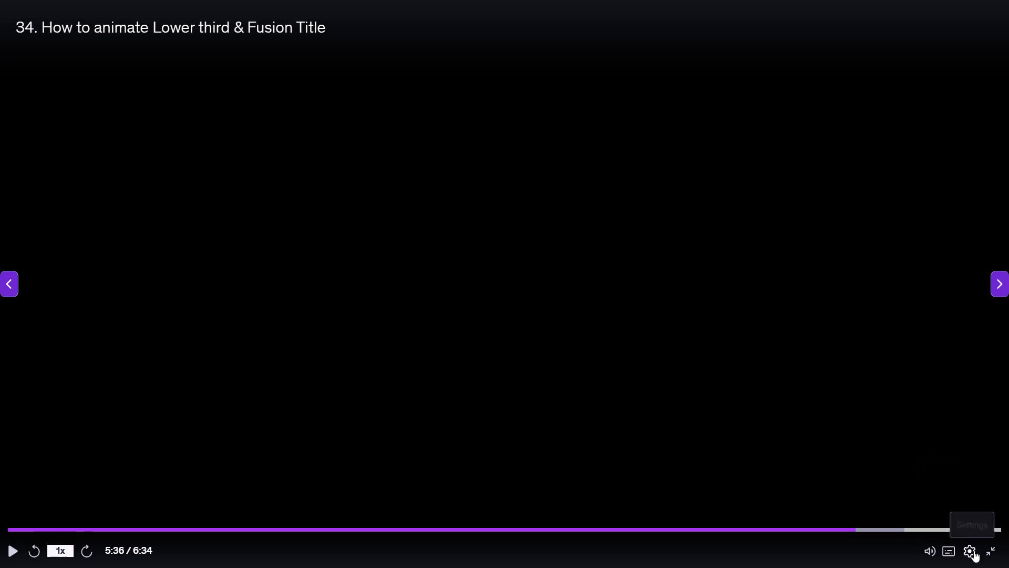
left_click(985, 548)
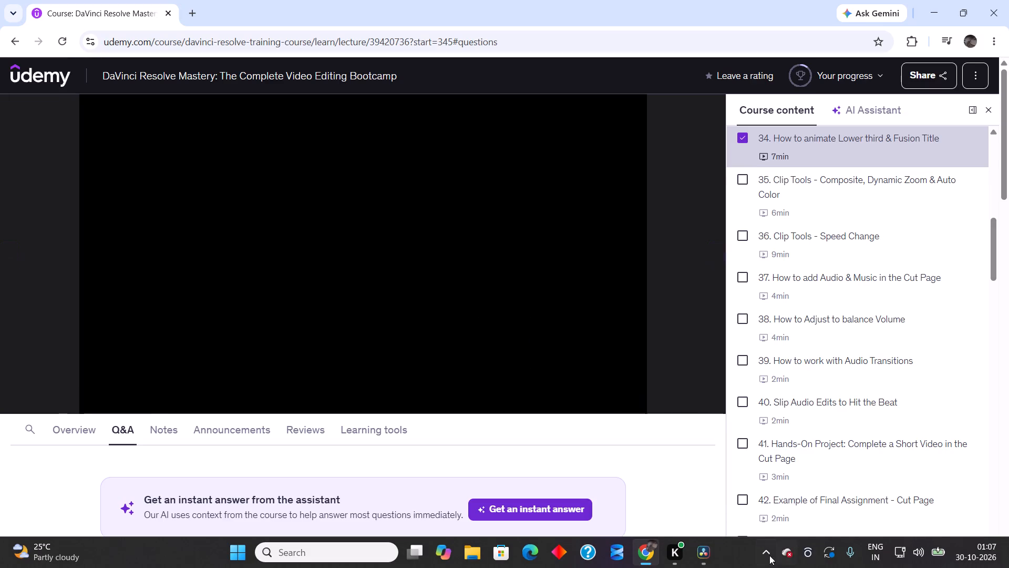
Return to DaVinci Resolve and disable the Fade On effect of the selected title at the end of the timeline.
left_click(704, 554)
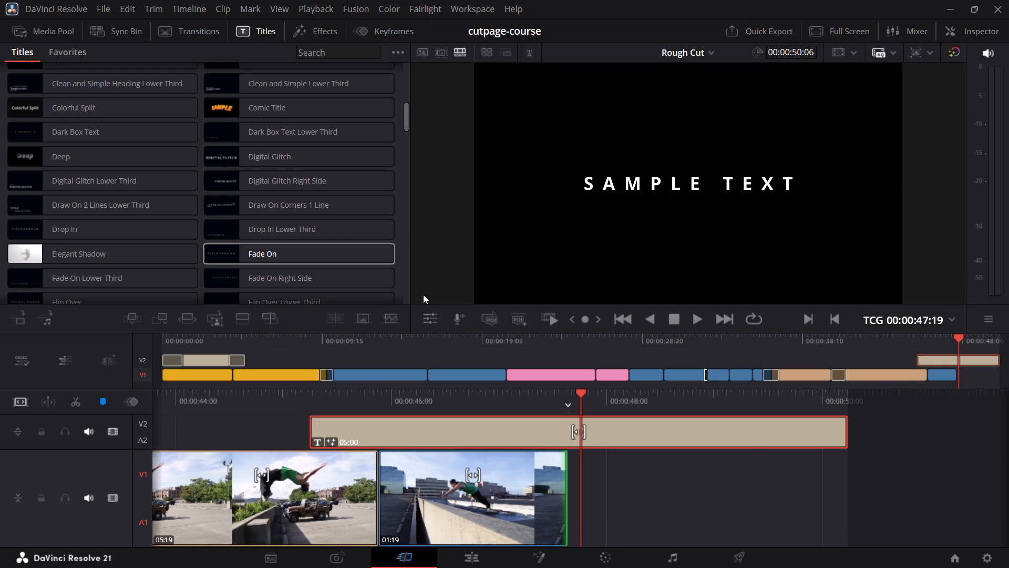
left_click(949, 357)
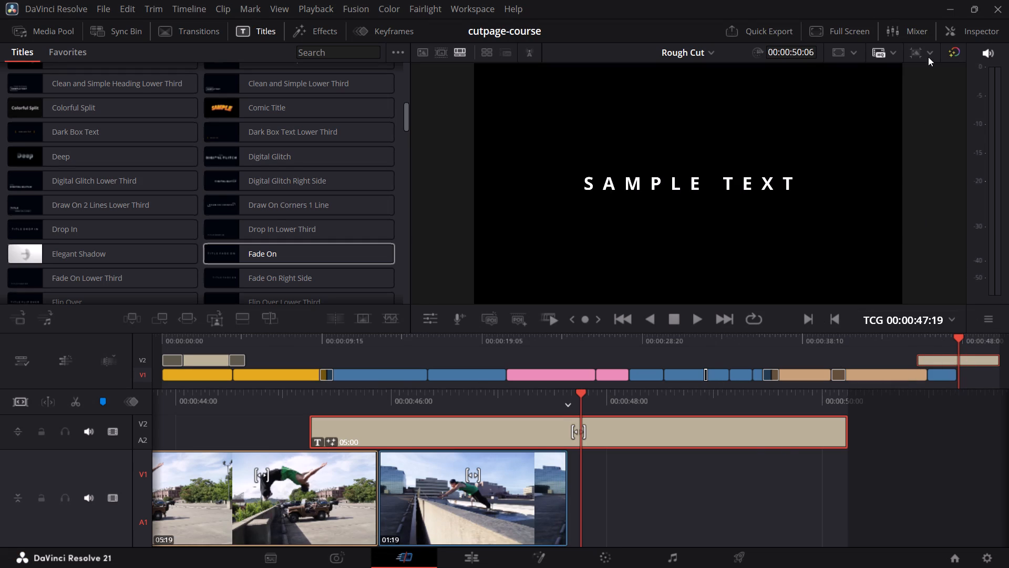
left_click(953, 32)
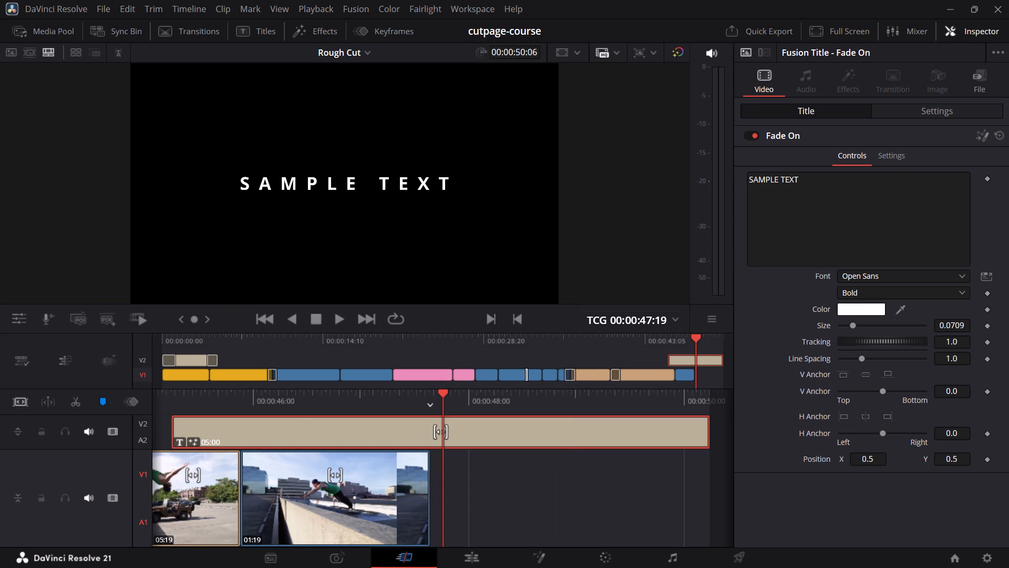
left_click(756, 138)
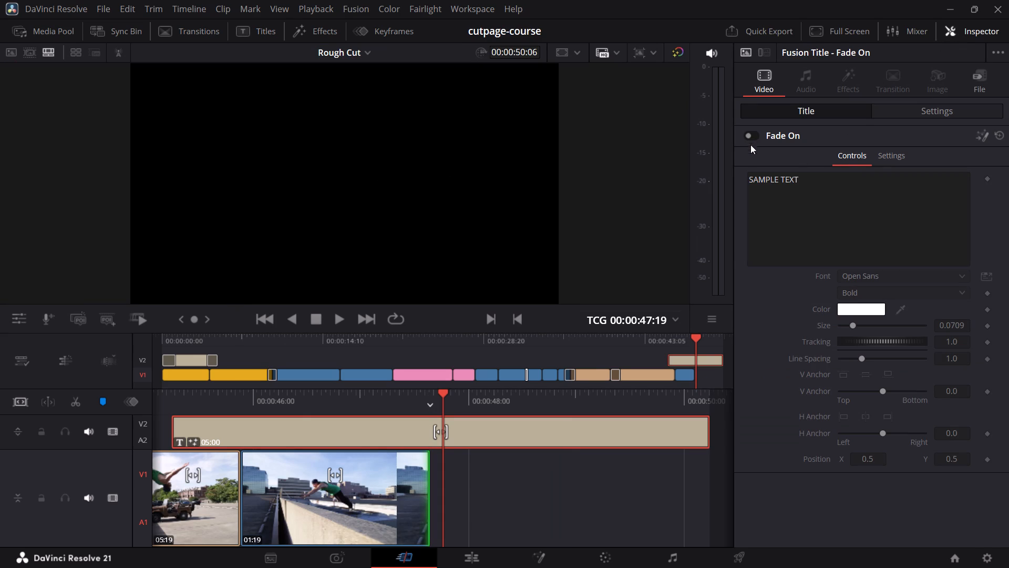
right_click(787, 138)
left_click(957, 32)
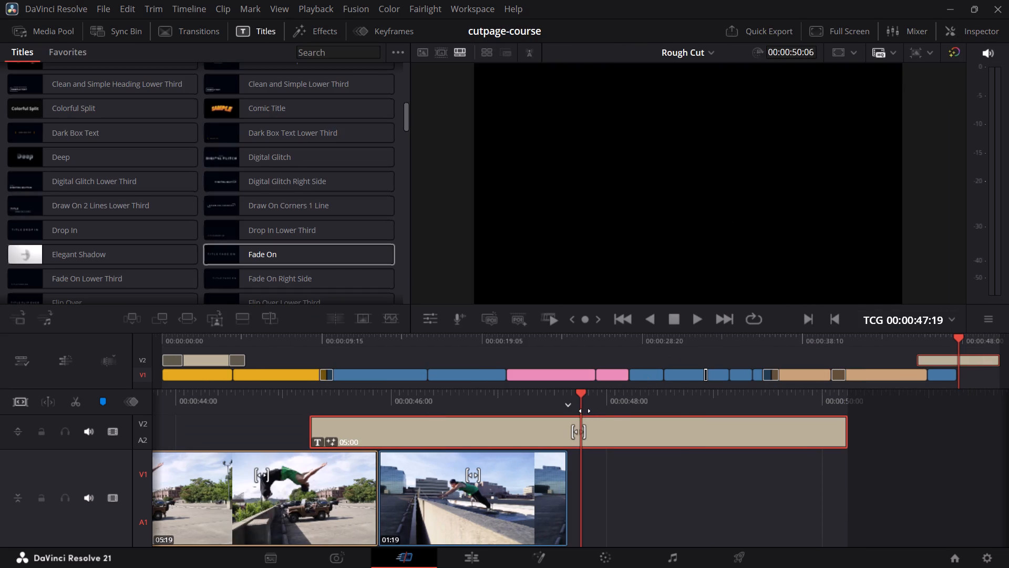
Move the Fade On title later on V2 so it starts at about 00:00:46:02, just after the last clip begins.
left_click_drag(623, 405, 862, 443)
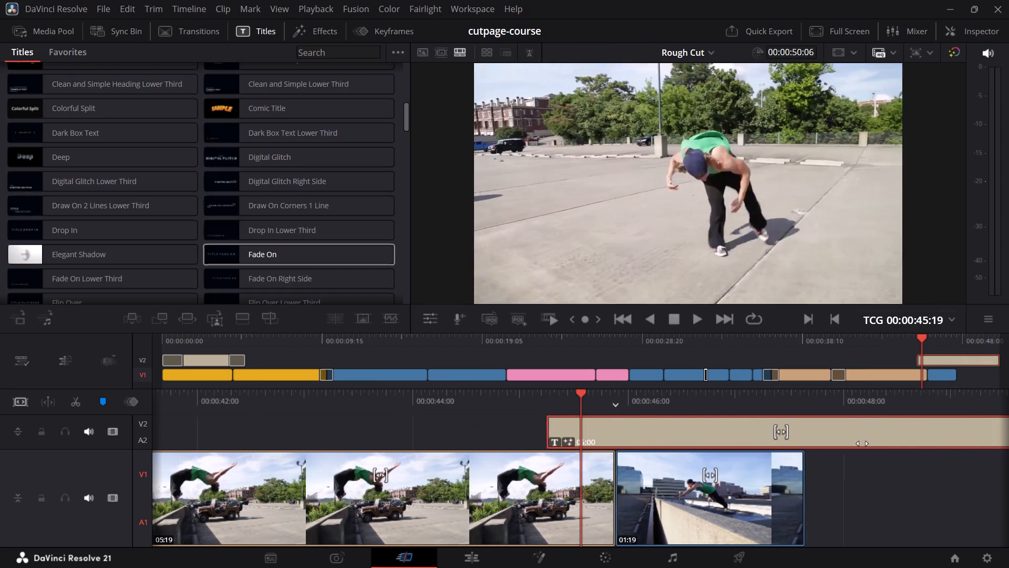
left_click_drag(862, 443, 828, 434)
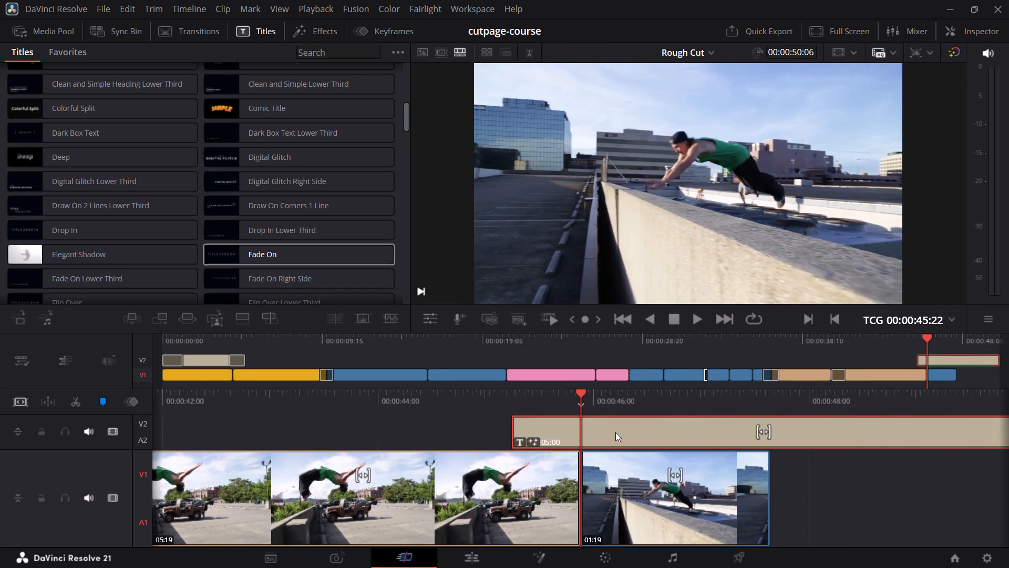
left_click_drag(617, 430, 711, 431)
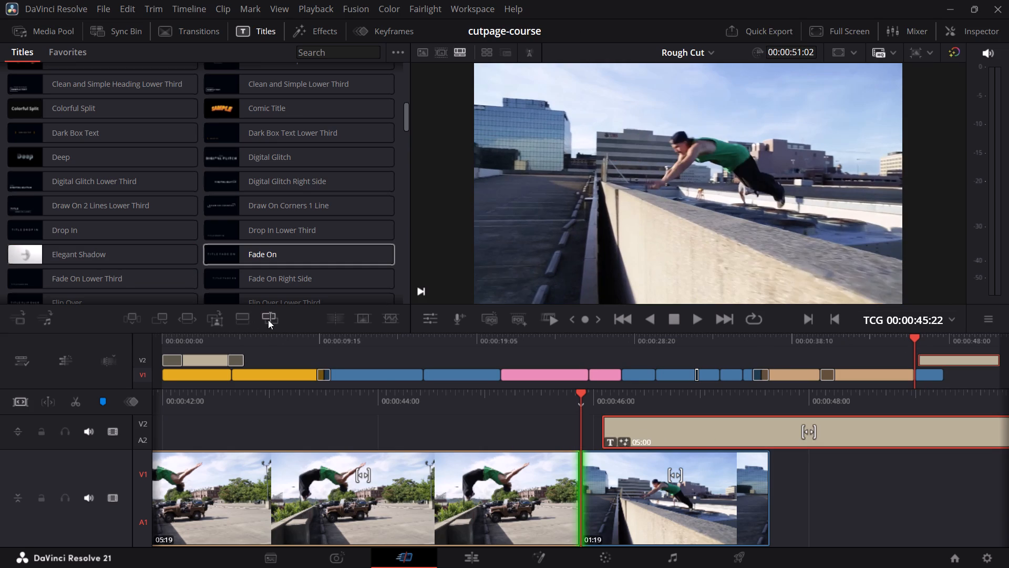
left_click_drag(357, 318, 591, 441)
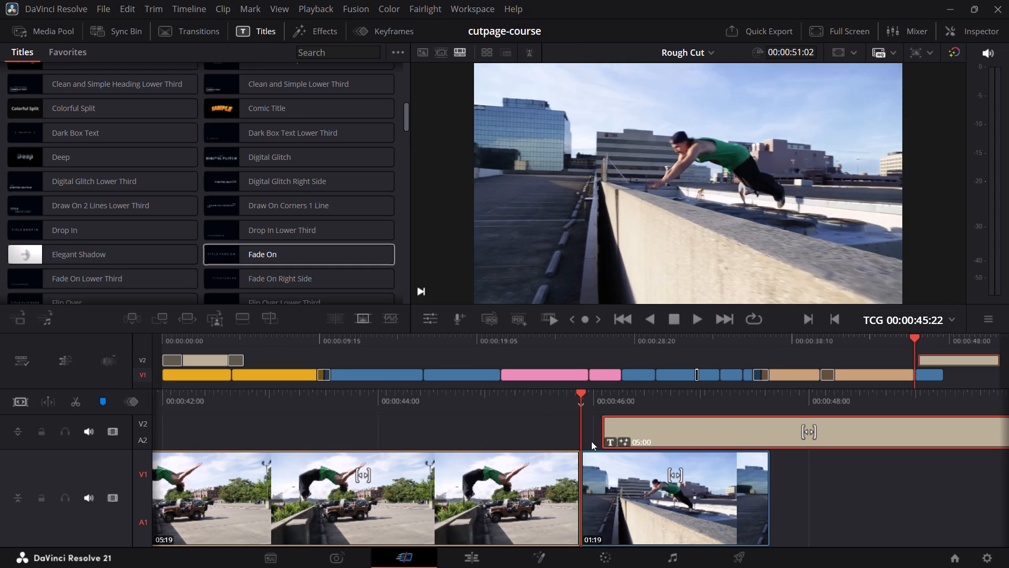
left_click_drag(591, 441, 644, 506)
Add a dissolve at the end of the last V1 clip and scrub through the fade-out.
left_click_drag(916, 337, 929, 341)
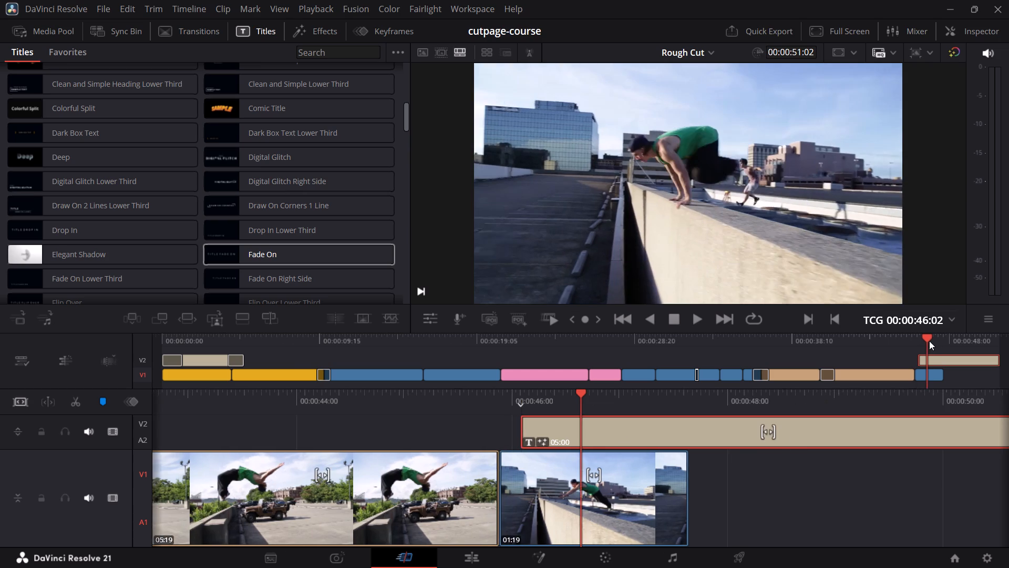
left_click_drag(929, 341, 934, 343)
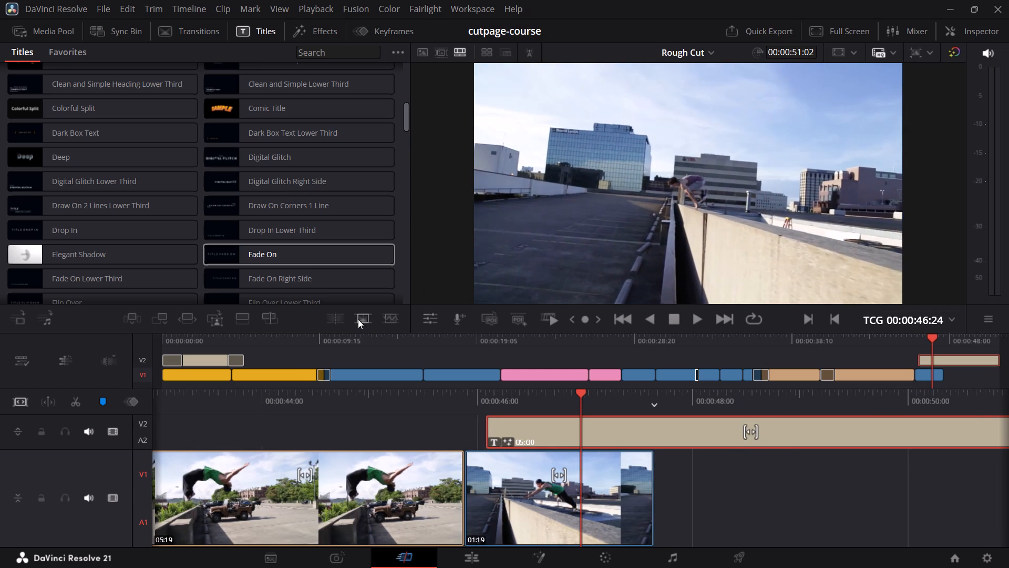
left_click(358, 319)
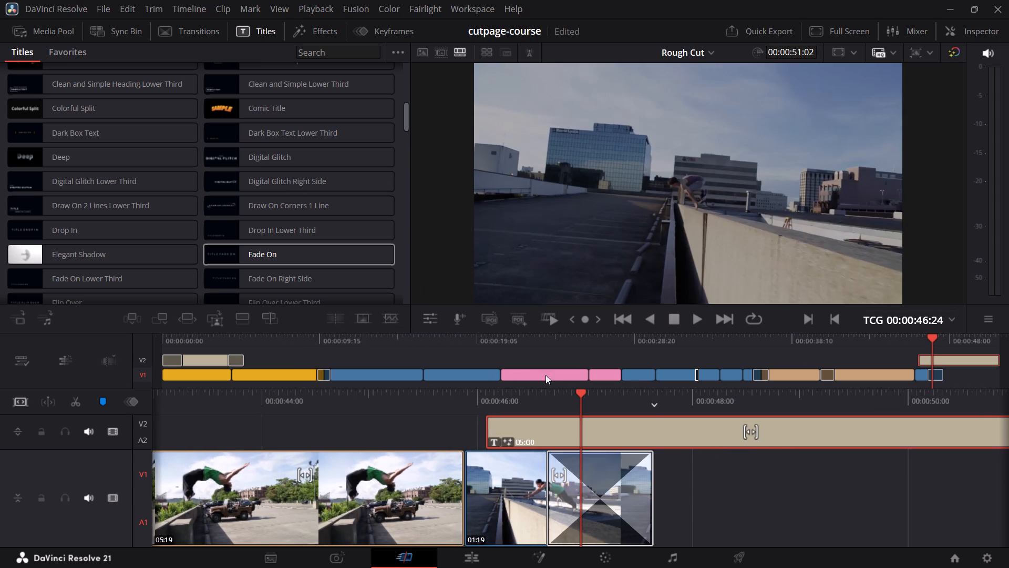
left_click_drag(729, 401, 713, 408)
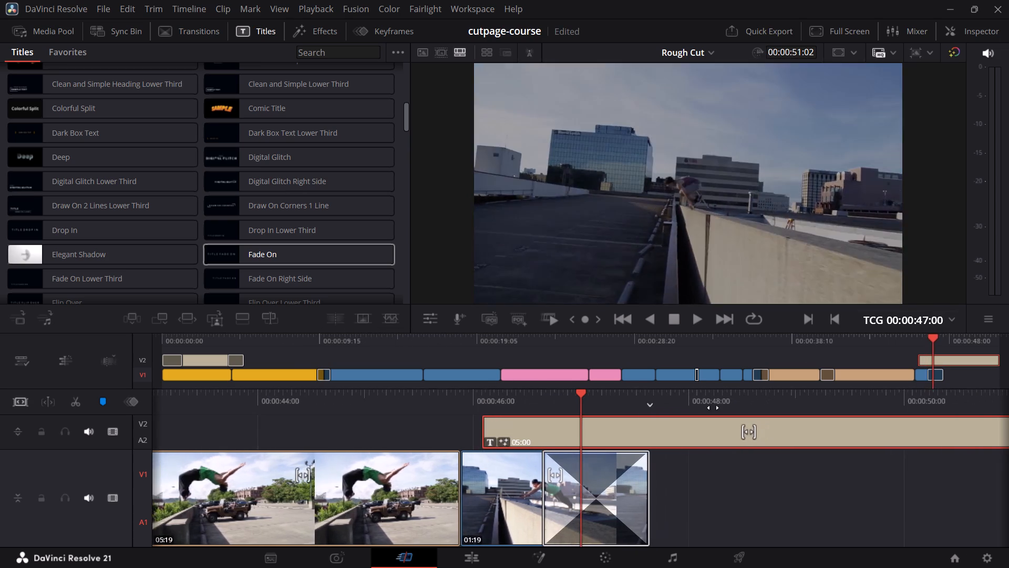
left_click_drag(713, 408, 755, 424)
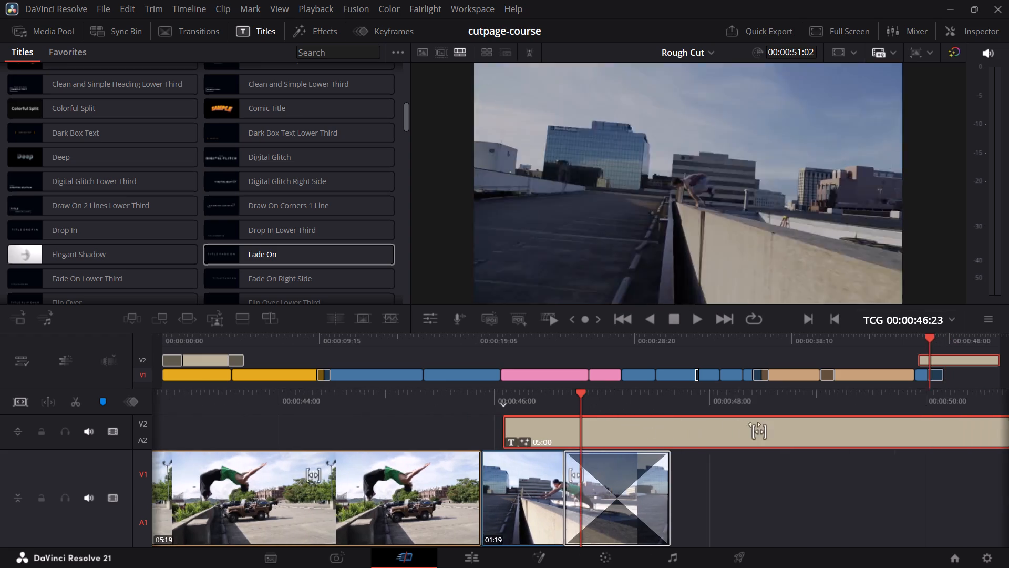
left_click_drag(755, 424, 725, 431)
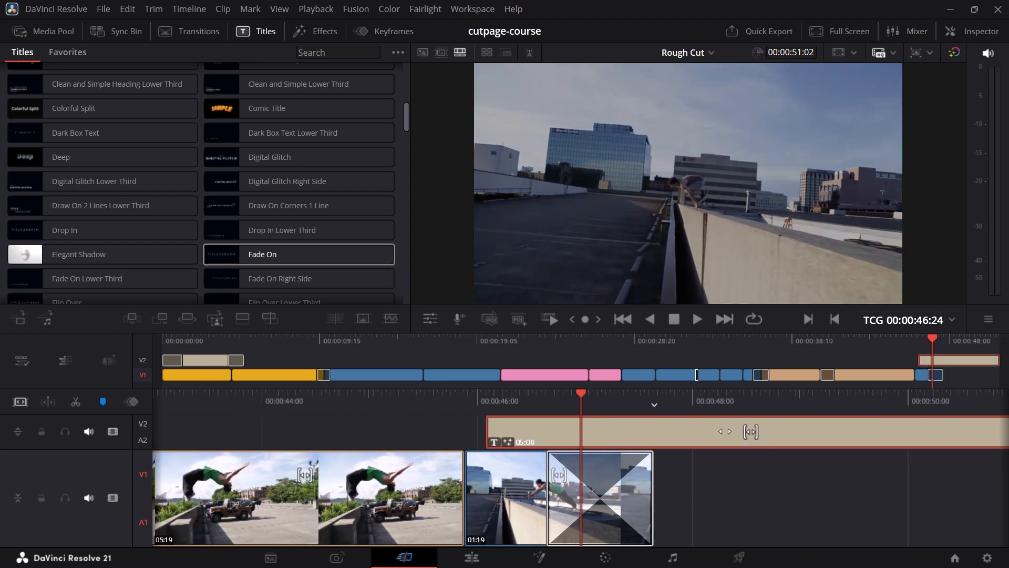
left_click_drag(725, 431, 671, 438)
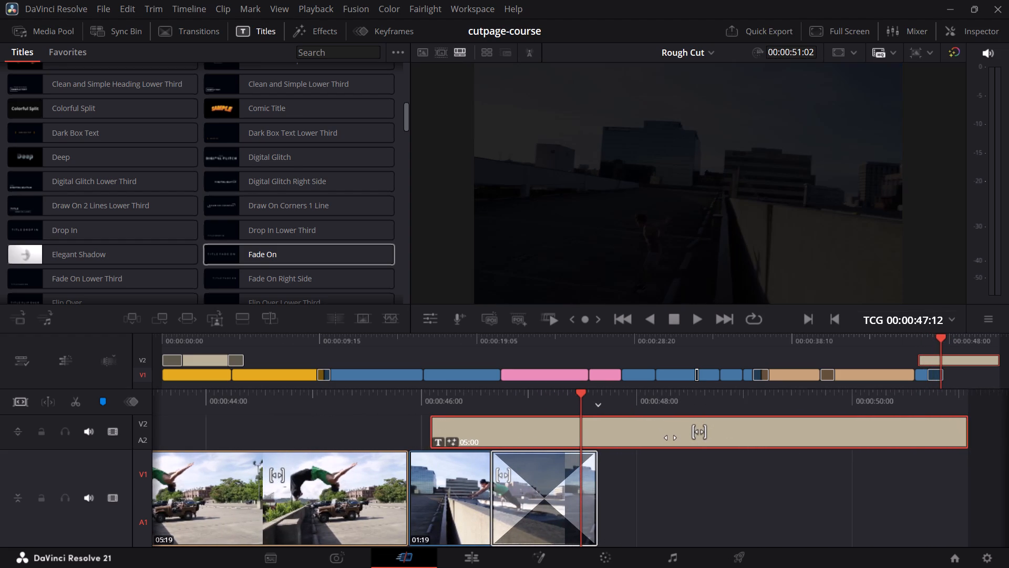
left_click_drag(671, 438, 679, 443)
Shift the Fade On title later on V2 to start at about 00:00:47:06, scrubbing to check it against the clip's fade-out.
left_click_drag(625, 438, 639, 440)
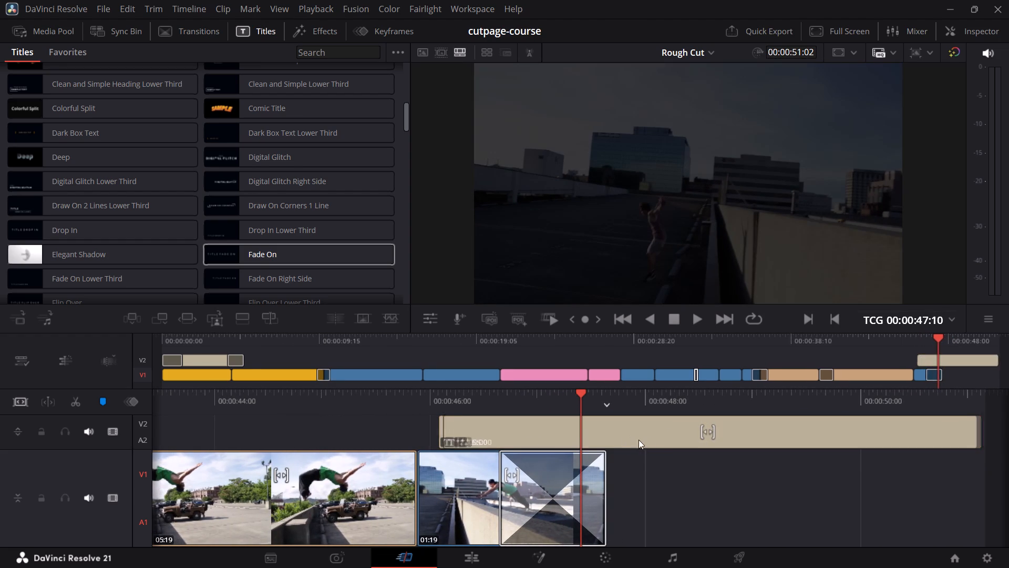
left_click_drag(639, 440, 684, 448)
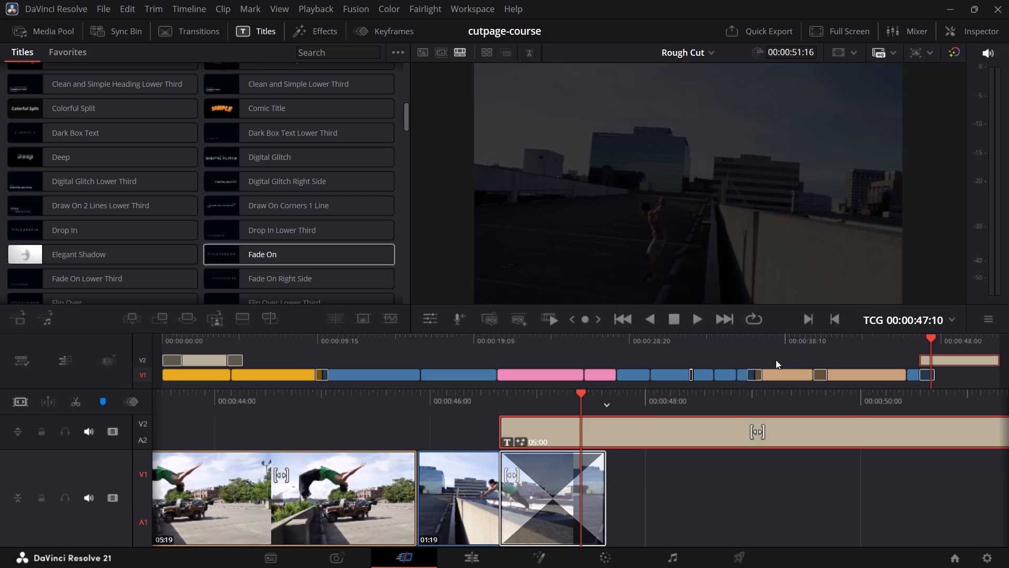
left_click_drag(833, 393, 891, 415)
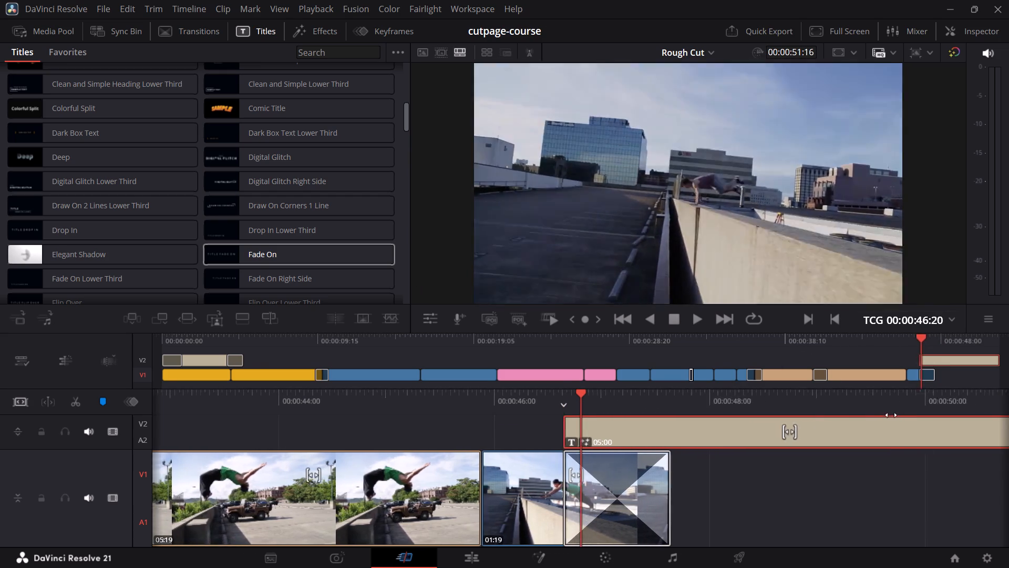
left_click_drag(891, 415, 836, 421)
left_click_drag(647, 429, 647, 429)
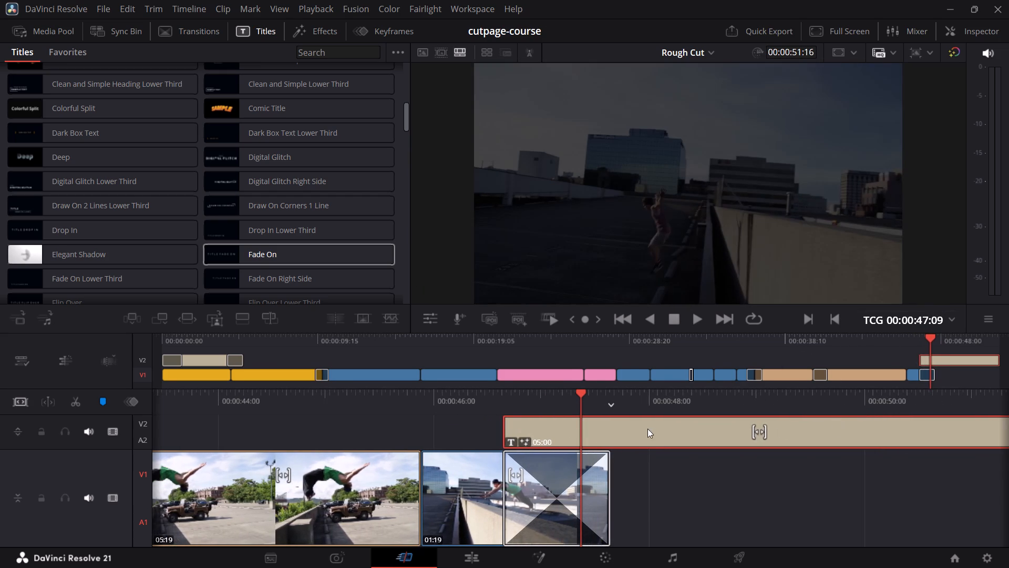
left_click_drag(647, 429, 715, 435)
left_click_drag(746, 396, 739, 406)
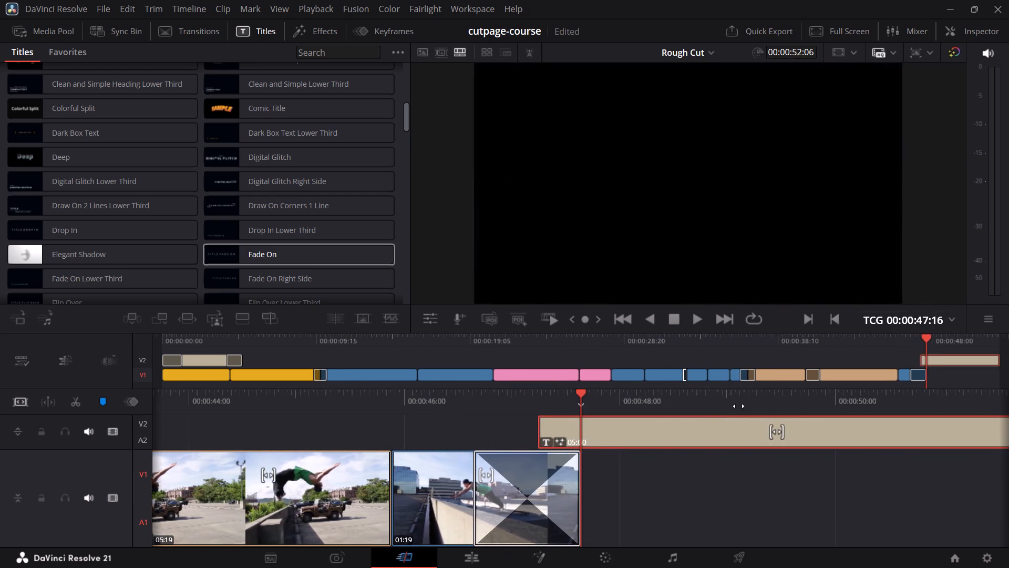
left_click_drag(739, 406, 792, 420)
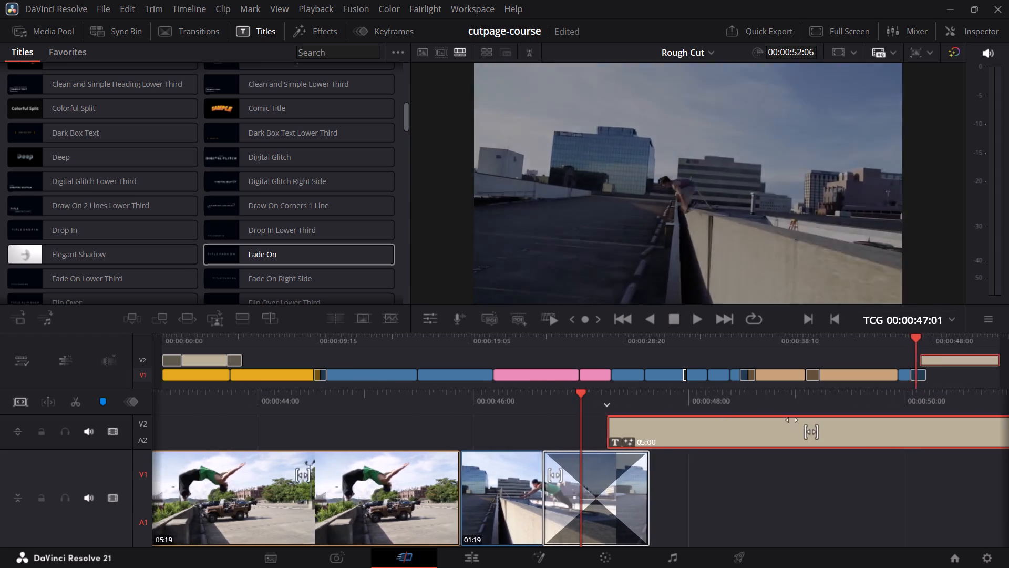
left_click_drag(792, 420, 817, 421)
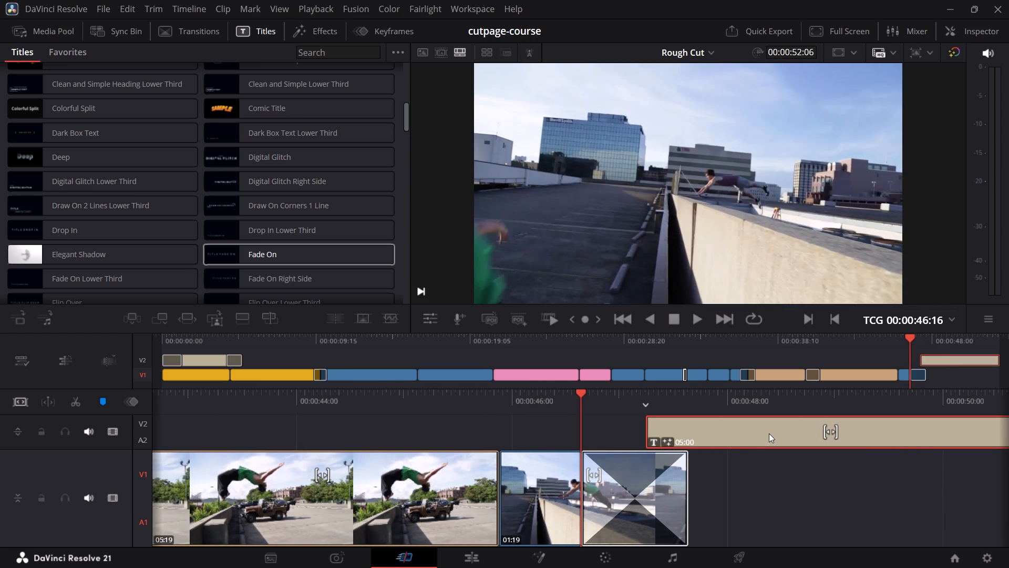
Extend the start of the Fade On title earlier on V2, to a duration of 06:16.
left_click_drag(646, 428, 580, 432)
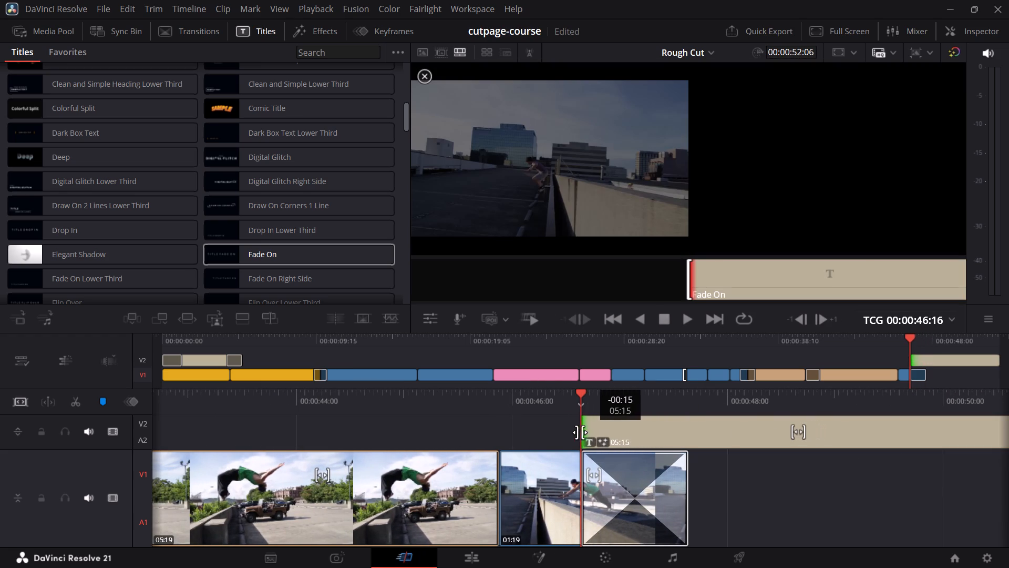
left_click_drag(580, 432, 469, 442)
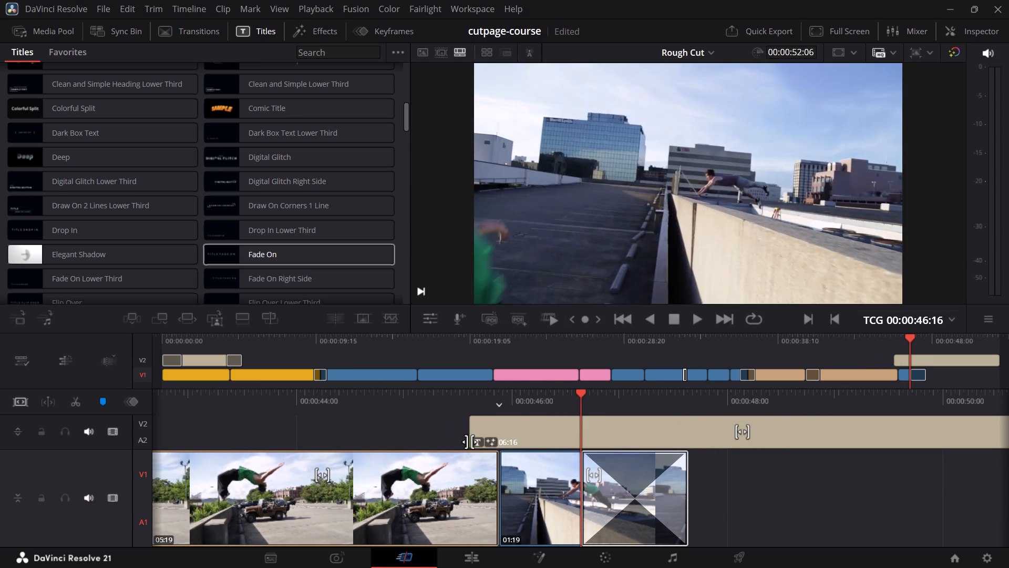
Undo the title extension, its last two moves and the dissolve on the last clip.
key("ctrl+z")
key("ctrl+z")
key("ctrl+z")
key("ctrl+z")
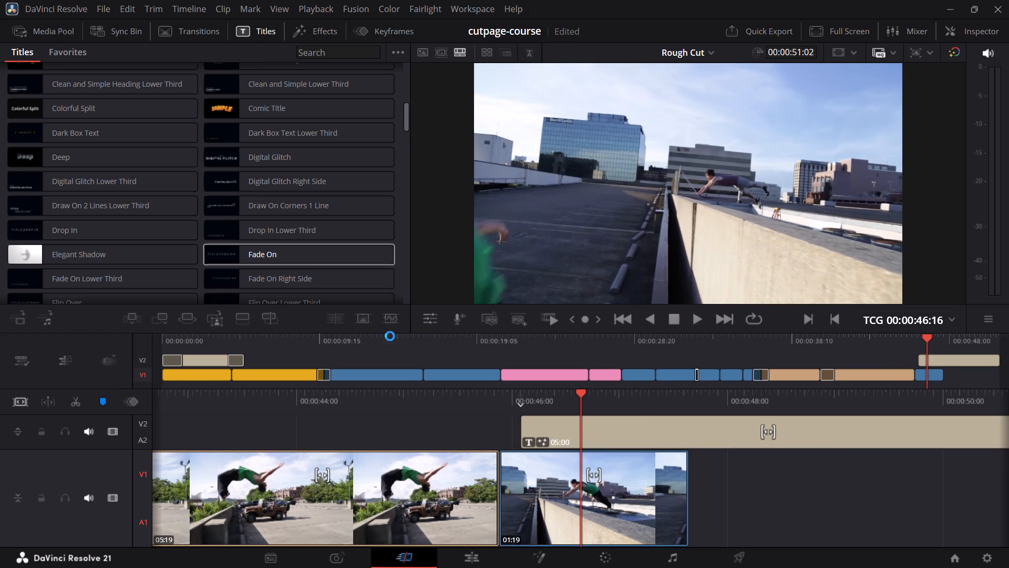
Add a dissolve at the end of the last V1 clip, not on the title, and play through the ending.
left_click(364, 318)
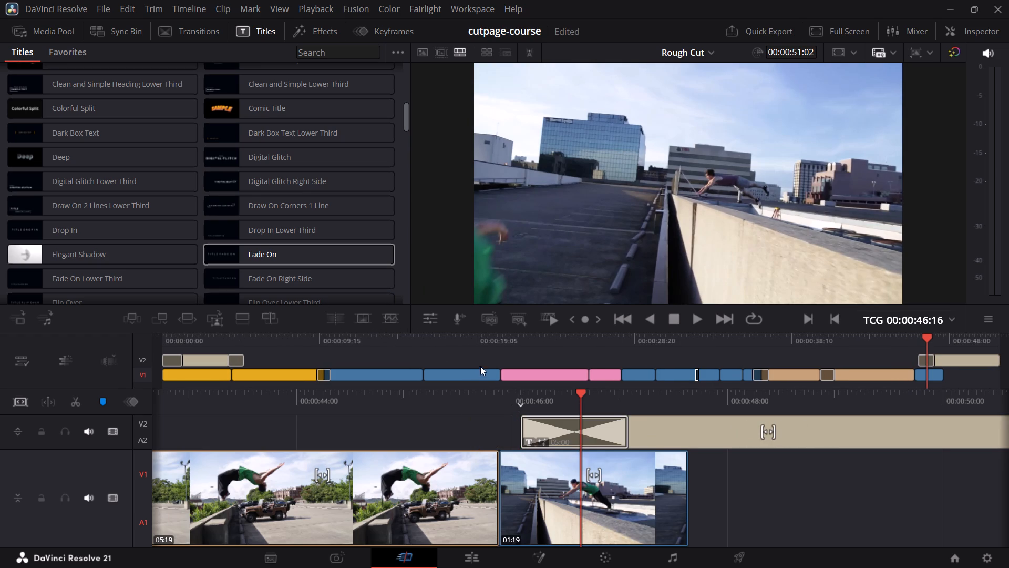
key("ctrl+z")
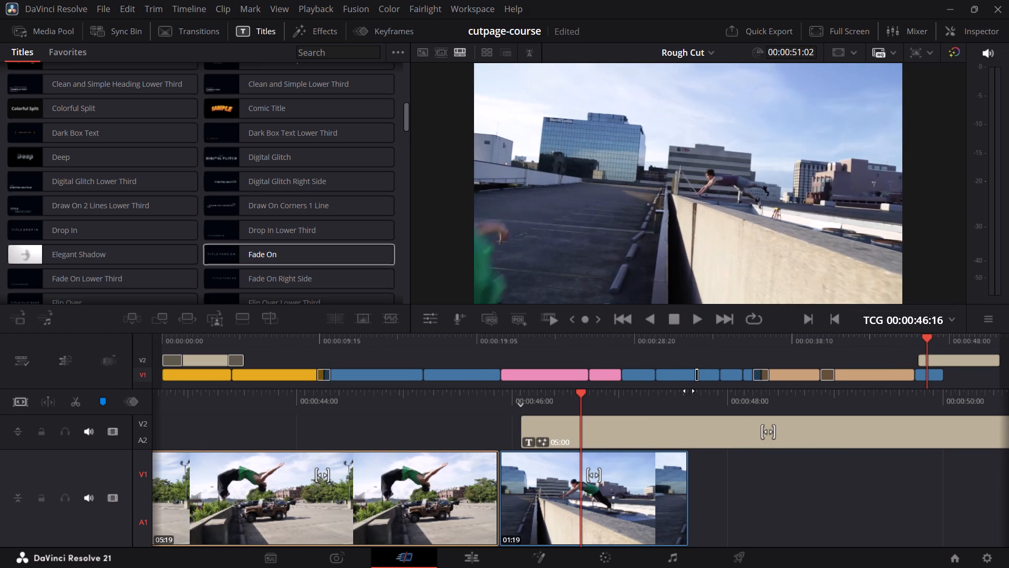
left_click(652, 398)
left_click_drag(650, 397, 615, 399)
left_click(368, 316)
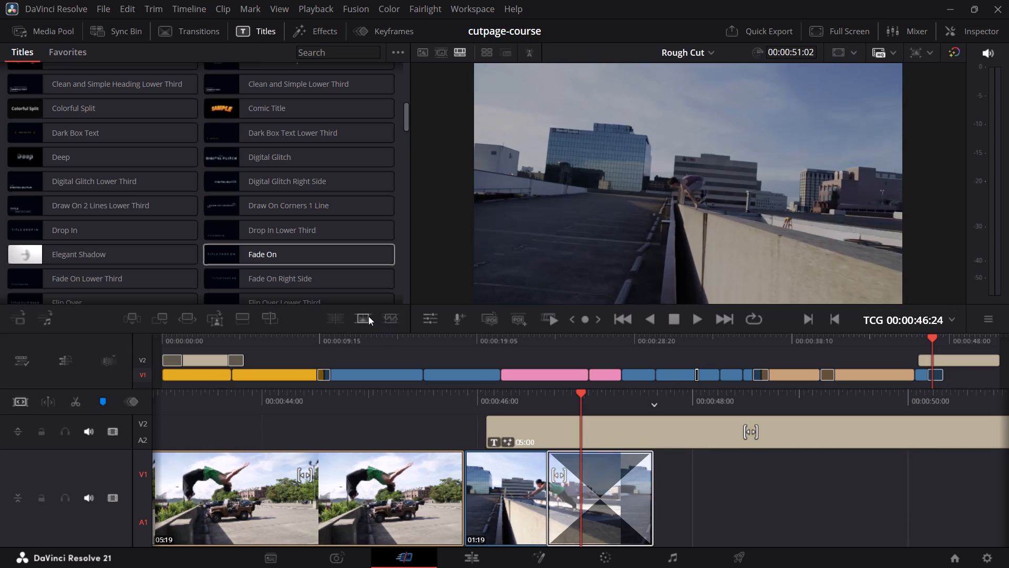
left_click(551, 399)
key("space")
key("space")
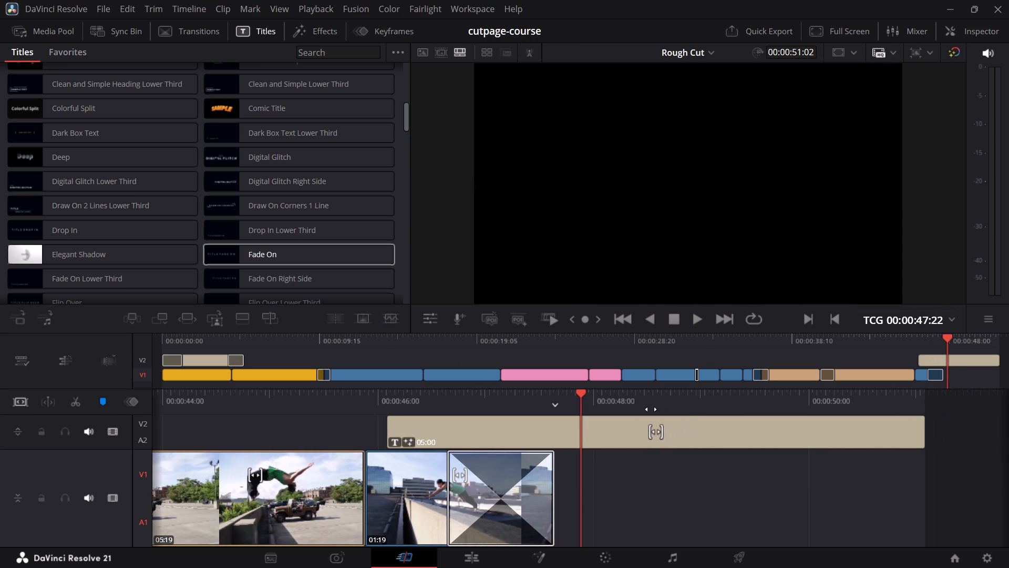
Replace the Fade On title at the end with a fresh Fade On title on V2 starting at about 00:00:47:02.
left_click(688, 432)
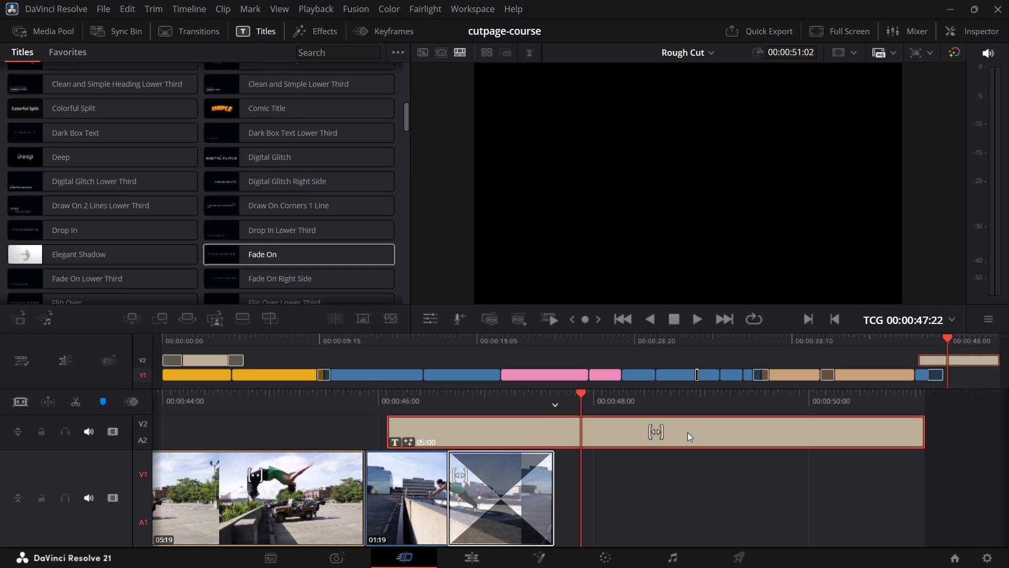
key("BackSpace")
left_click_drag(260, 261, 537, 370)
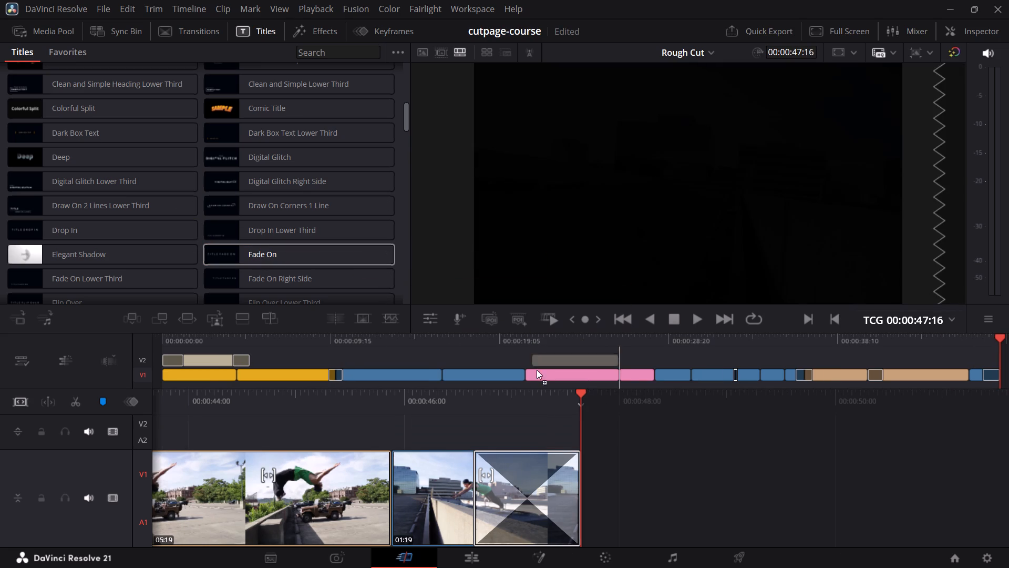
left_click_drag(537, 370, 502, 428)
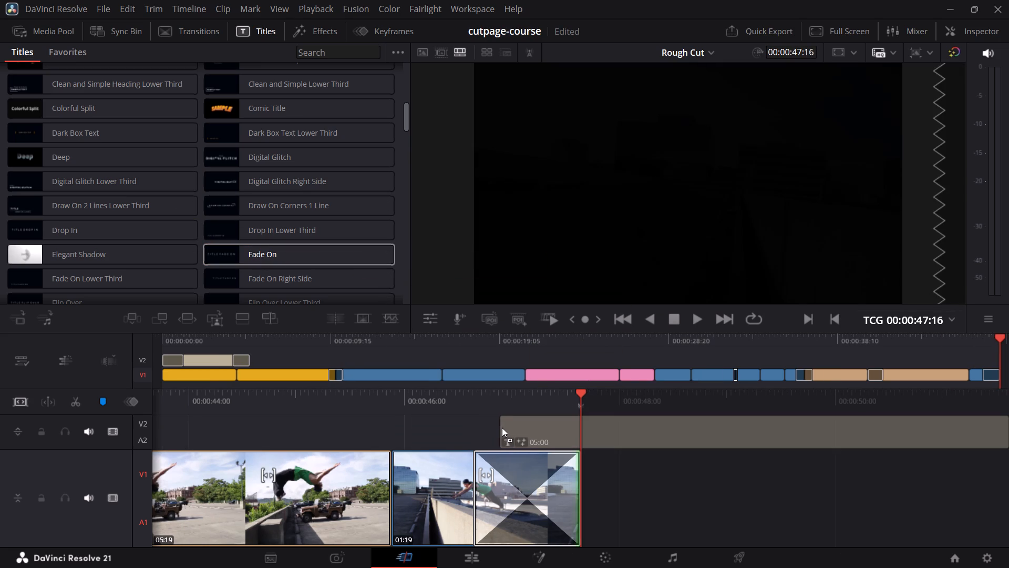
left_click_drag(502, 428, 523, 432)
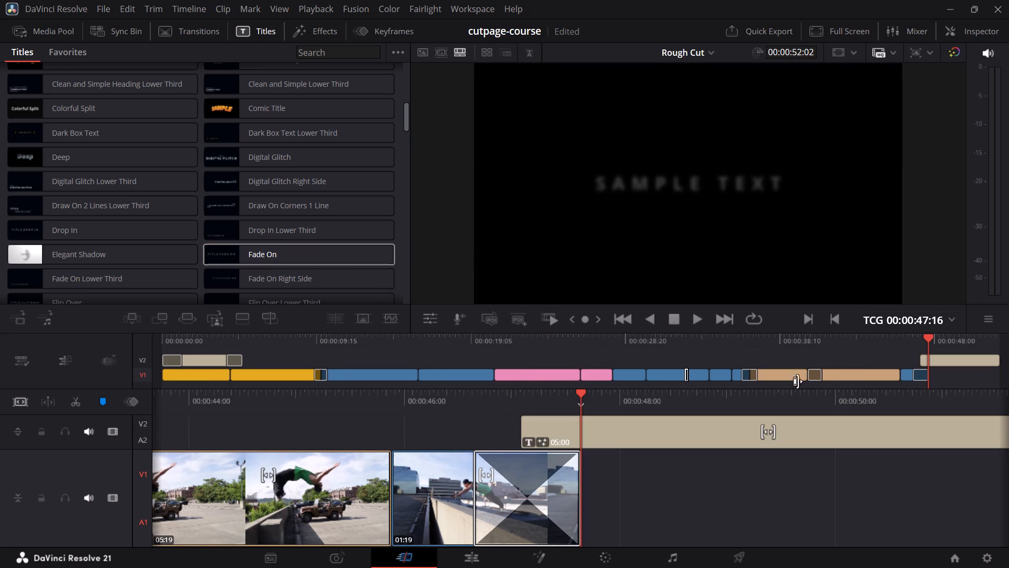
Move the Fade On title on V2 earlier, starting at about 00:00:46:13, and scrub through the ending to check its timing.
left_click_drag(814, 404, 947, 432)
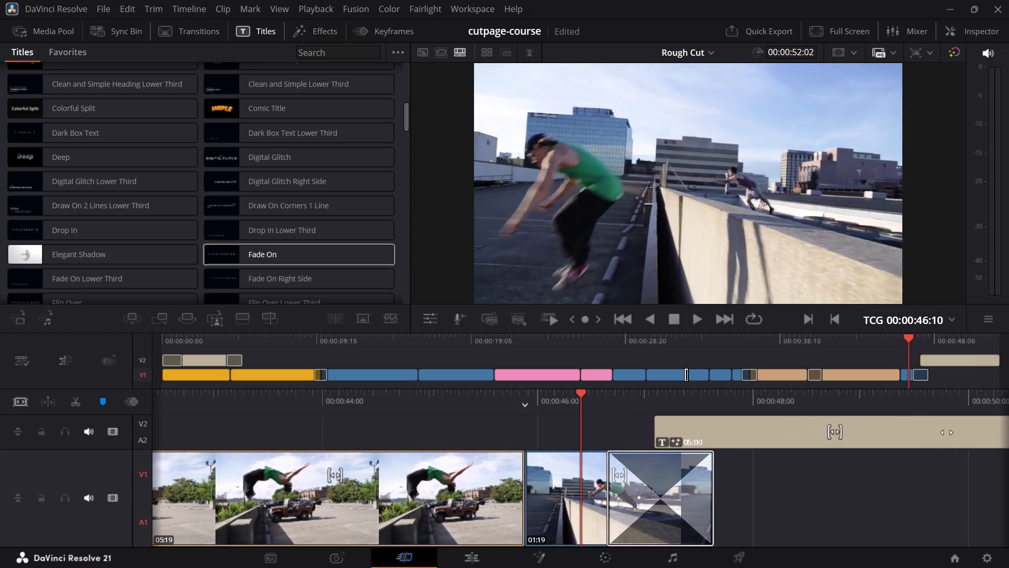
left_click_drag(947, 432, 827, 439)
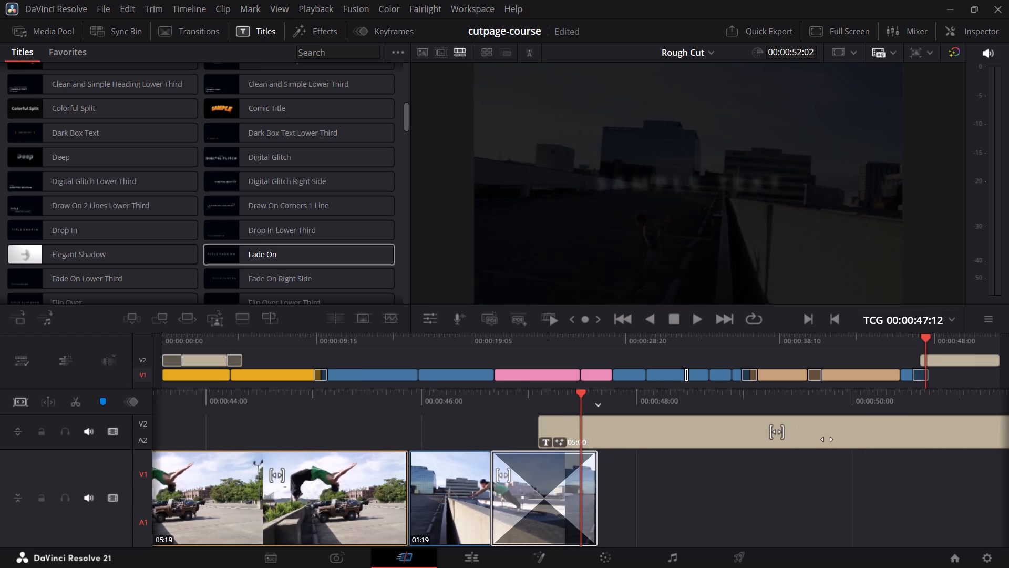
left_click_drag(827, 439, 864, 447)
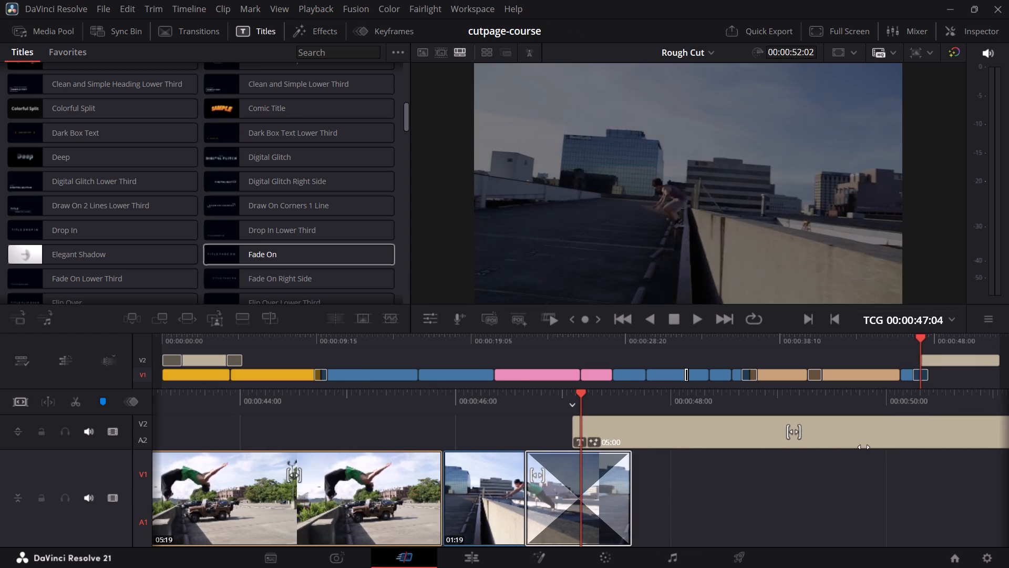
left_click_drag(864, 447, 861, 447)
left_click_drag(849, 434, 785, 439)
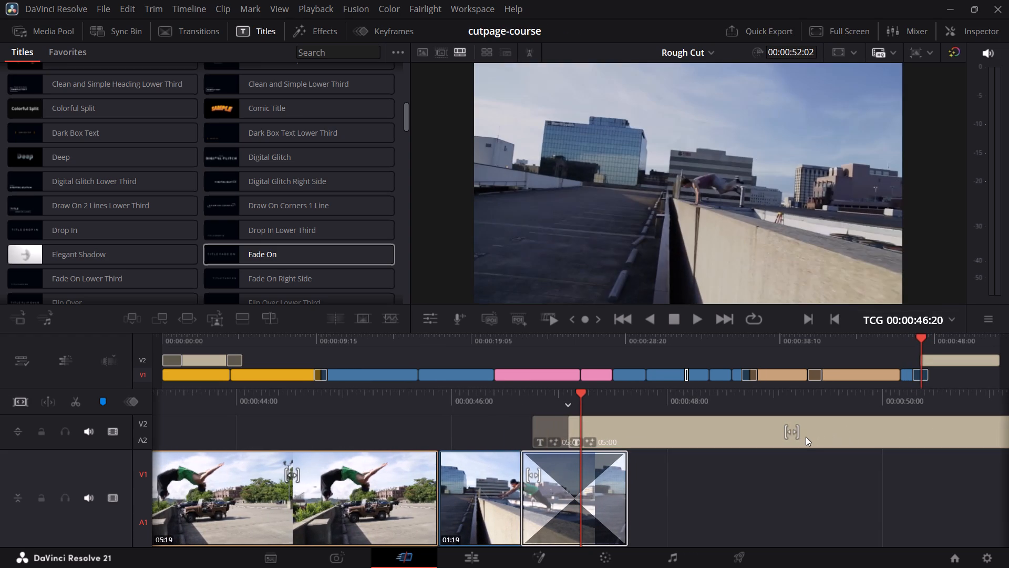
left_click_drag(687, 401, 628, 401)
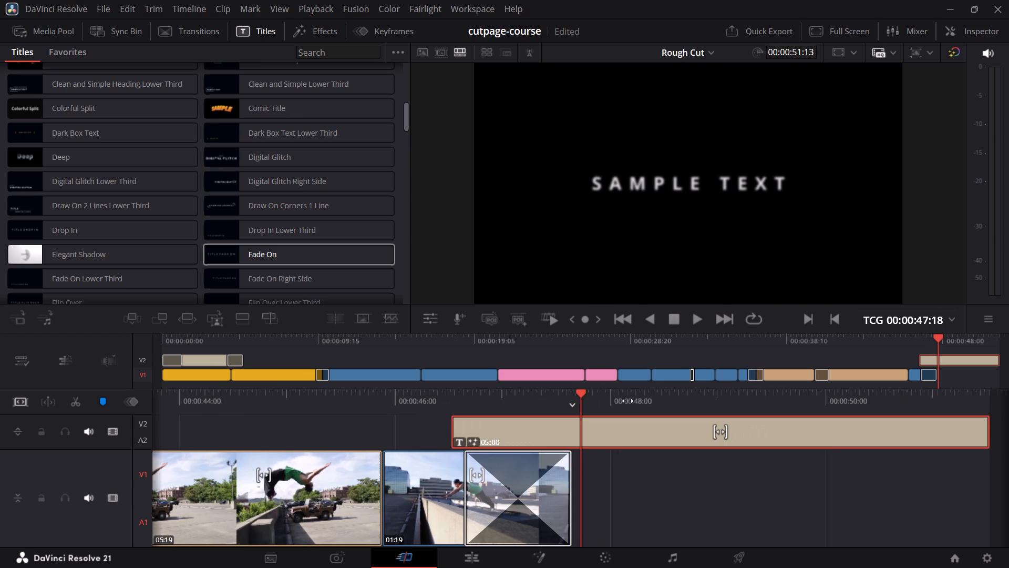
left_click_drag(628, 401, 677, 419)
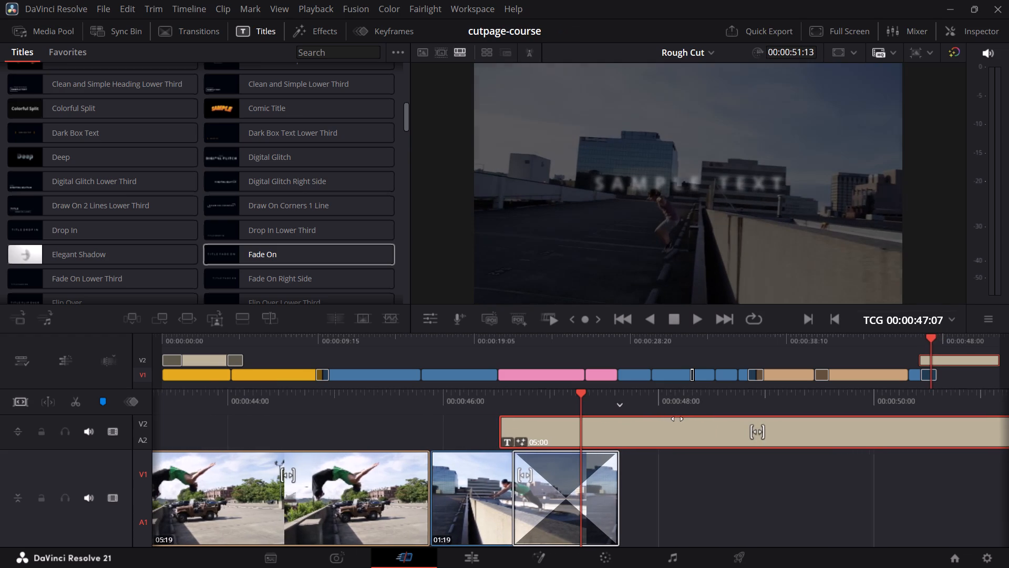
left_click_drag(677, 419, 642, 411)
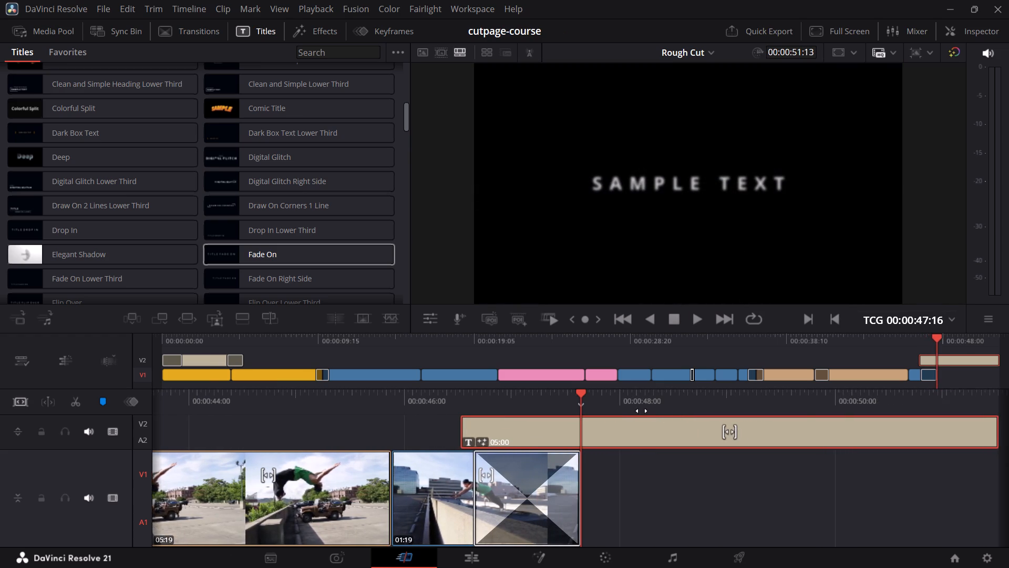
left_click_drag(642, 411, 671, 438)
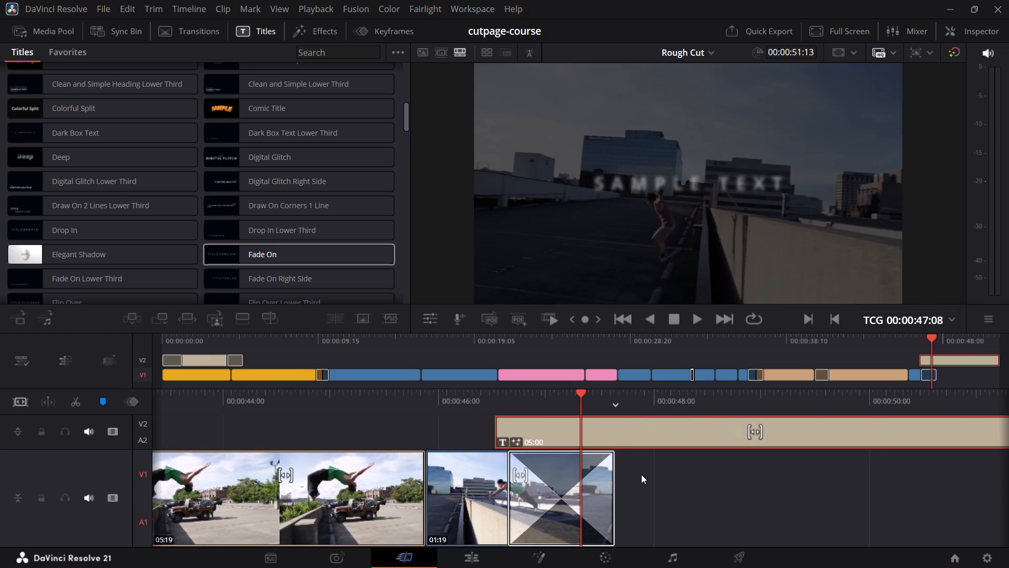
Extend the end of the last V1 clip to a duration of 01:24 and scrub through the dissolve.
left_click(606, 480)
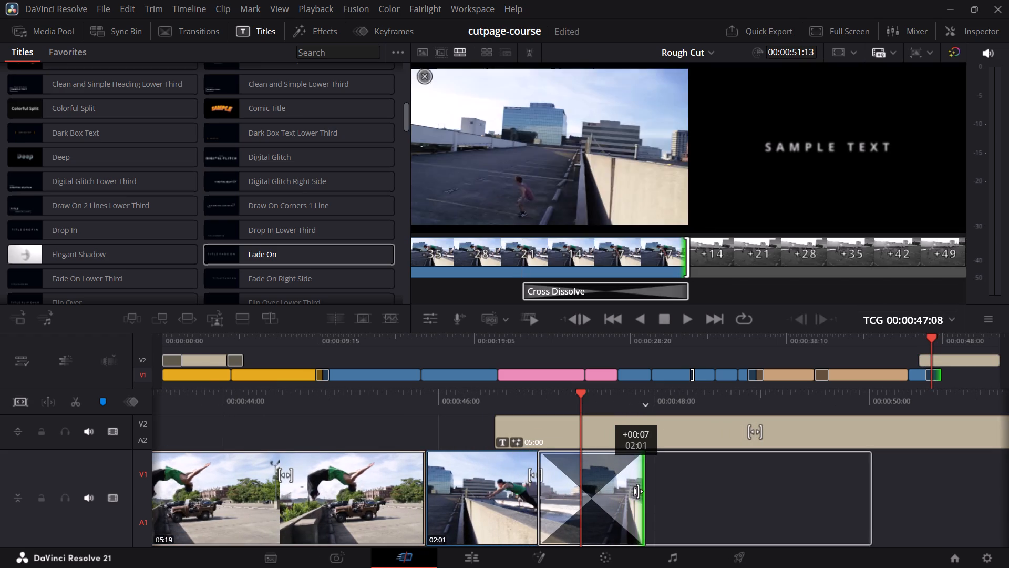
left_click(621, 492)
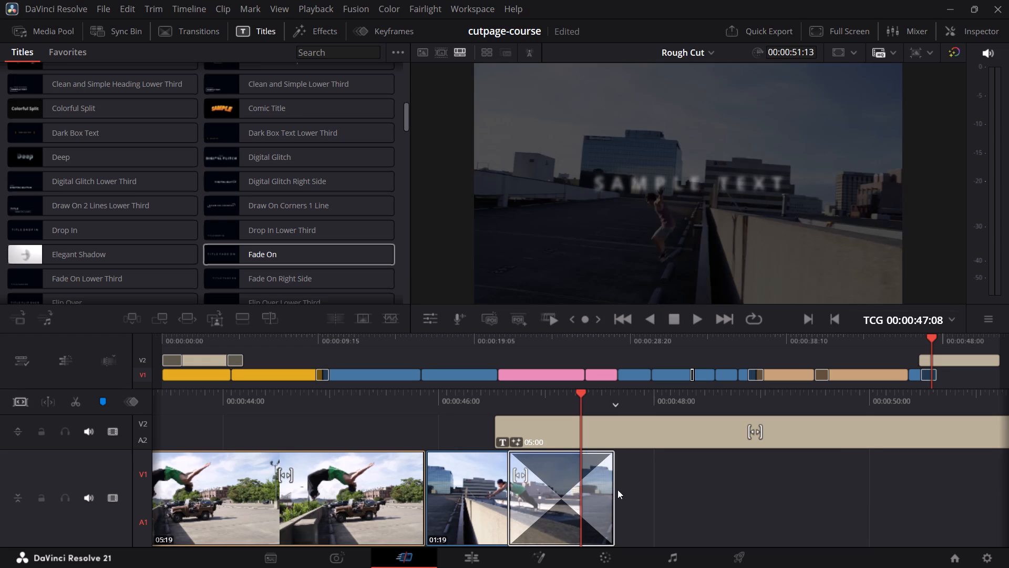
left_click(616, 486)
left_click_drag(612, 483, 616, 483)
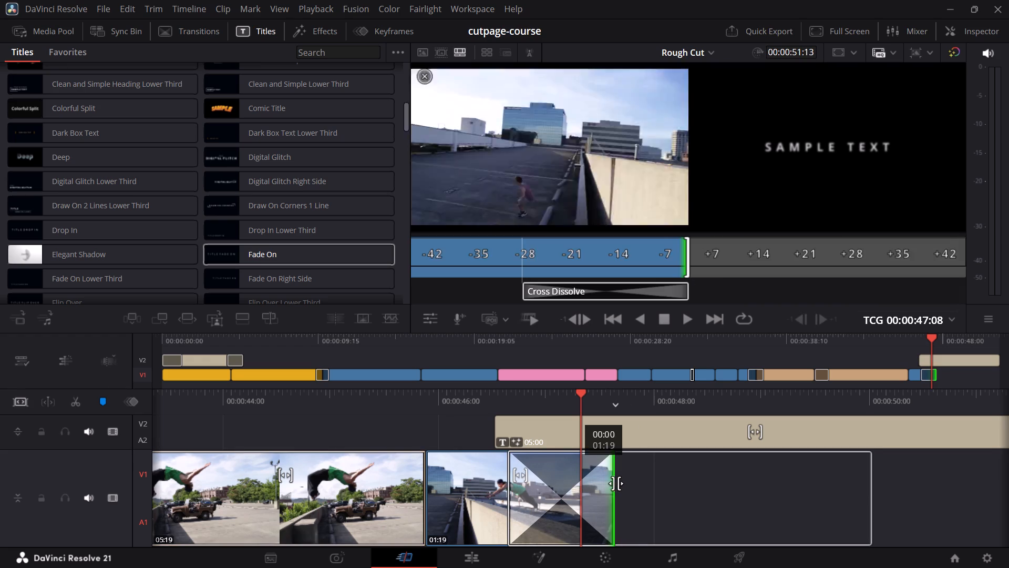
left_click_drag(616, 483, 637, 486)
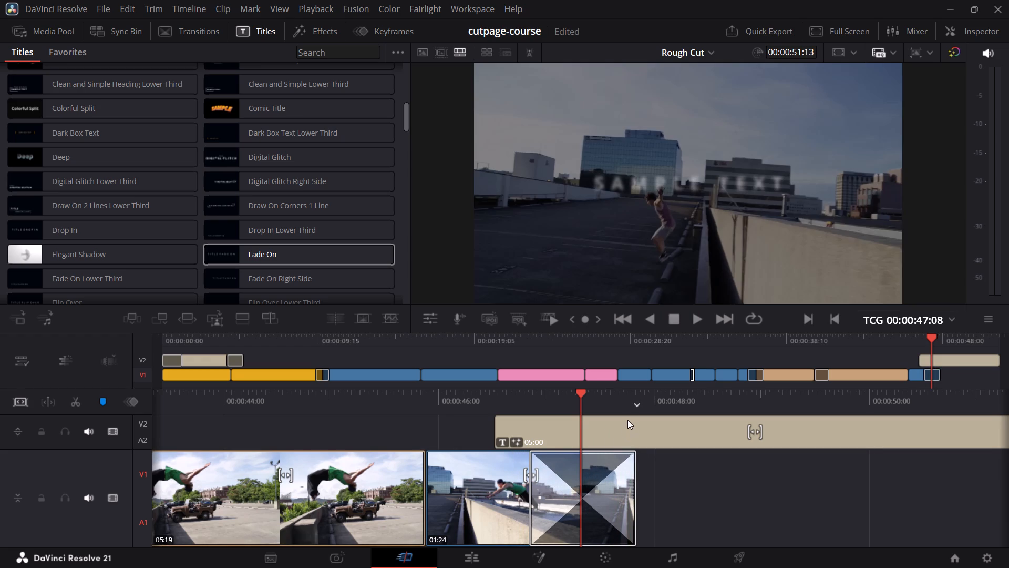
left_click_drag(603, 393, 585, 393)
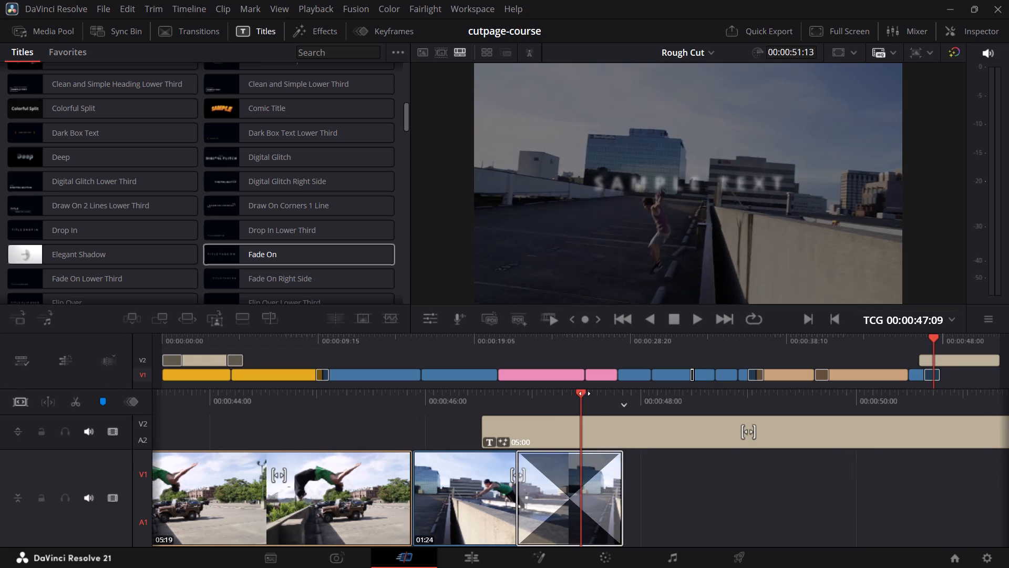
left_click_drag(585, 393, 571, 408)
Switch to the Udemy lesson in Chrome, rewind the Fusion Title video, pause it and return to DaVinci Resolve.
key("alt+Tab")
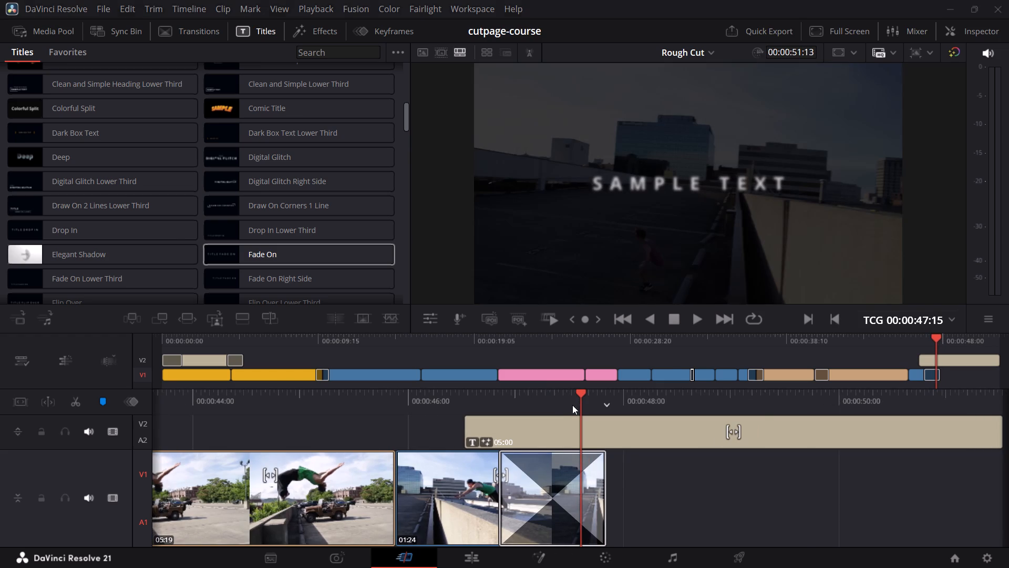
left_click(593, 298)
left_click(687, 399)
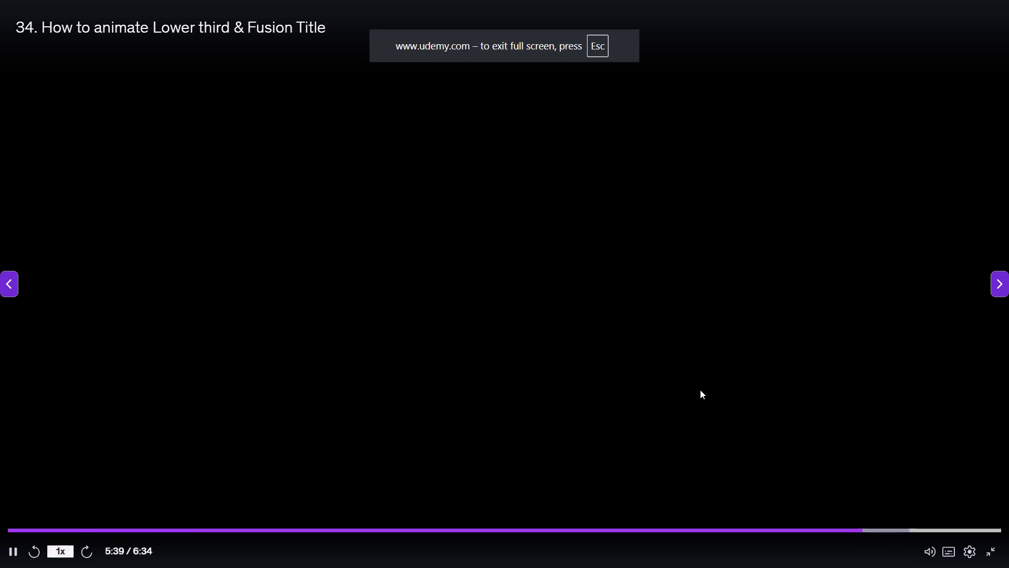
key("Left")
key("Left")
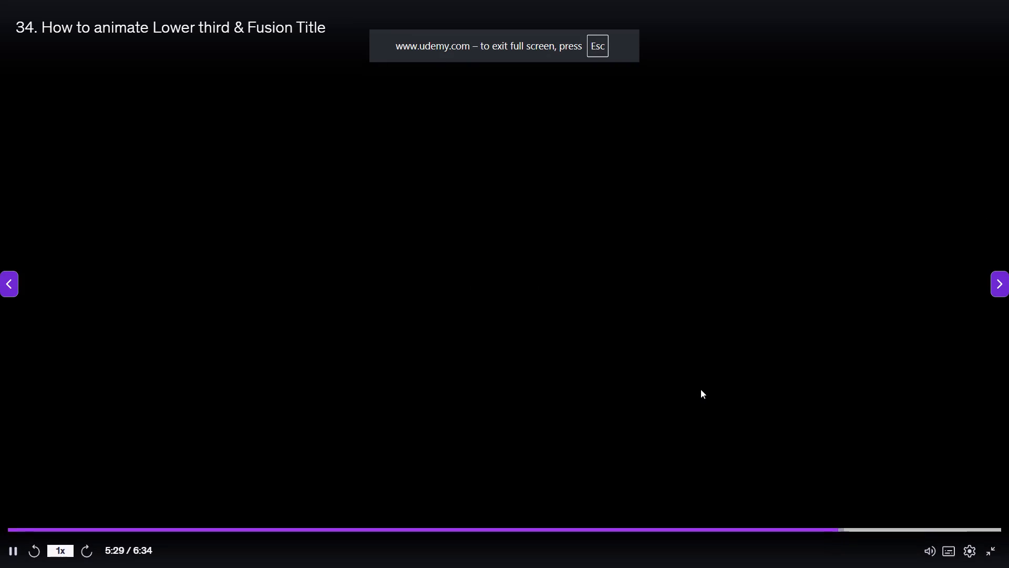
key("Left")
key("Left")
key("space")
key("alt+Tab")
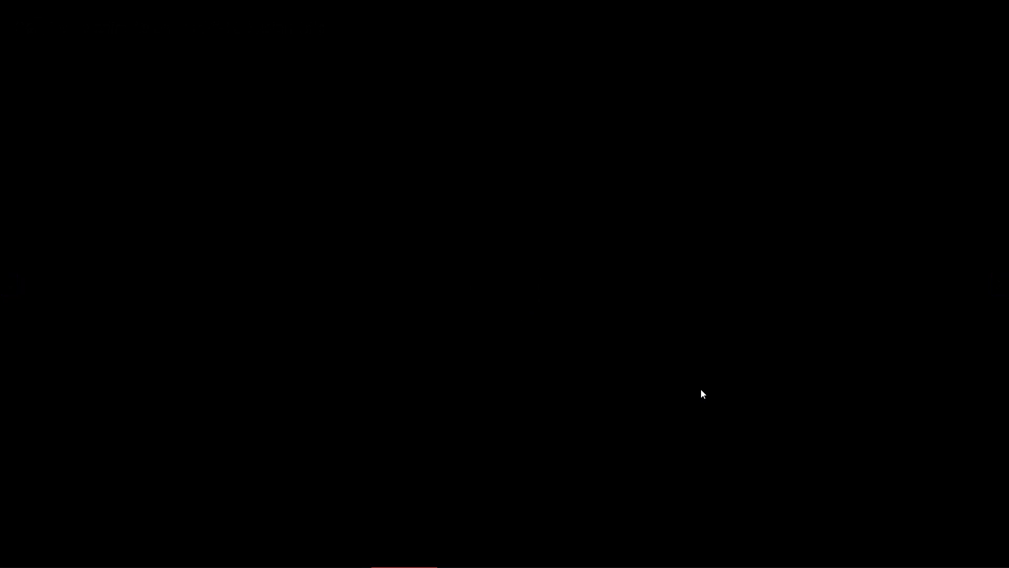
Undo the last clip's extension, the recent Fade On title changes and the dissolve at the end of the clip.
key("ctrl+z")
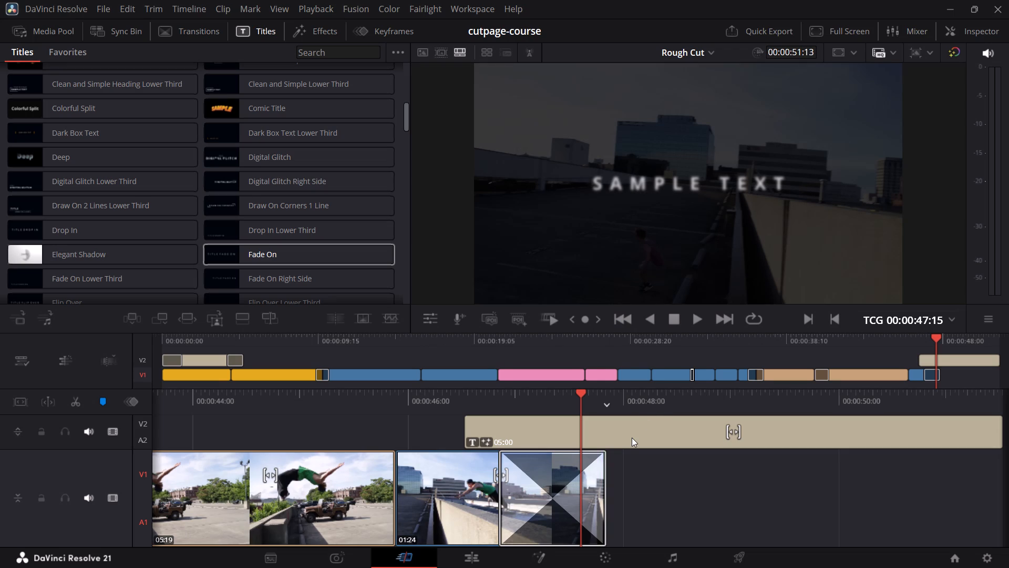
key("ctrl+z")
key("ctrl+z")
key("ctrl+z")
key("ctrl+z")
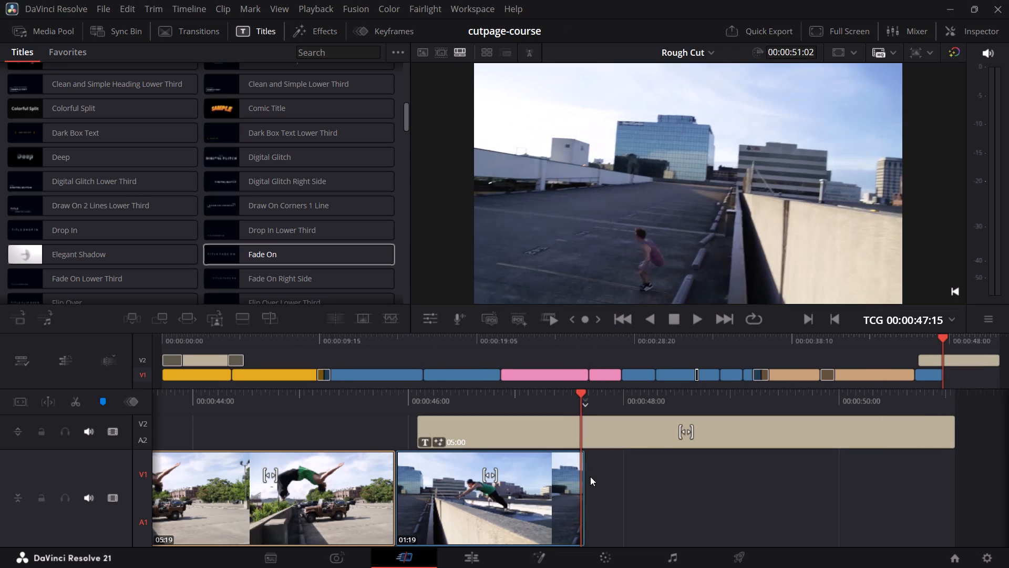
Extend the end of the last V1 clip to a duration of 03:01 and scrub through the added footage.
left_click_drag(581, 479, 626, 490)
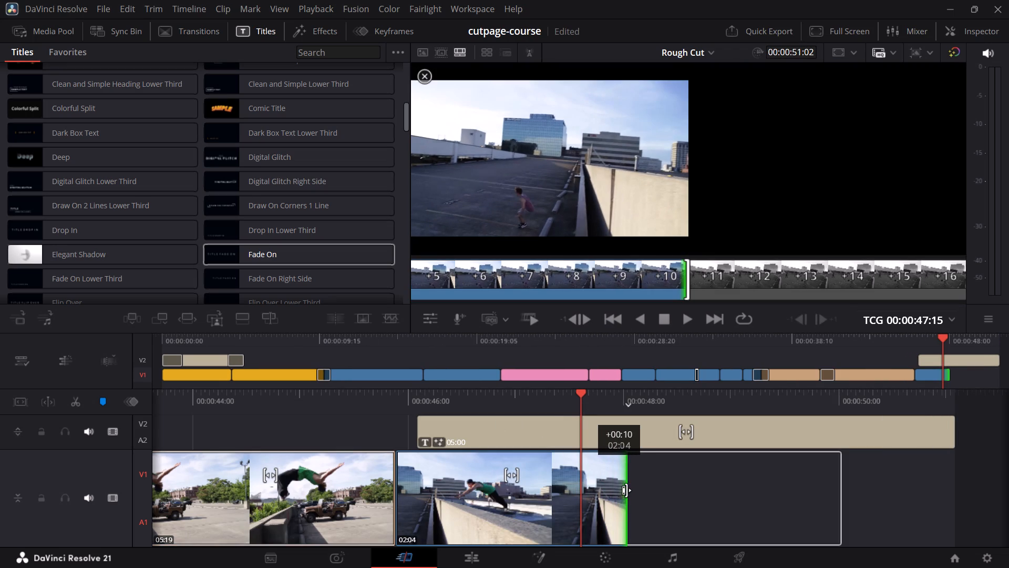
left_click_drag(626, 490, 633, 493)
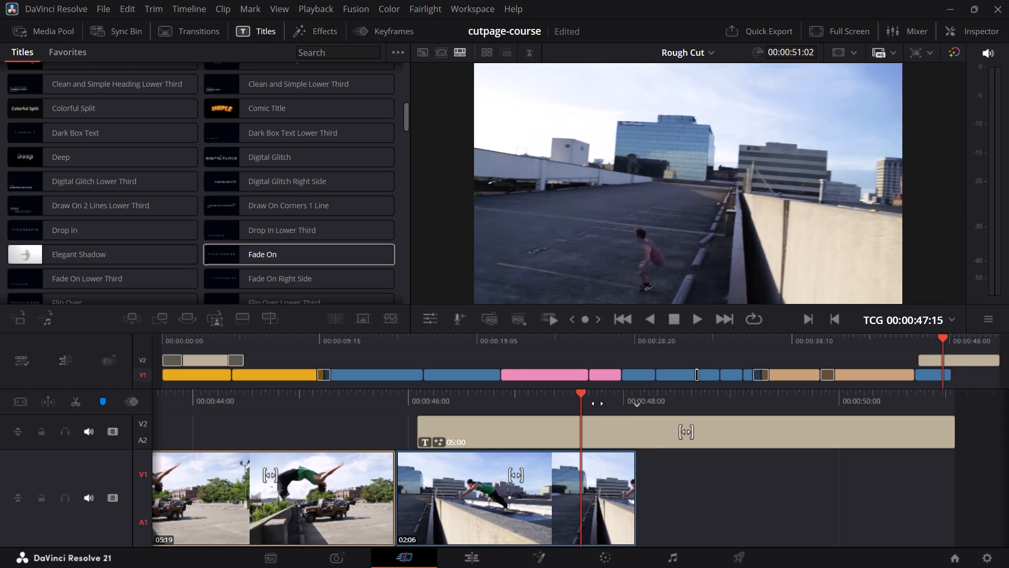
left_click_drag(612, 399, 563, 404)
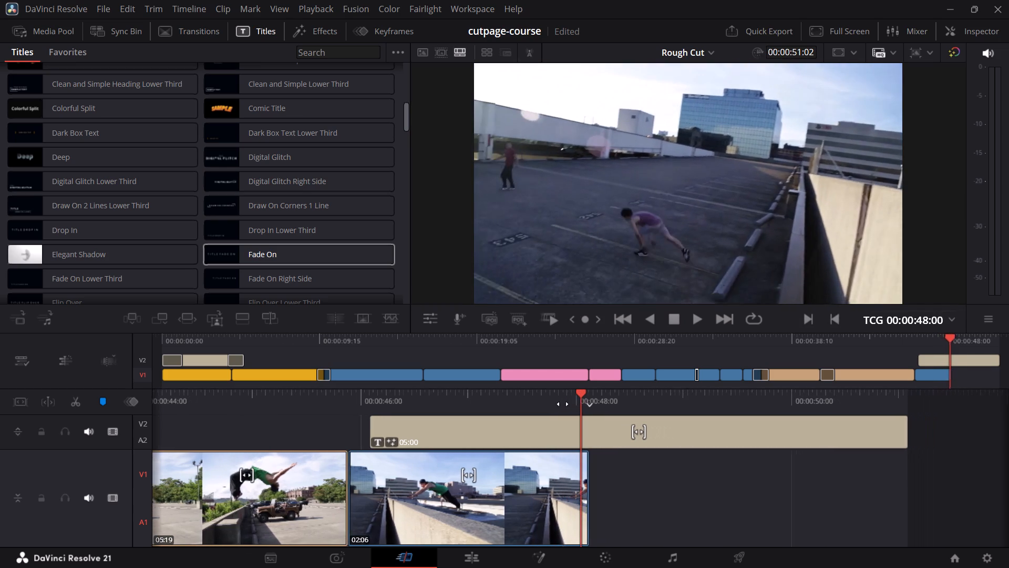
left_click_drag(563, 404, 582, 422)
left_click_drag(604, 476, 693, 506)
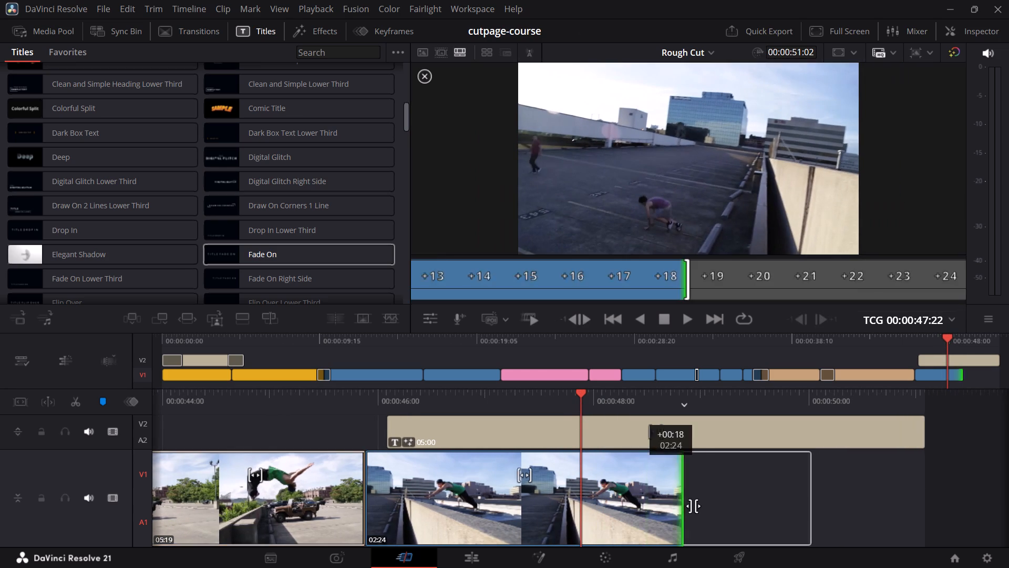
left_click_drag(693, 506, 694, 506)
left_click_drag(654, 403, 600, 401)
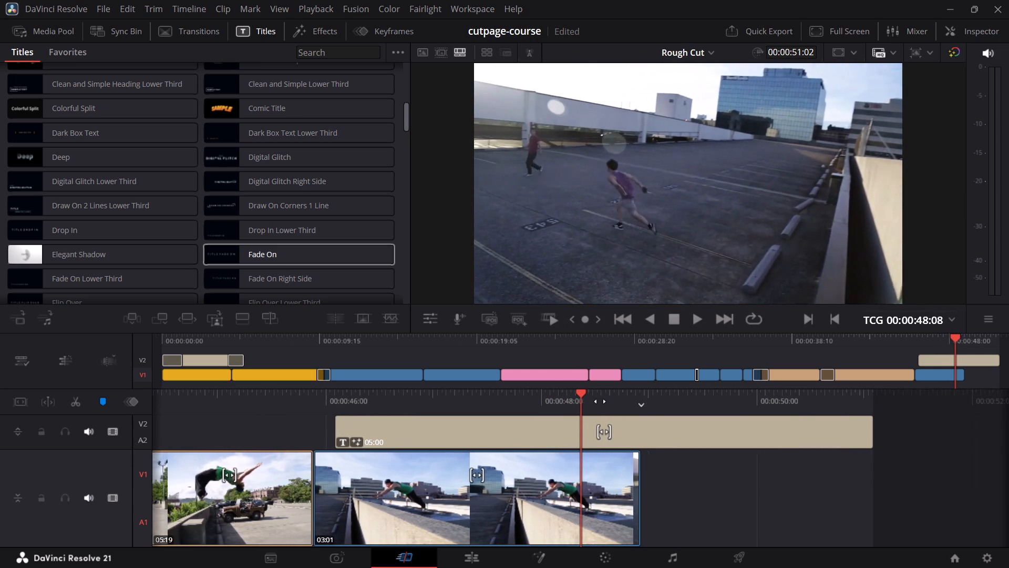
left_click_drag(600, 401, 560, 393)
Move the Fade On title later on V2 so that it starts at about 00:00:47:01.
left_click(523, 430)
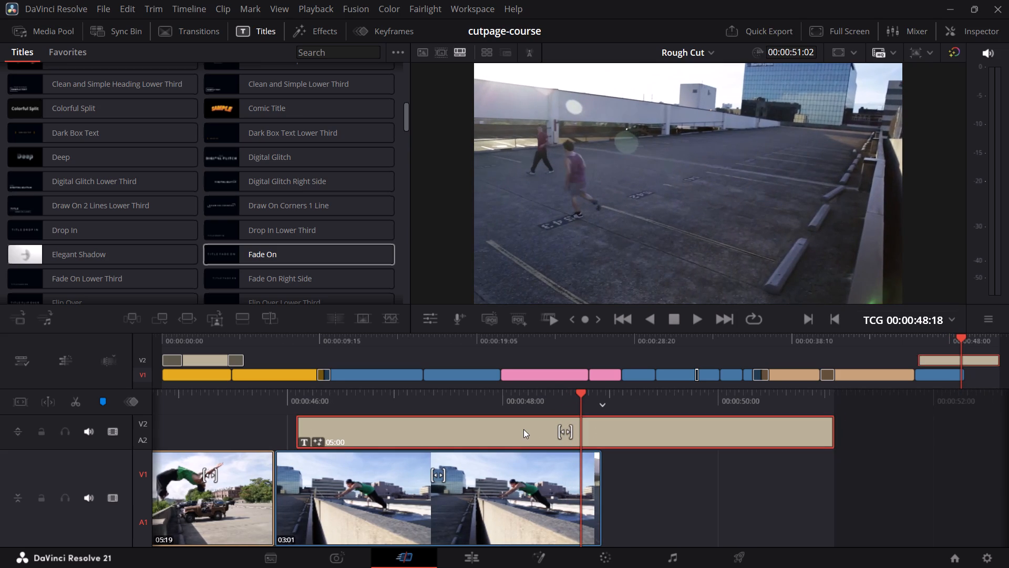
left_click_drag(523, 429, 630, 434)
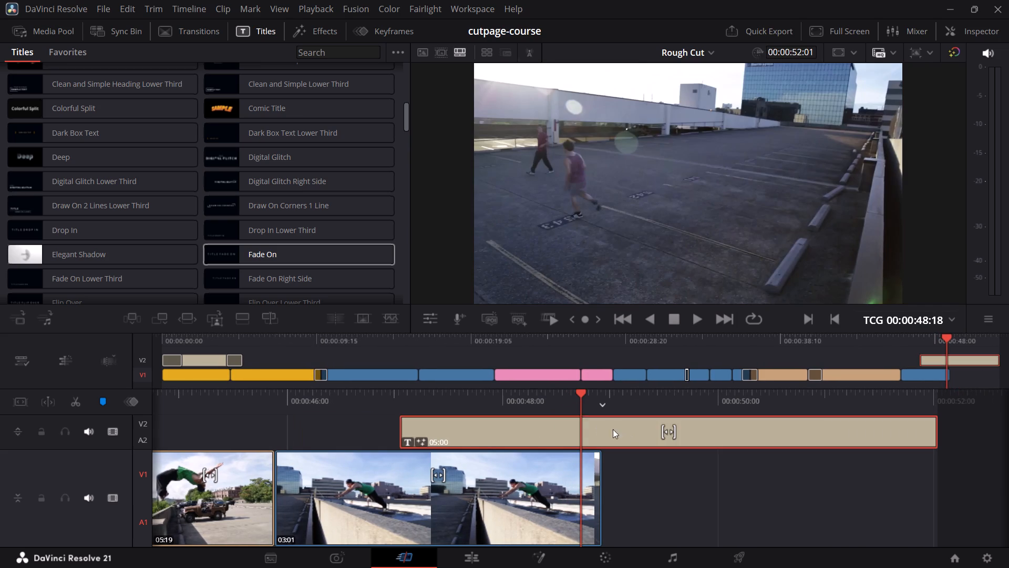
left_click(541, 400)
Add a dissolve at the end of the last V1 clip and scrub through the ending.
left_click(655, 498)
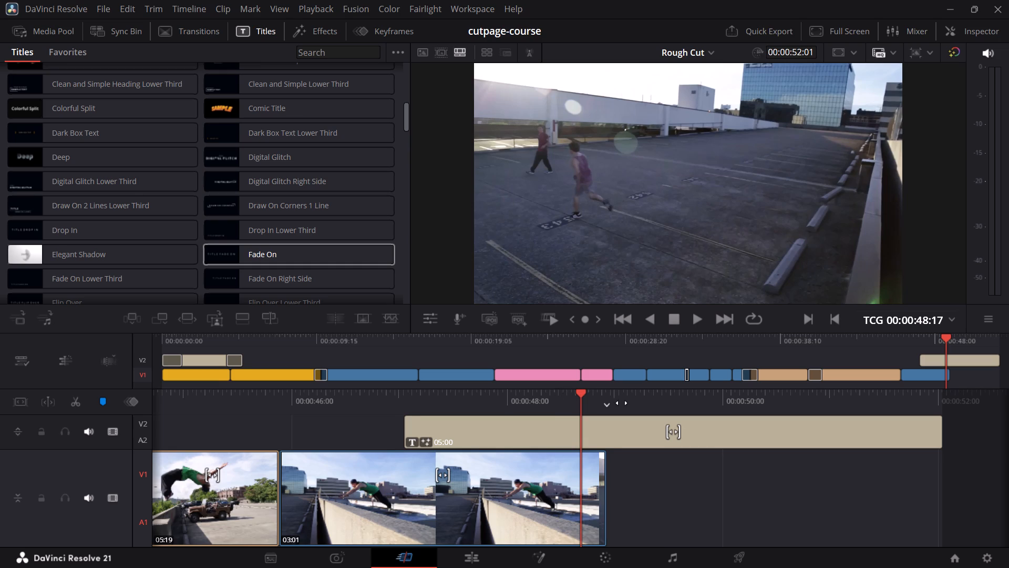
left_click_drag(629, 401, 660, 401)
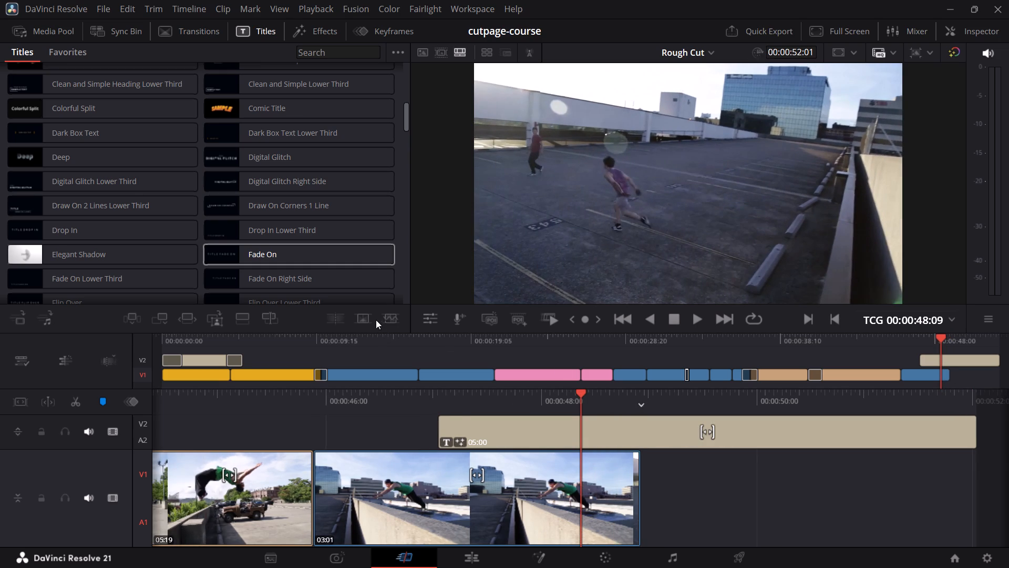
left_click(366, 318)
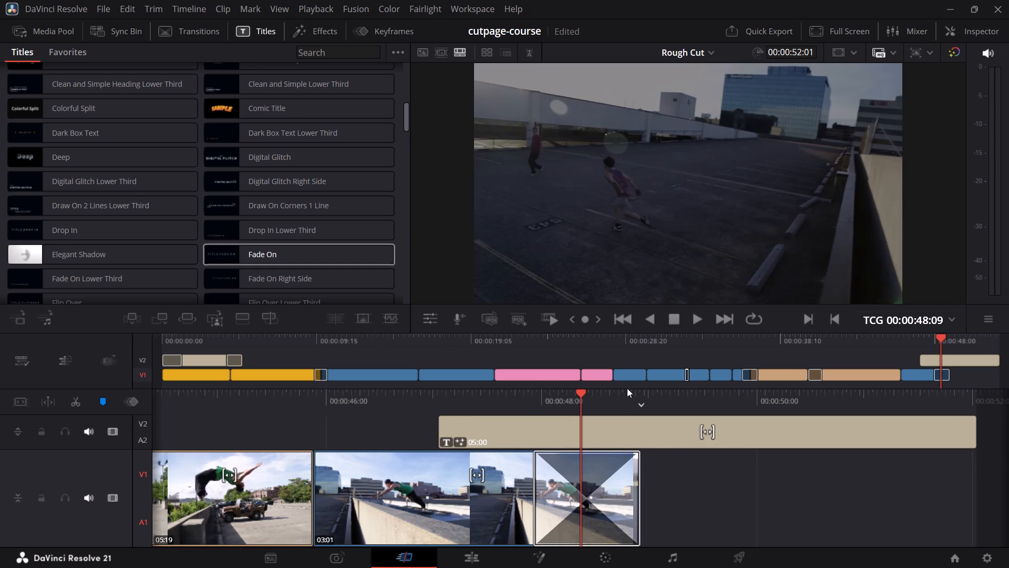
left_click_drag(634, 392, 698, 421)
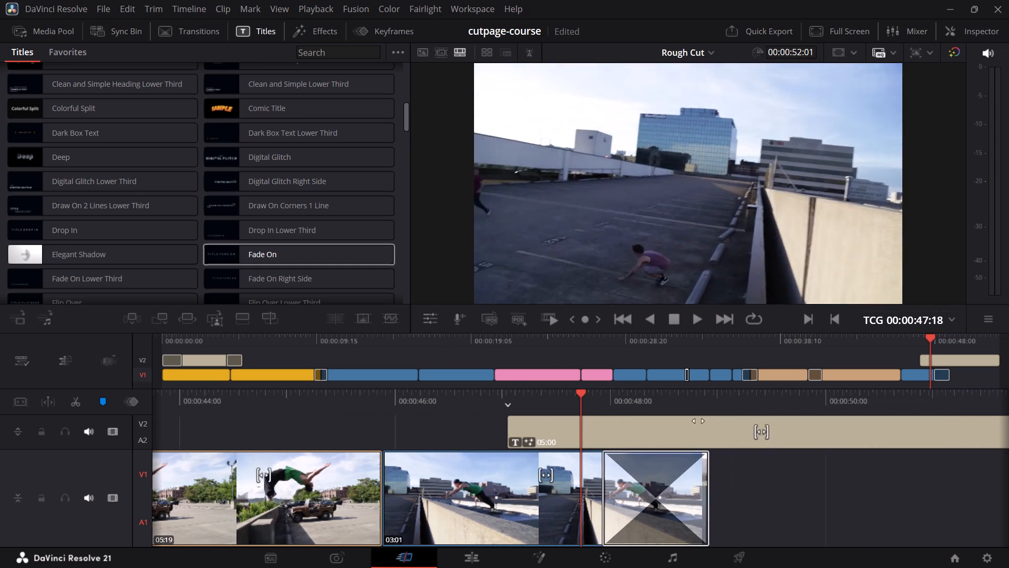
left_click_drag(698, 421, 567, 421)
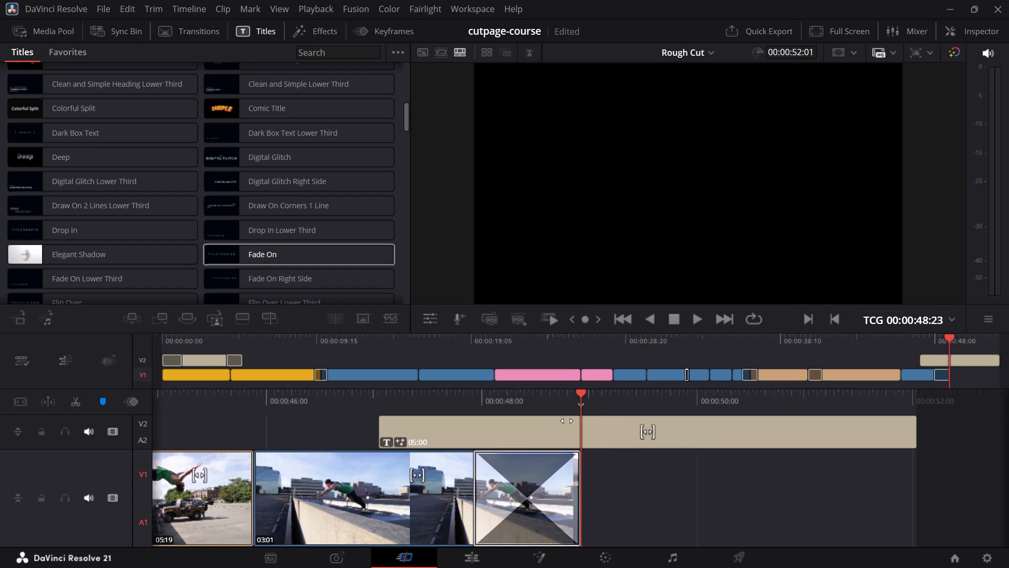
left_click_drag(567, 421, 595, 426)
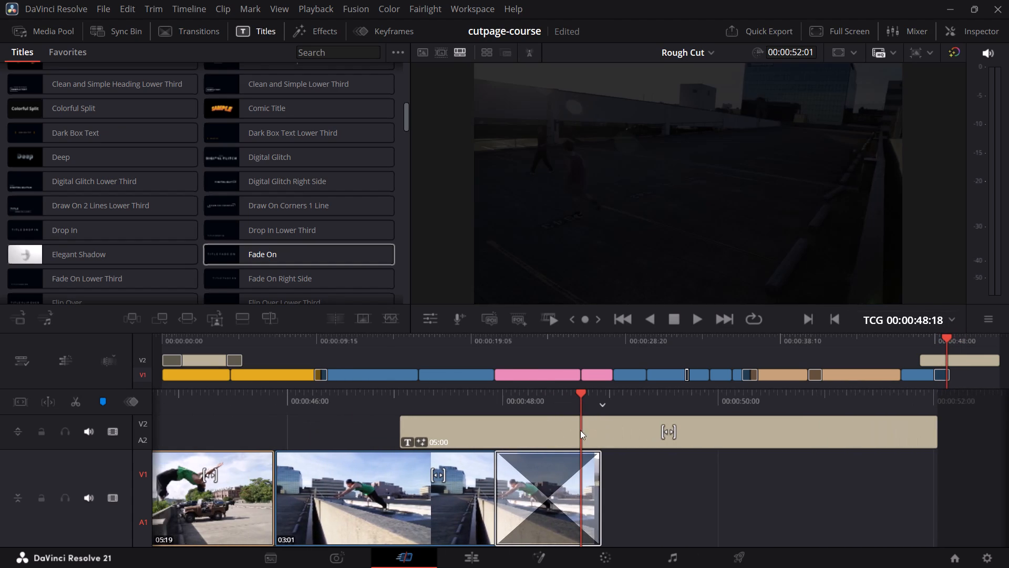
Enable the Fade On title at the end of Rough Cut and replace its text with "Thanks for watching".
left_click(787, 432)
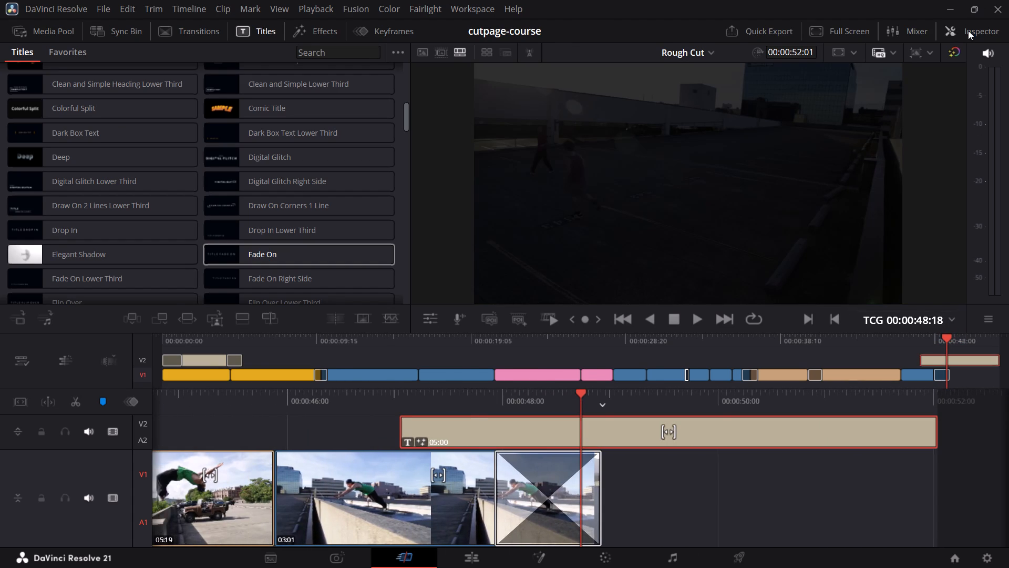
left_click(968, 31)
left_click(808, 183)
left_click(808, 176)
left_click(812, 199)
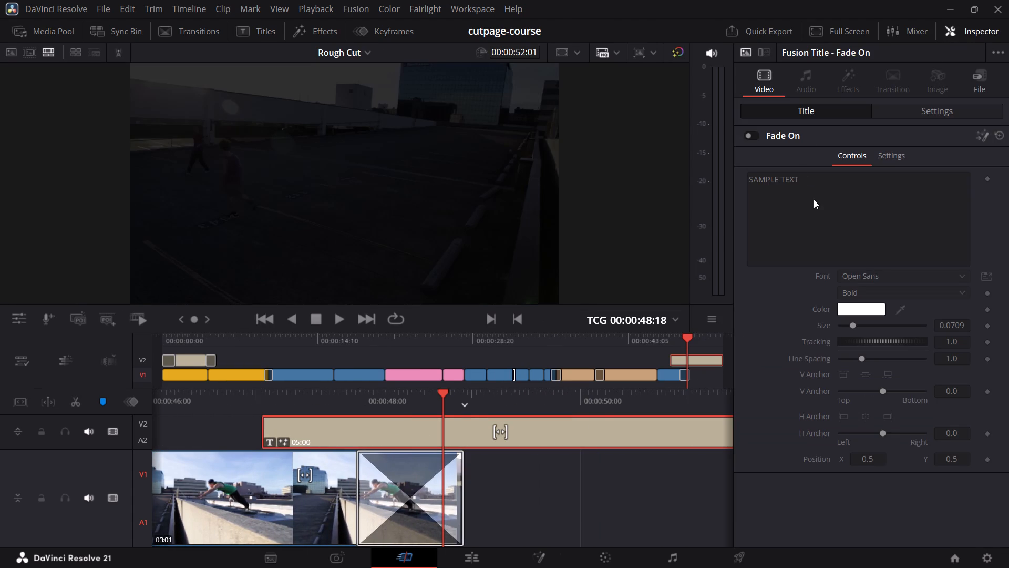
left_click(754, 134)
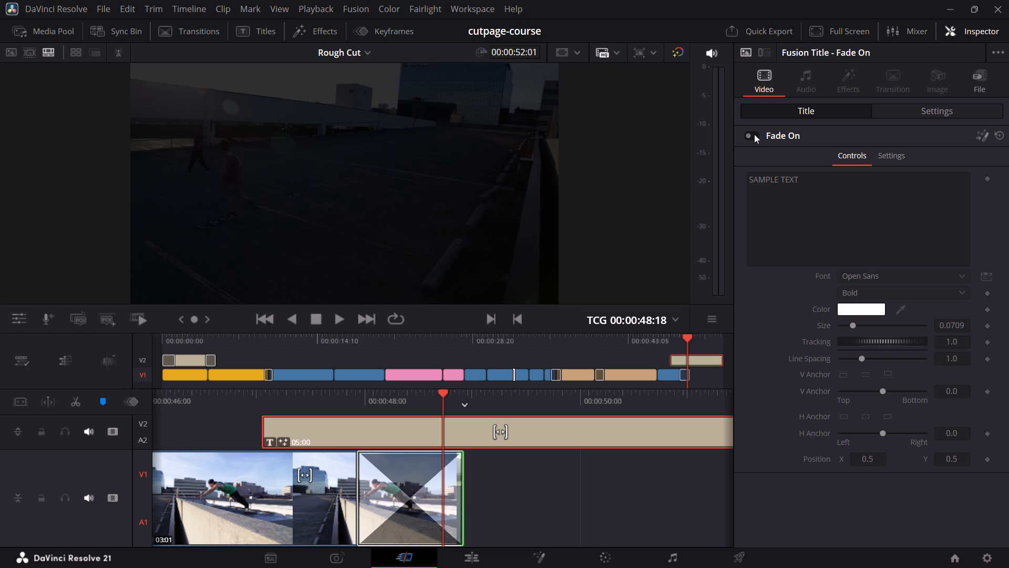
left_click(816, 193)
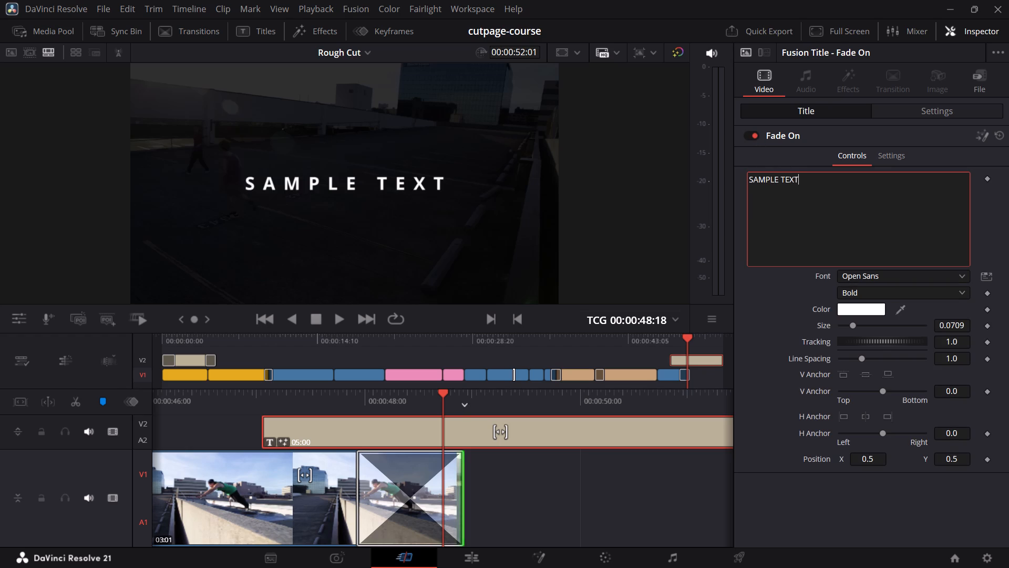
key("ctrl+a")
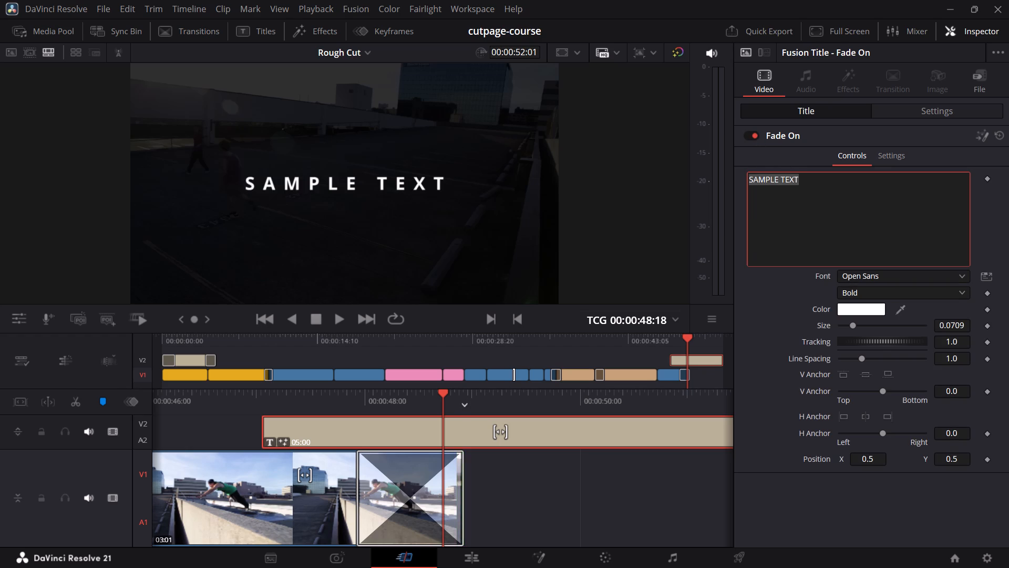
type("th")
key("BackSpace")
key("BackSpace")
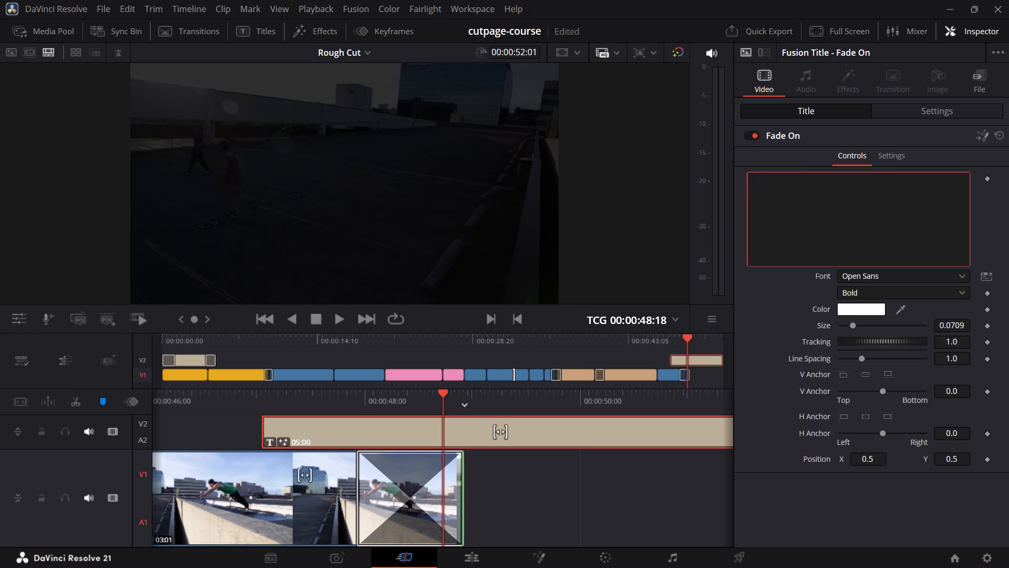
type("Thanks for watching")
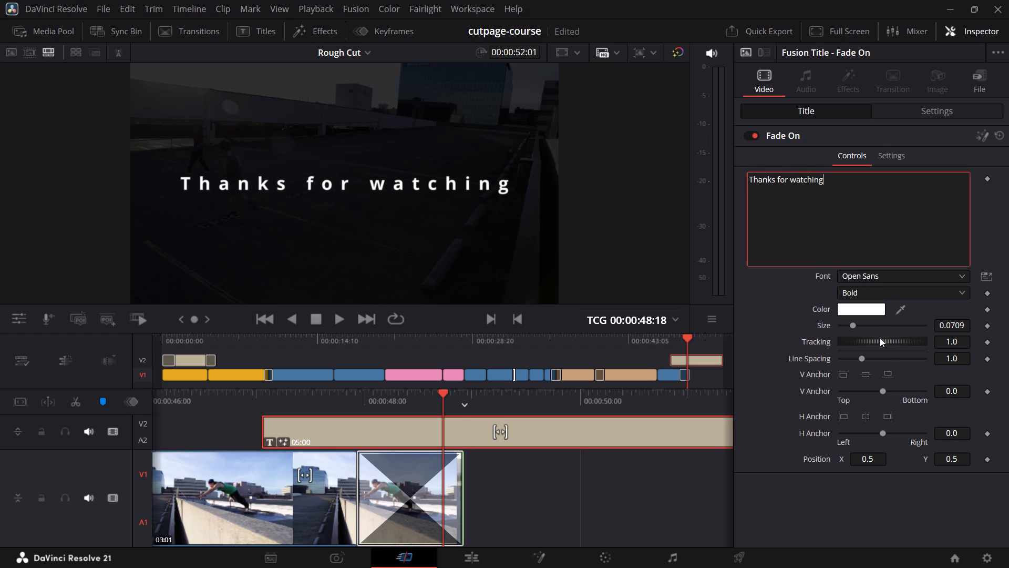
Tighten the closing title's tracking to about 0.841.
left_click(950, 340)
left_click_drag(960, 340, 944, 343)
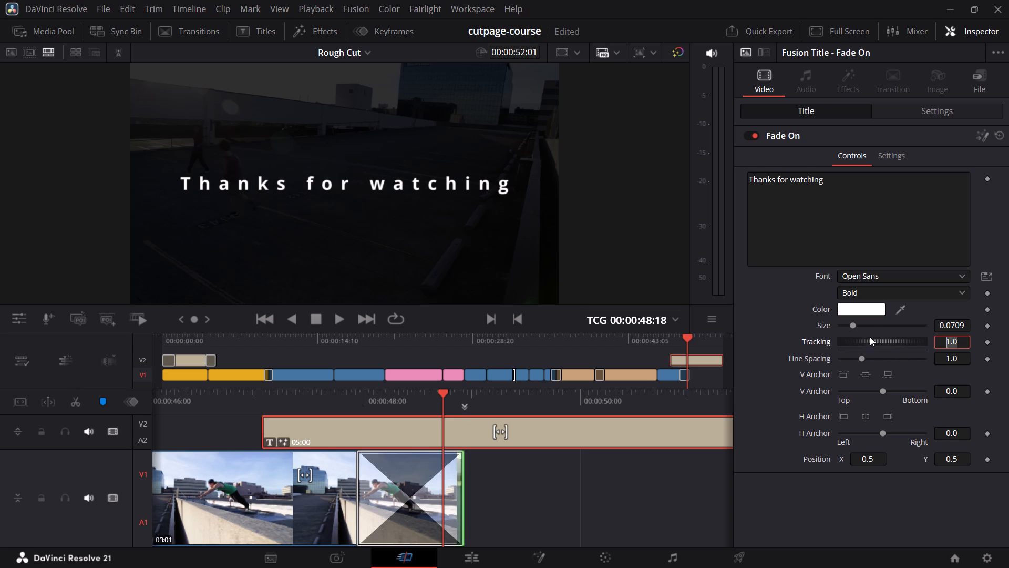
left_click_drag(871, 337, 854, 336)
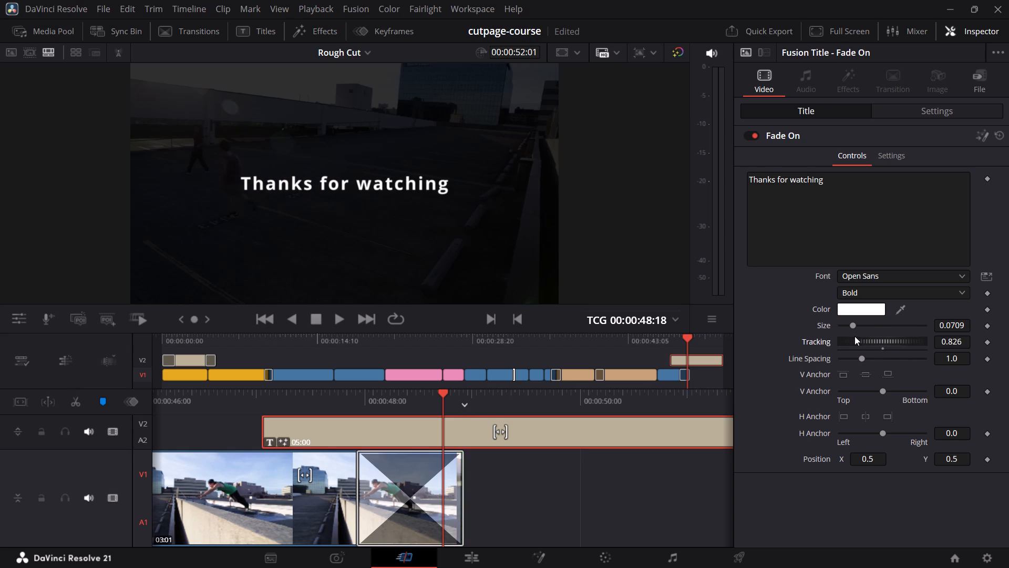
left_click_drag(854, 336, 856, 339)
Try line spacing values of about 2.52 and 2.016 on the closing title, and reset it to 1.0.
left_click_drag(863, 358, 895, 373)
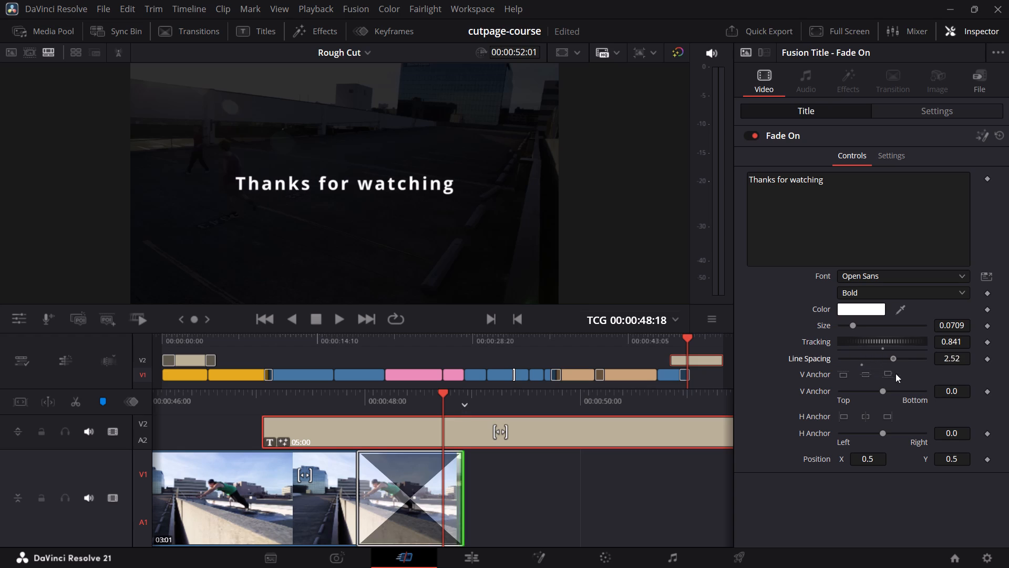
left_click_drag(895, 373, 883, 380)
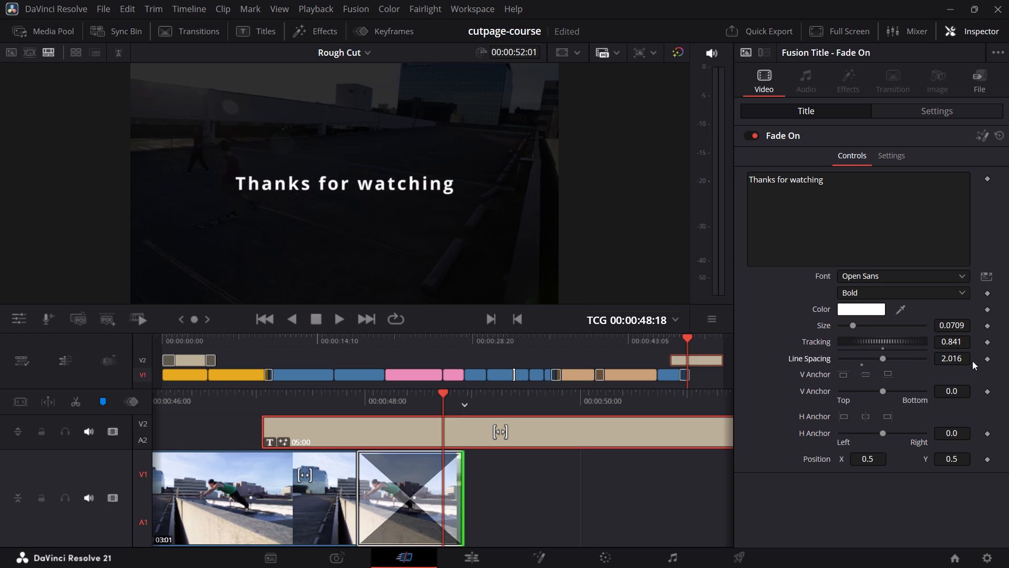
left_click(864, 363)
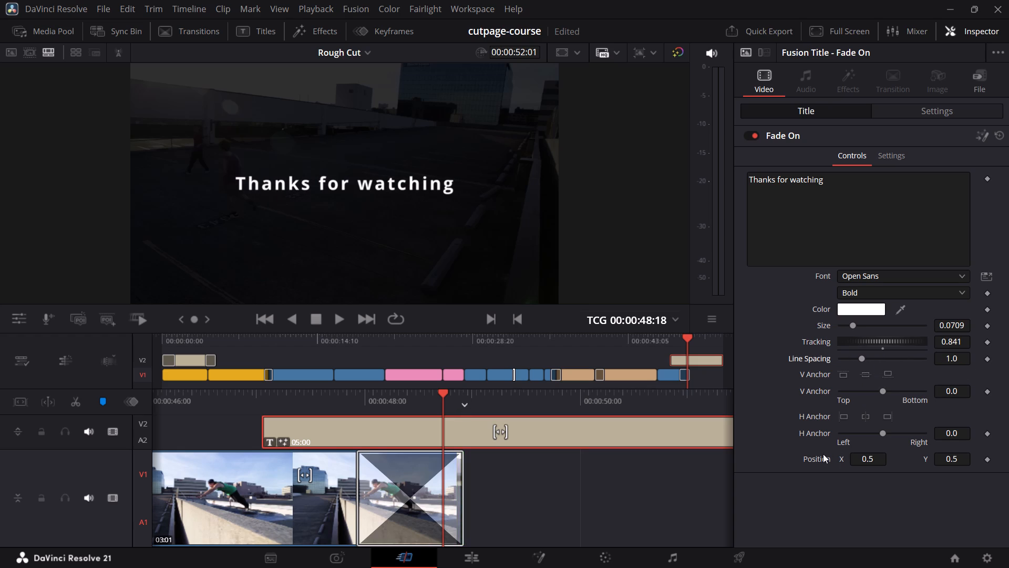
Play back the ending of Rough Cut with the edited title.
left_click(662, 342)
key("space")
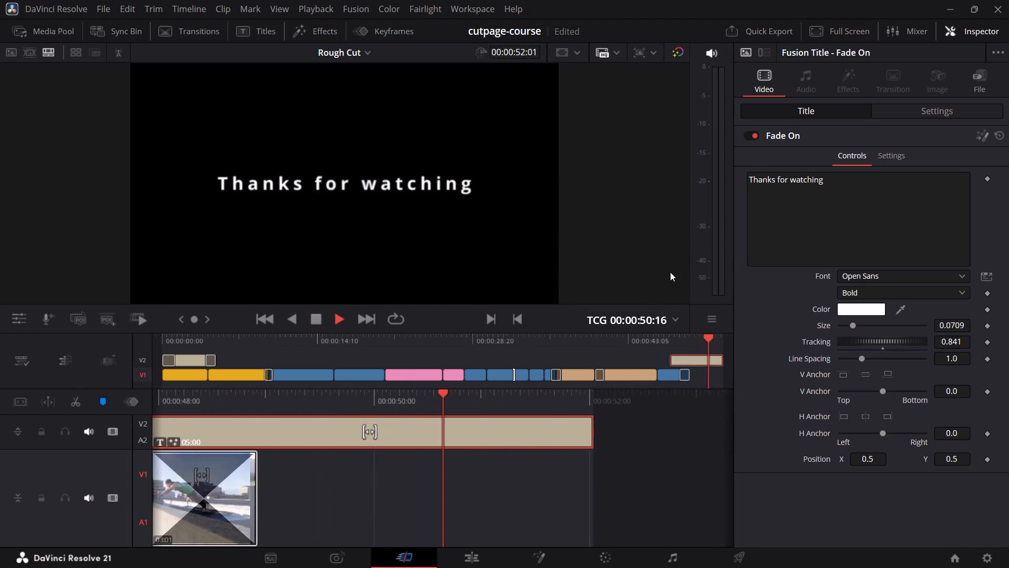
Open Timeline 1 from the Master bin of the media pool.
left_click(50, 32)
left_click(54, 69)
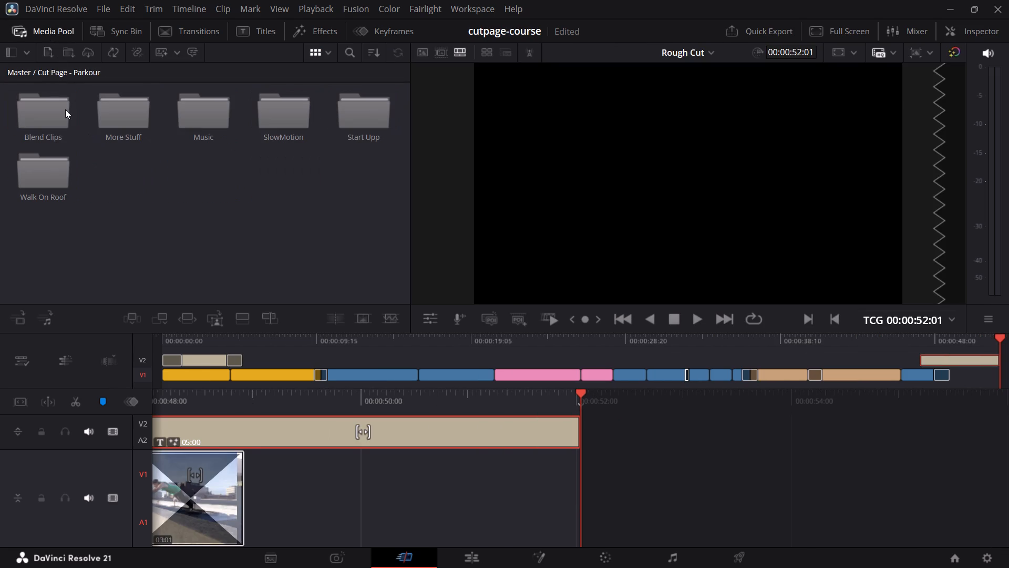
left_click(19, 73)
double_click(117, 113)
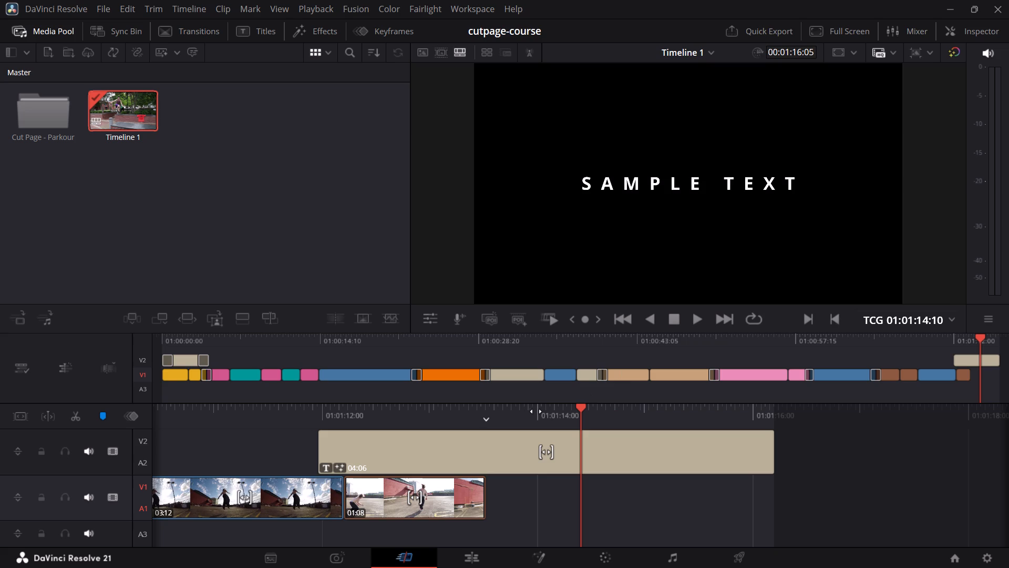
Add a dissolve at the end of the last V1 clip in Timeline 1 and scrub through the ending.
left_click(632, 444)
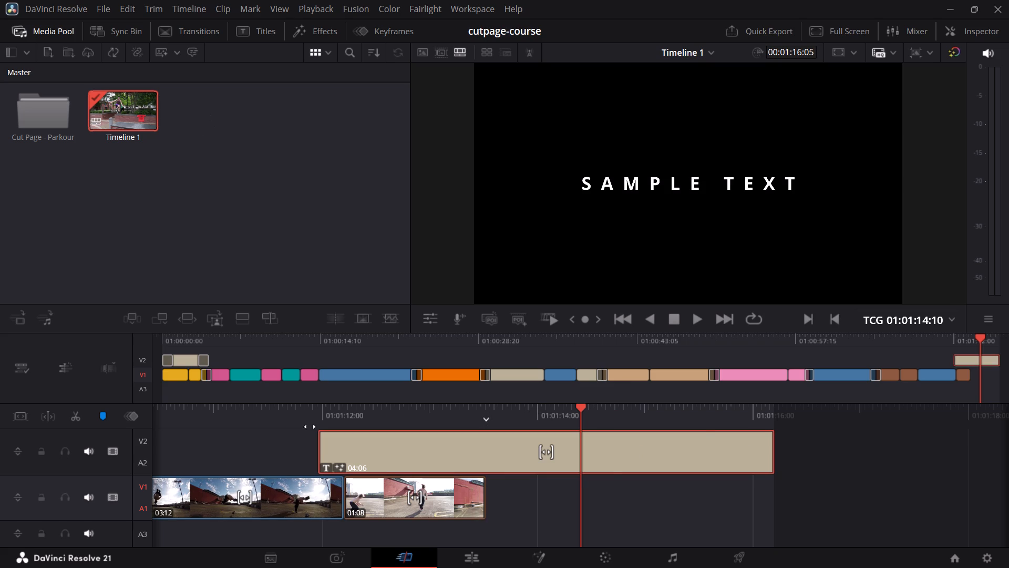
left_click(632, 491)
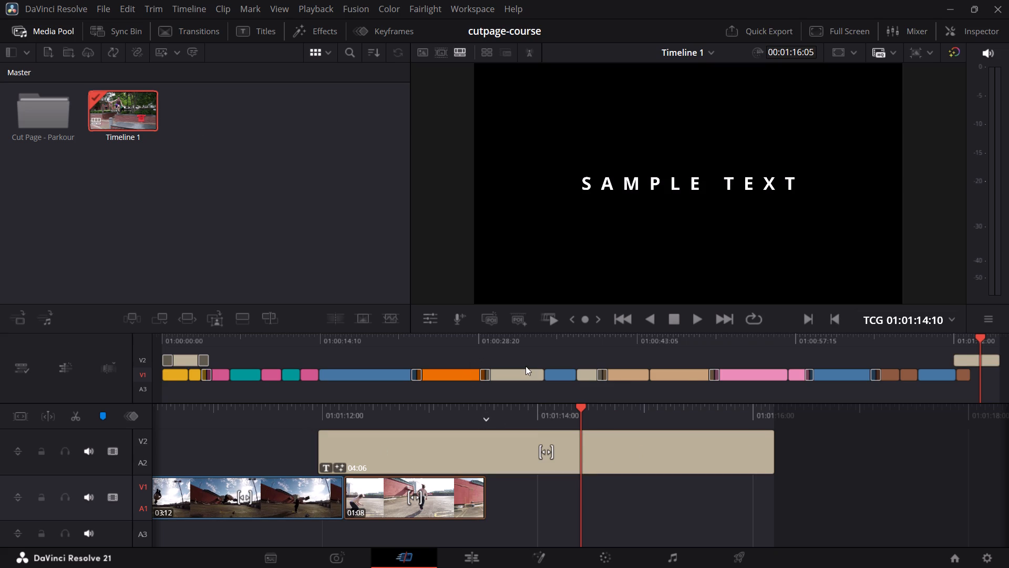
left_click(961, 343)
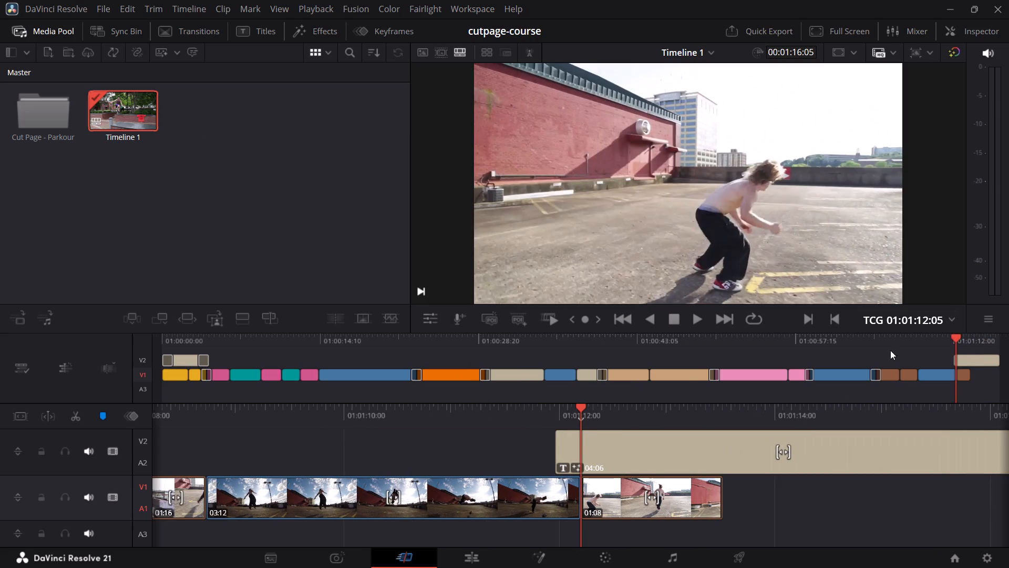
left_click_drag(659, 340, 676, 345)
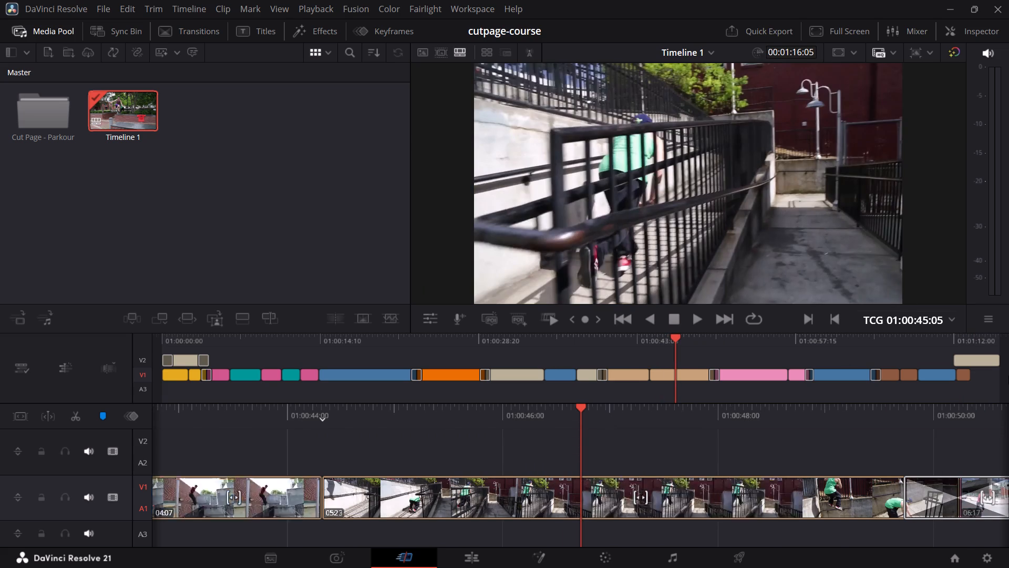
left_click(965, 340)
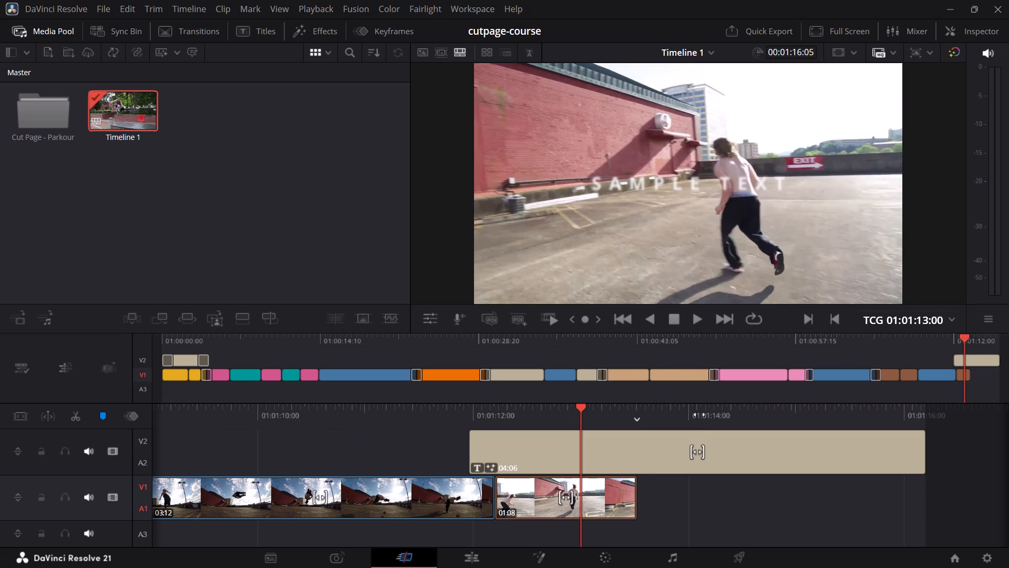
left_click_drag(697, 414, 699, 404)
left_click(370, 321)
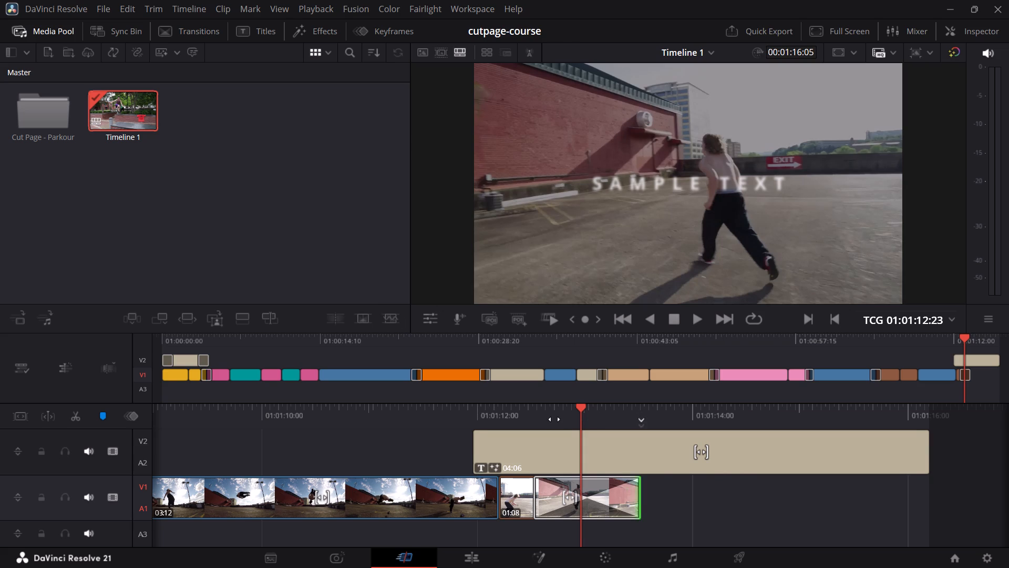
left_click_drag(556, 415, 583, 411)
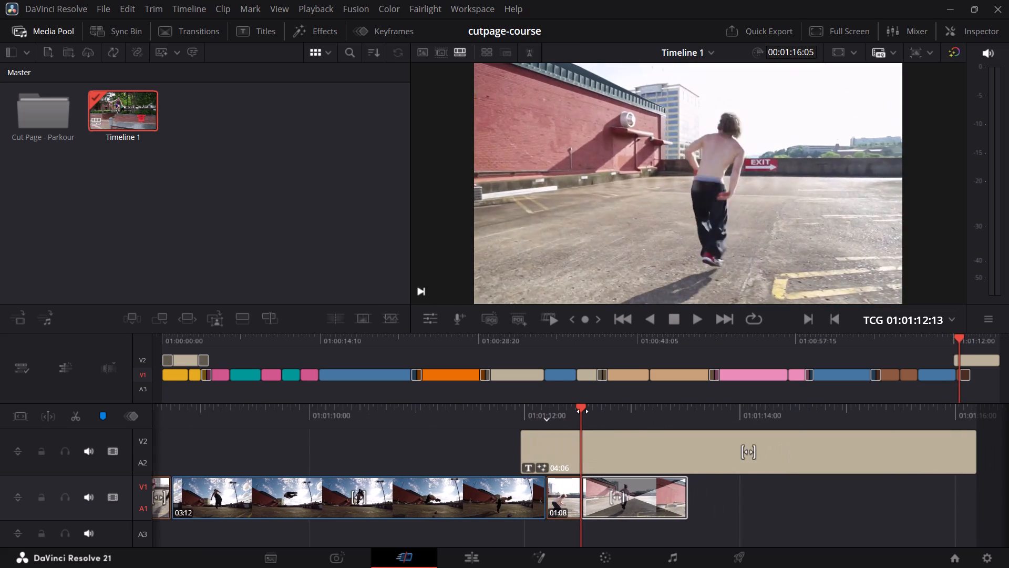
left_click_drag(583, 411, 502, 403)
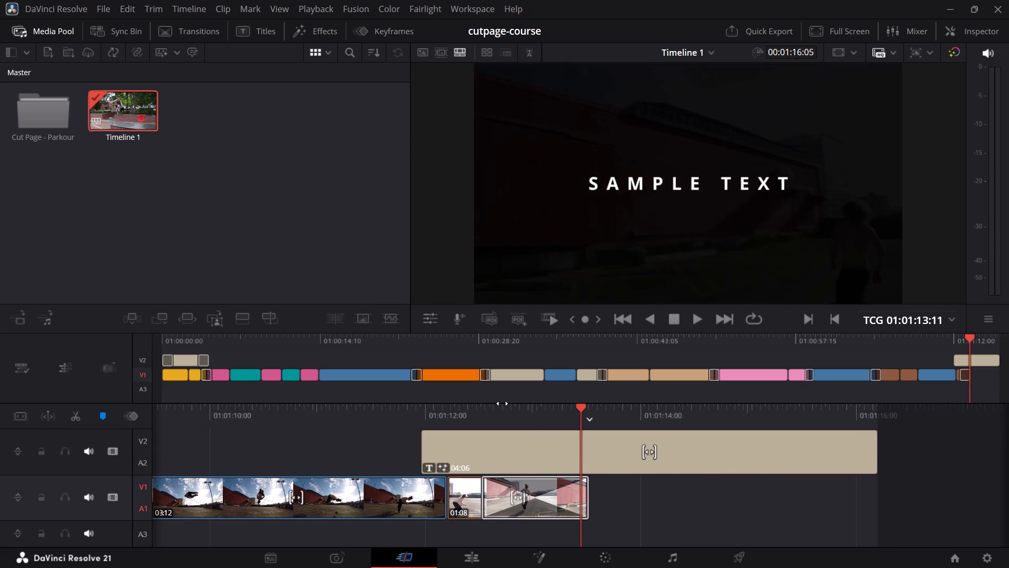
left_click_drag(502, 403, 536, 412)
Replace the text of the Fade On title at the end of Timeline 1 with "Thanks for watching".
left_click(617, 446)
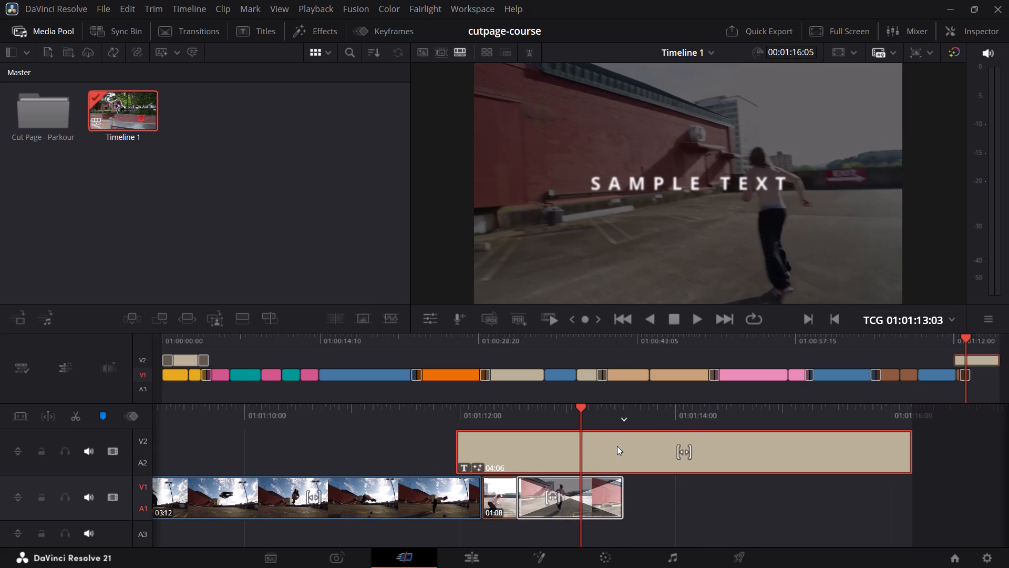
left_click(956, 31)
left_click_drag(828, 183, 726, 188)
left_click_drag(805, 176, 768, 176)
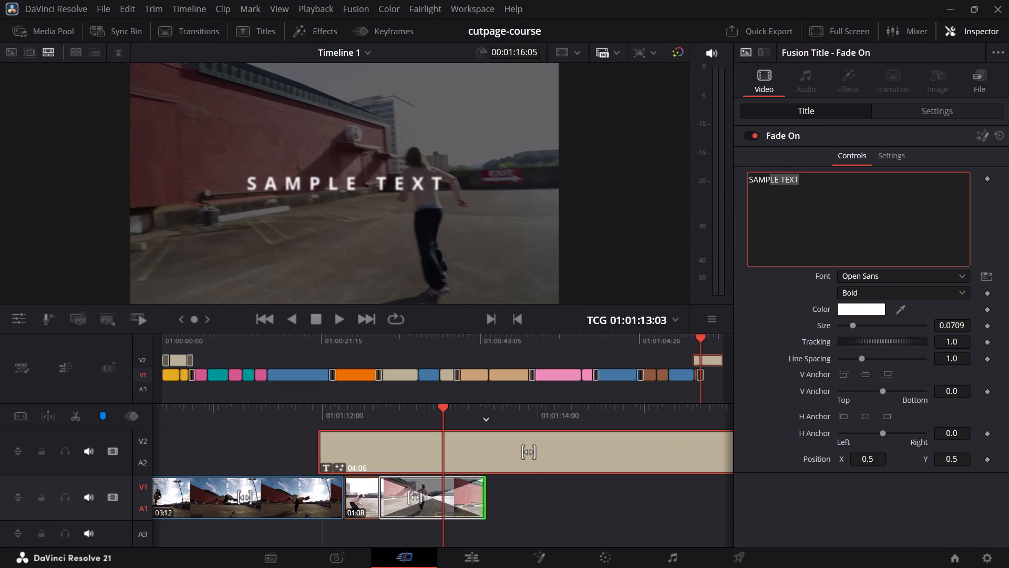
left_click_drag(768, 176, 728, 176)
key("shift+t")
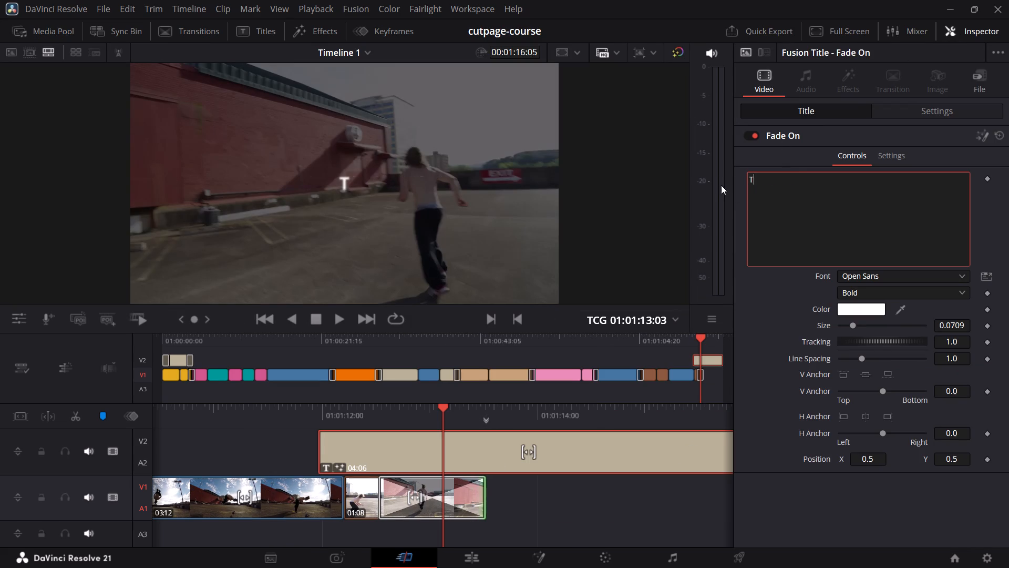
type("hanks fo")
key("space")
key("BackSpace")
type("r")
key("space")
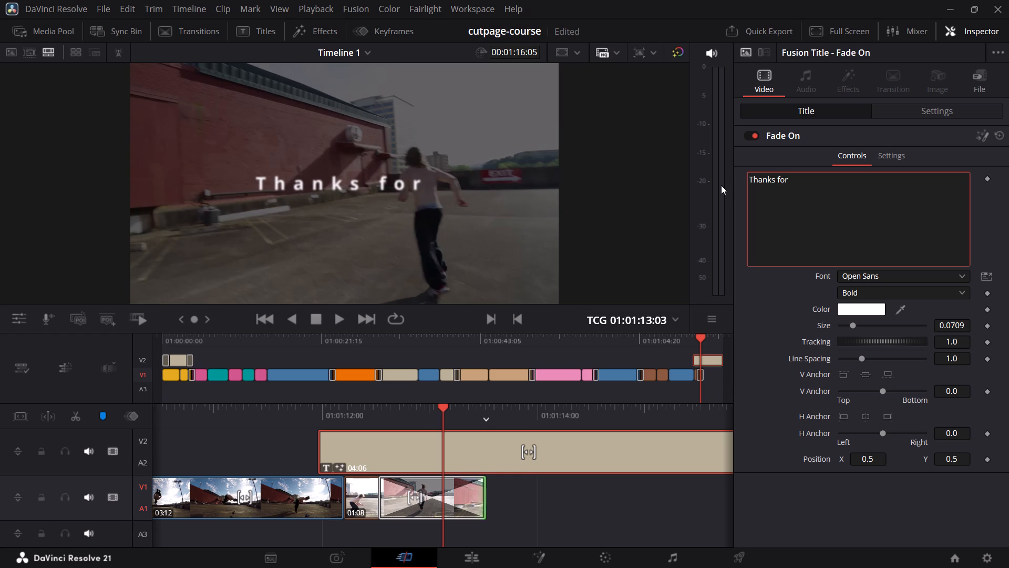
type("wat")
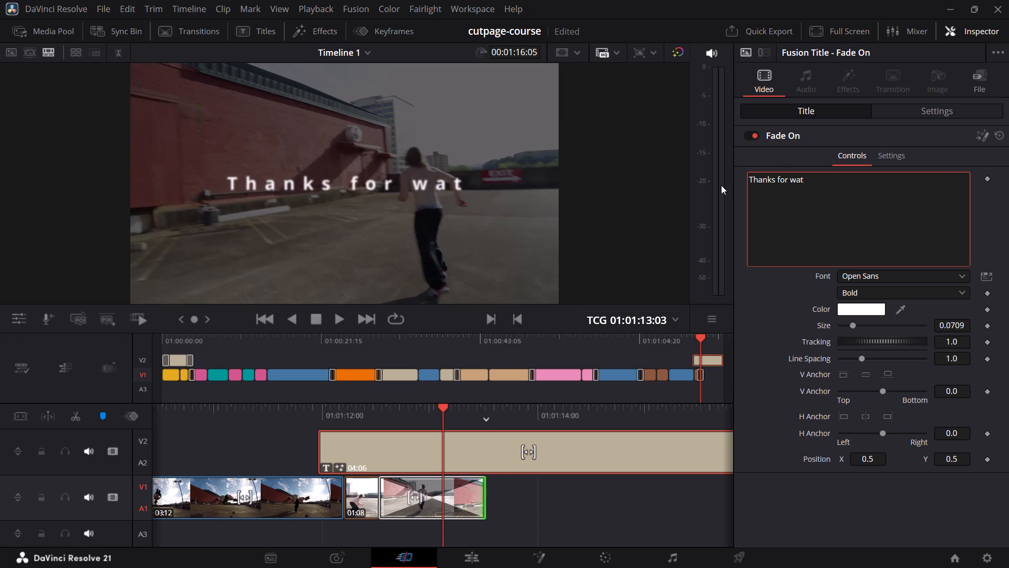
type("chining")
key("BackSpace")
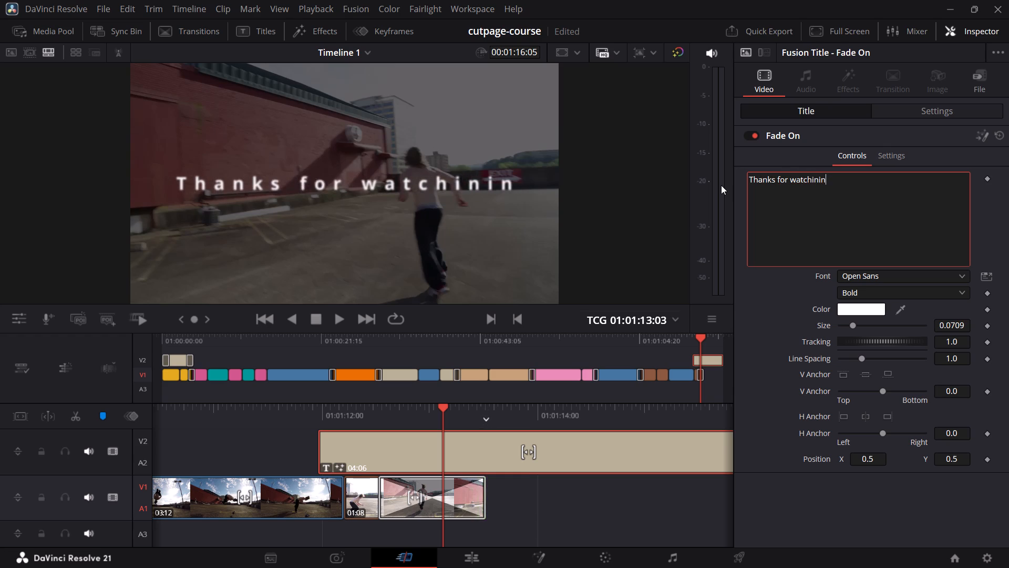
key("BackSpace")
key("BackSpace")
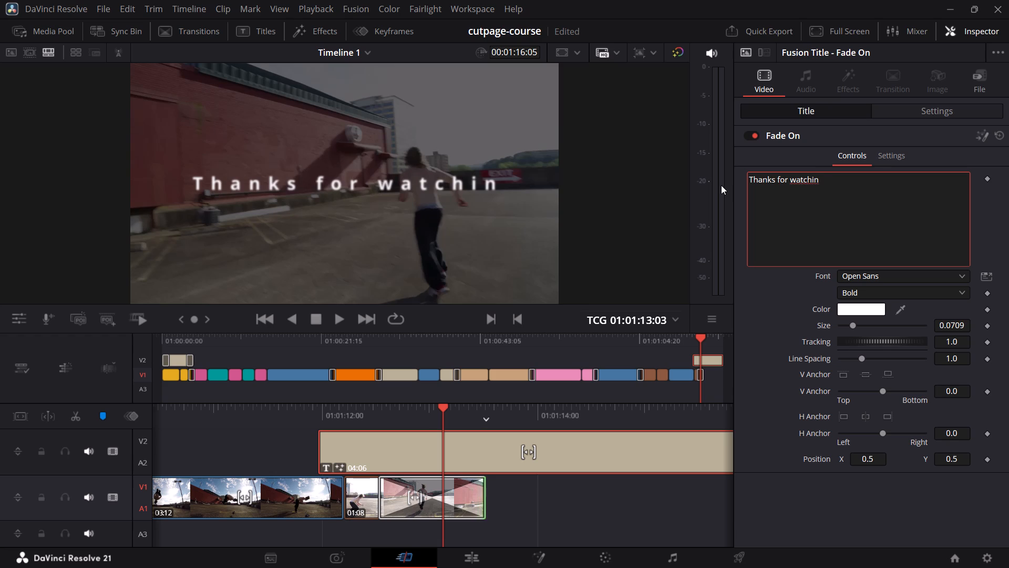
key("g")
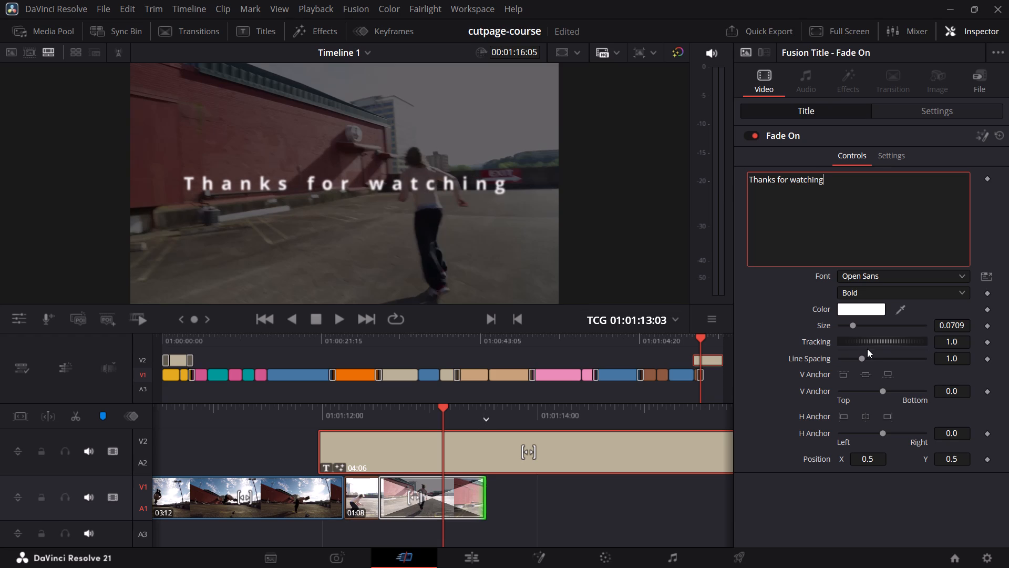
Tighten the tracking of Timeline 1's closing title to about 0.862.
left_click_drag(881, 340, 872, 339)
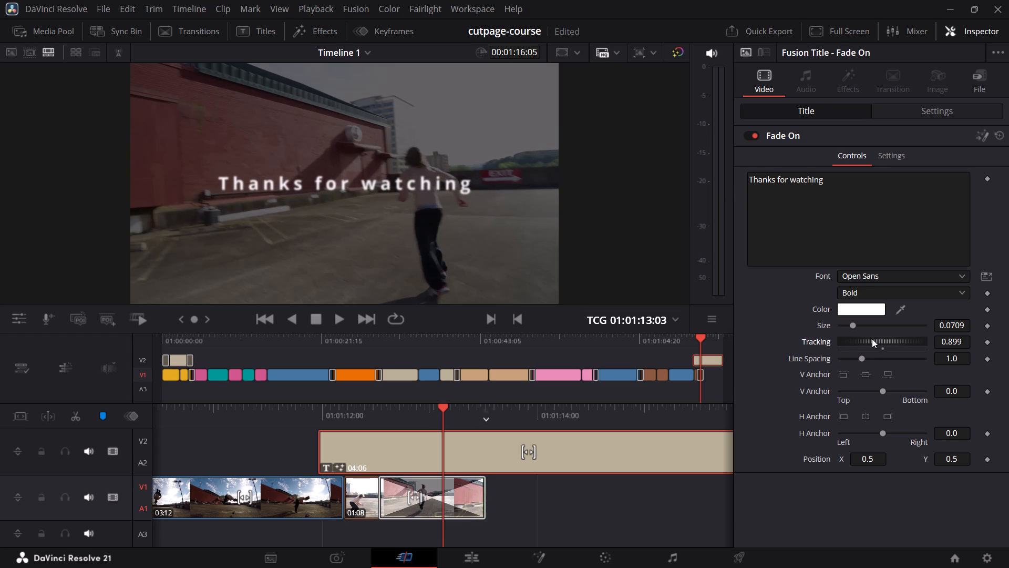
left_click_drag(872, 339, 873, 339)
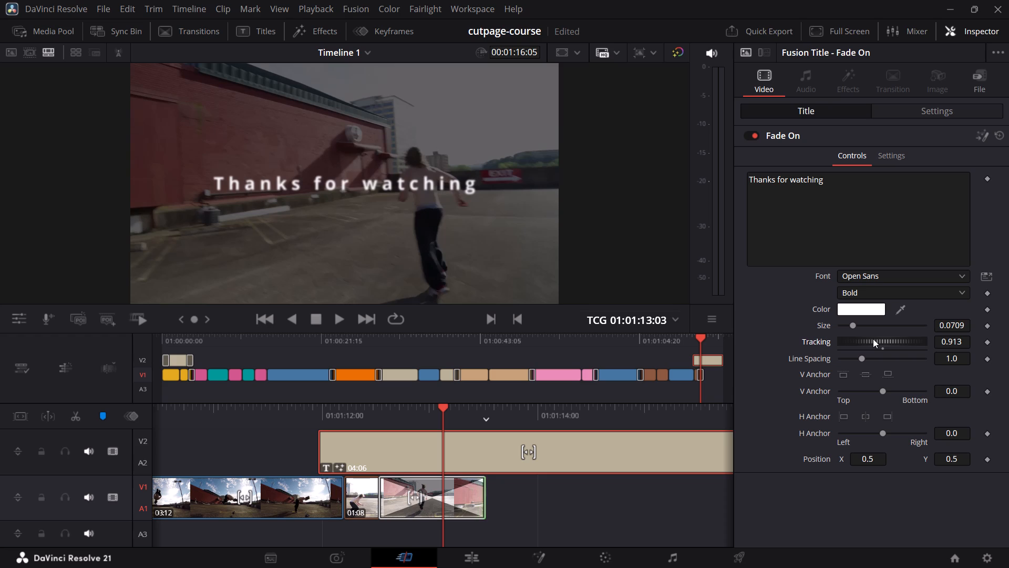
left_click_drag(873, 339, 869, 337)
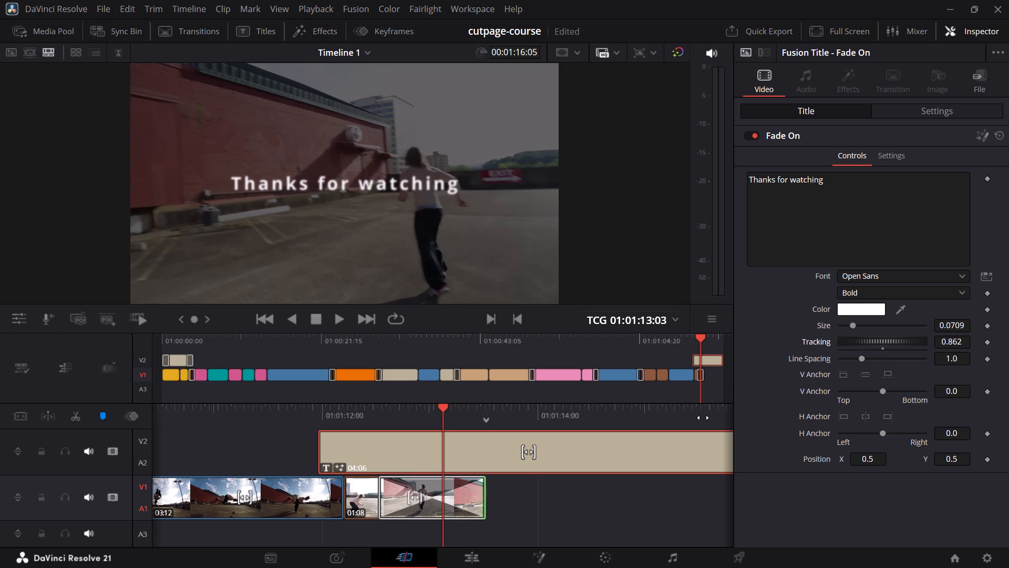
Scrub and play back the end of Timeline 1 to review the closing title after the dissolve.
left_click_drag(580, 415, 607, 415)
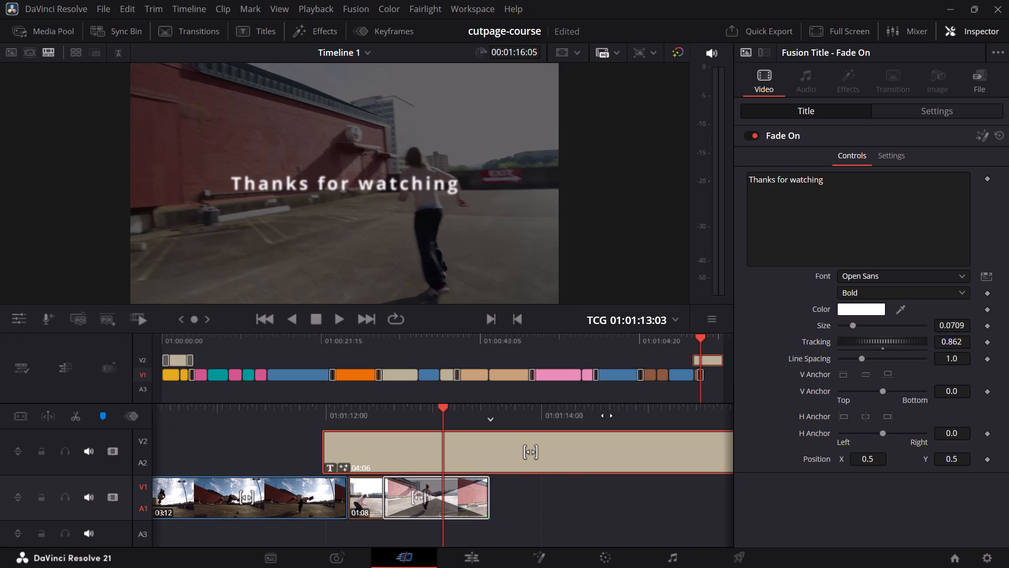
left_click_drag(607, 415, 808, 439)
key("space")
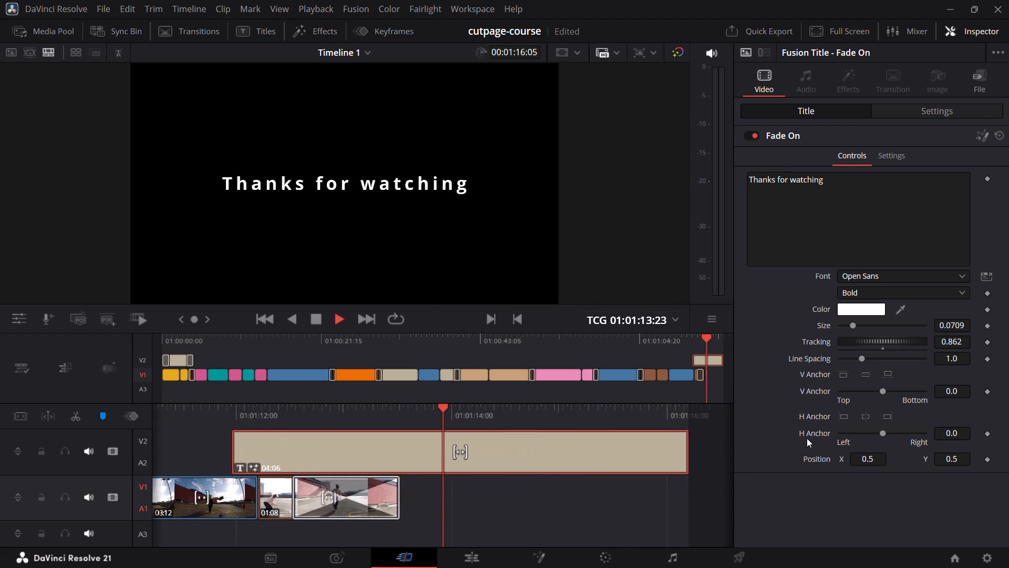
key("space")
key("space")
key("space")
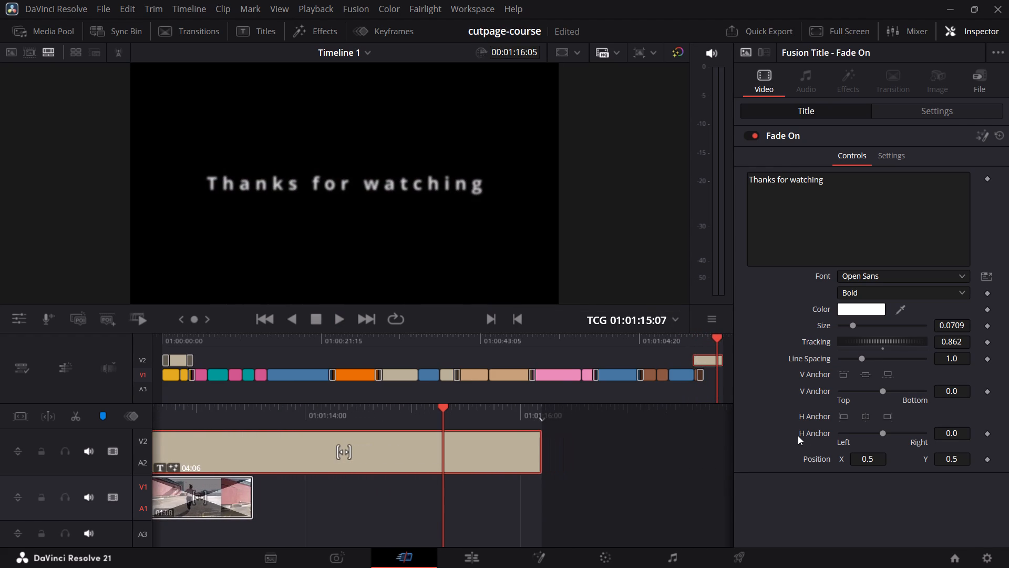
key("space")
key("space")
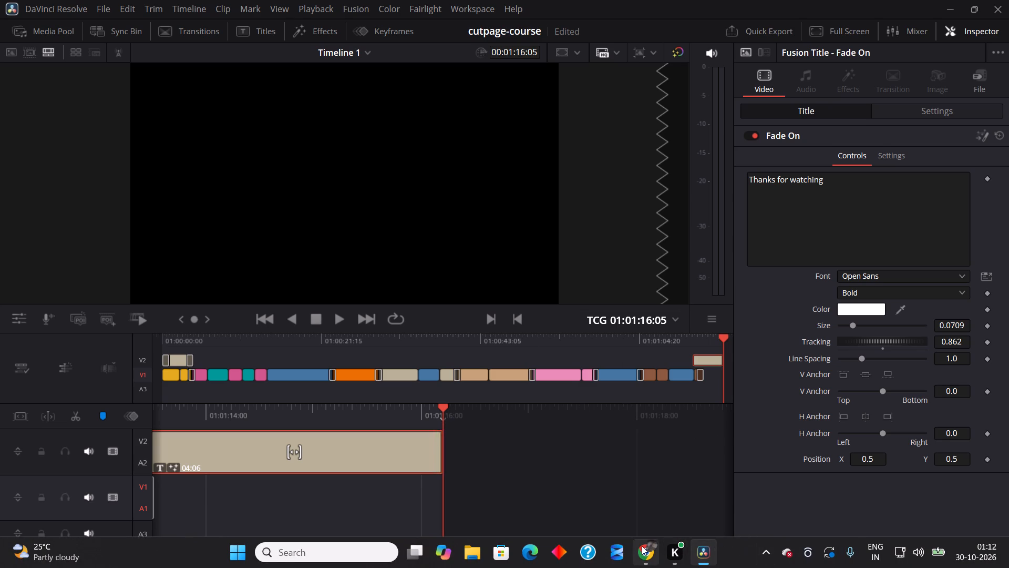
Switch to the Udemy course in Chrome and open lecture 35, Clip Tools - Composite, Dynamic Zoom & Auto Color, in full screen from its start.
left_click(642, 546)
left_click(584, 215)
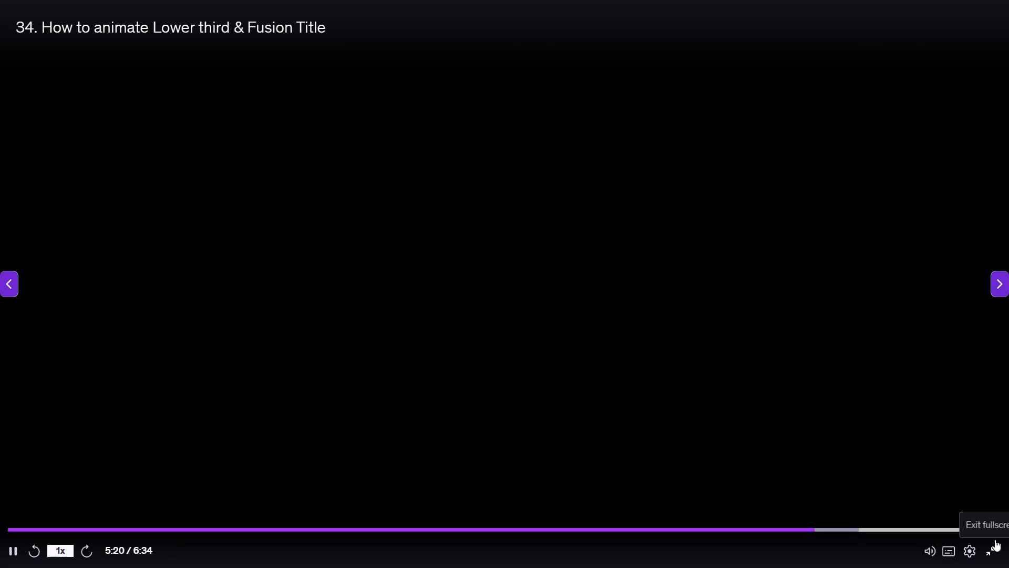
left_click(995, 549)
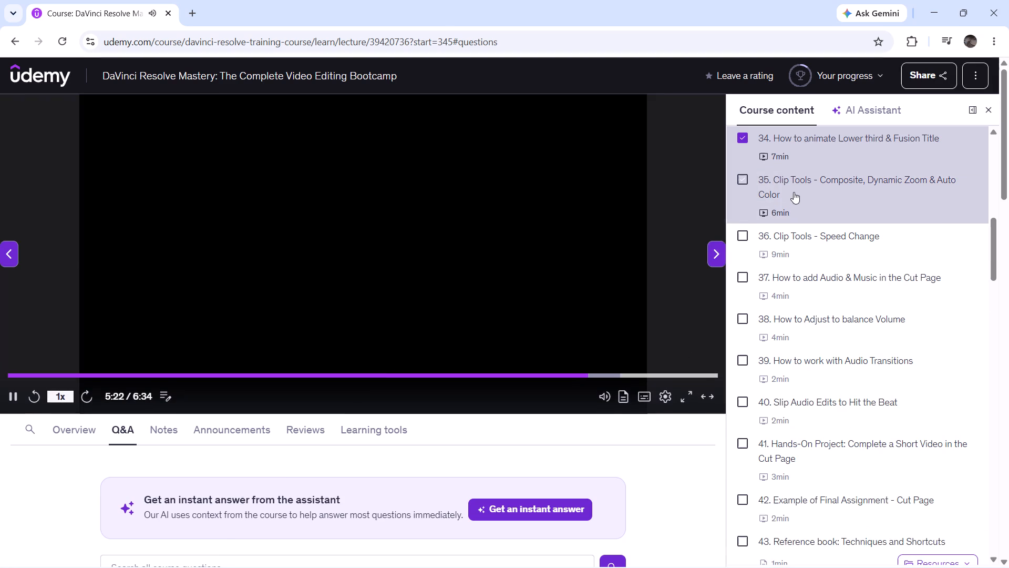
left_click(794, 192)
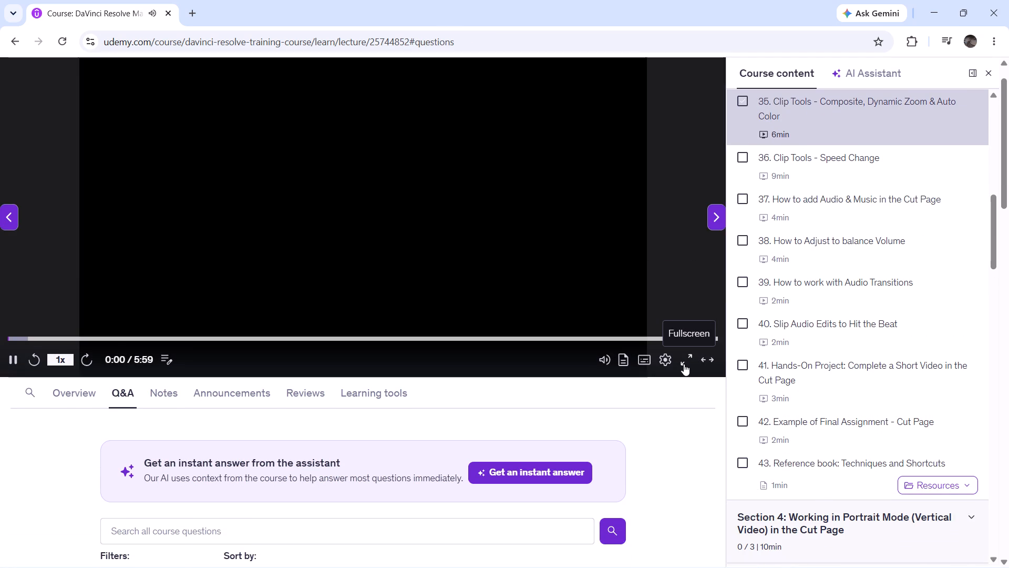
left_click(685, 357)
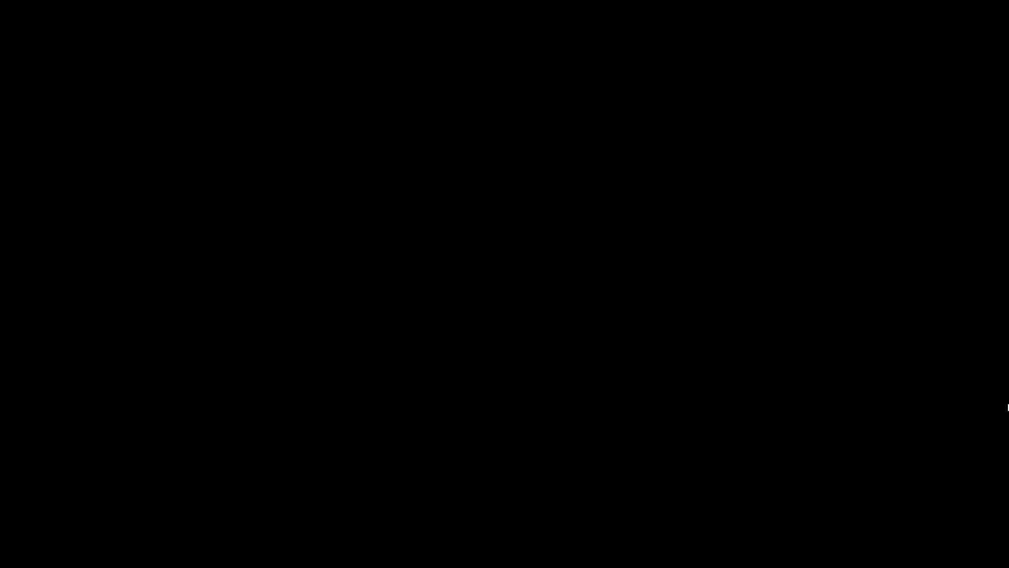
key("0")
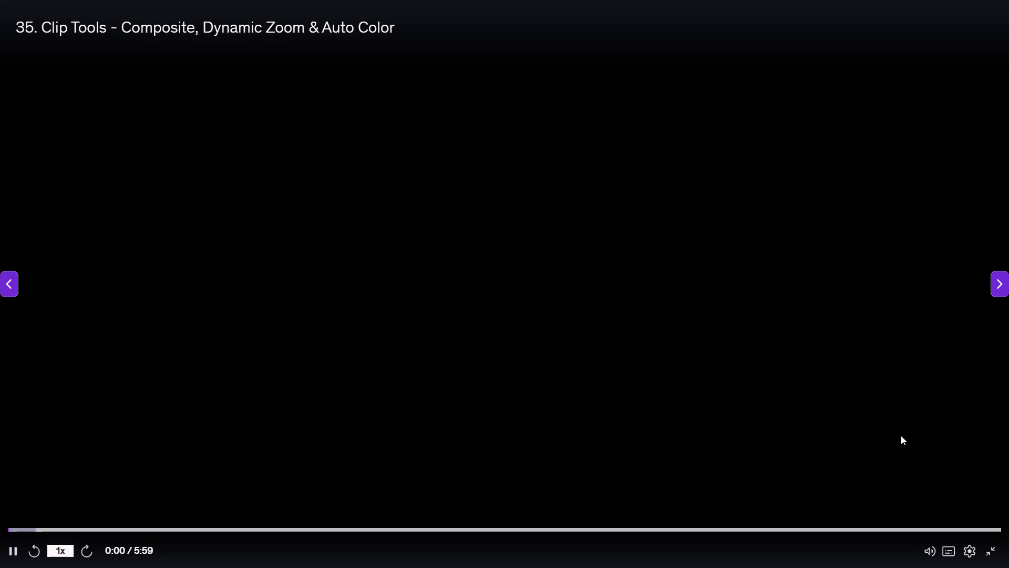
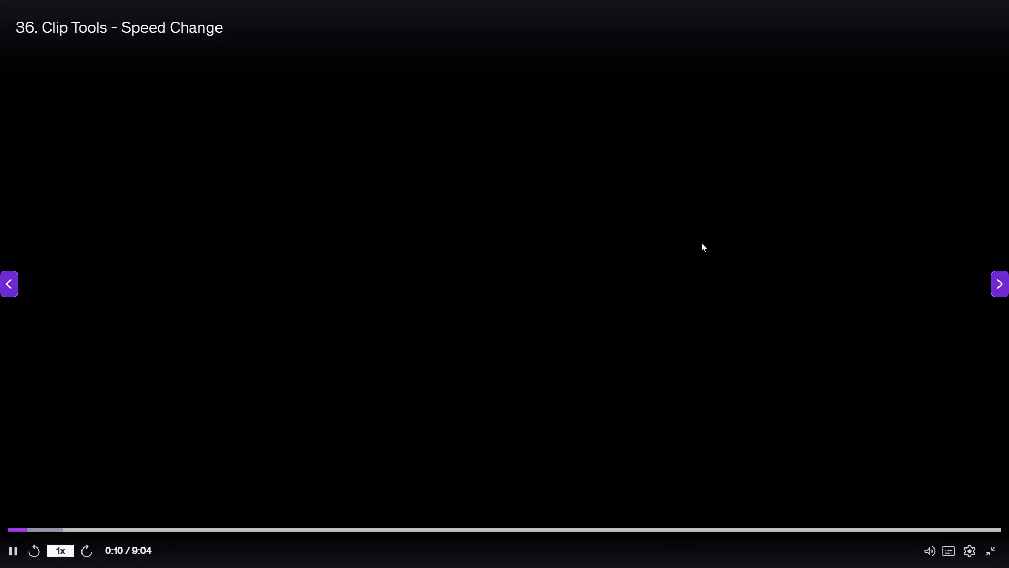
Pause lecture 36, Clip Tools - Speed Change, and leave full screen.
left_click(770, 283)
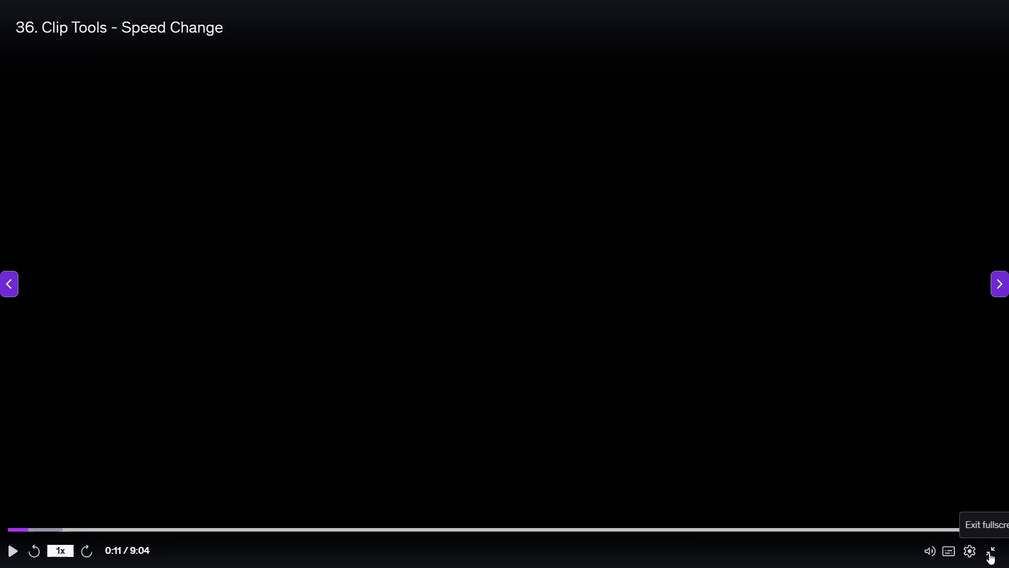
left_click(989, 553)
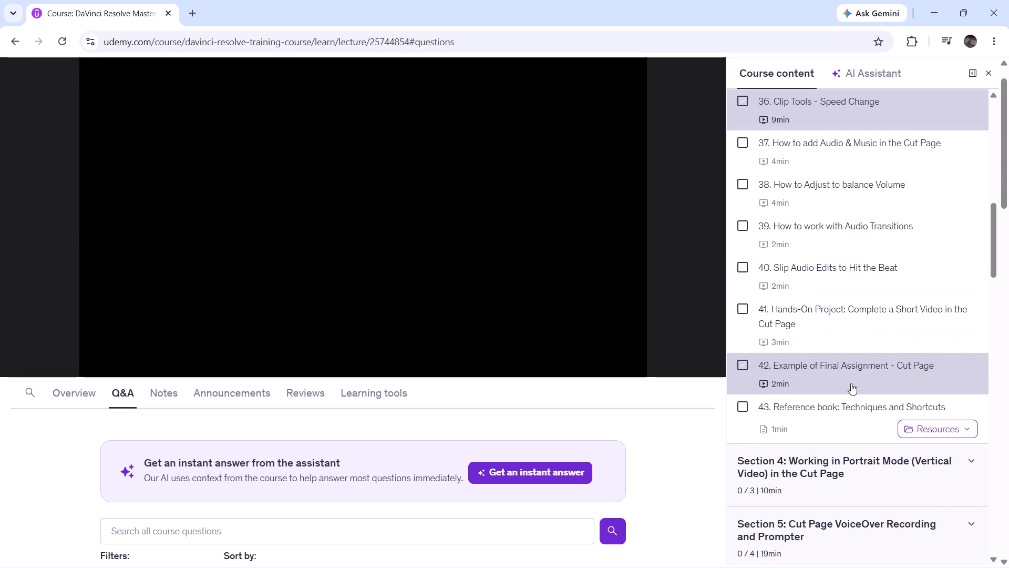
Look through the upcoming lectures and sections in the course content list.
scroll(851, 383, "down", 2)
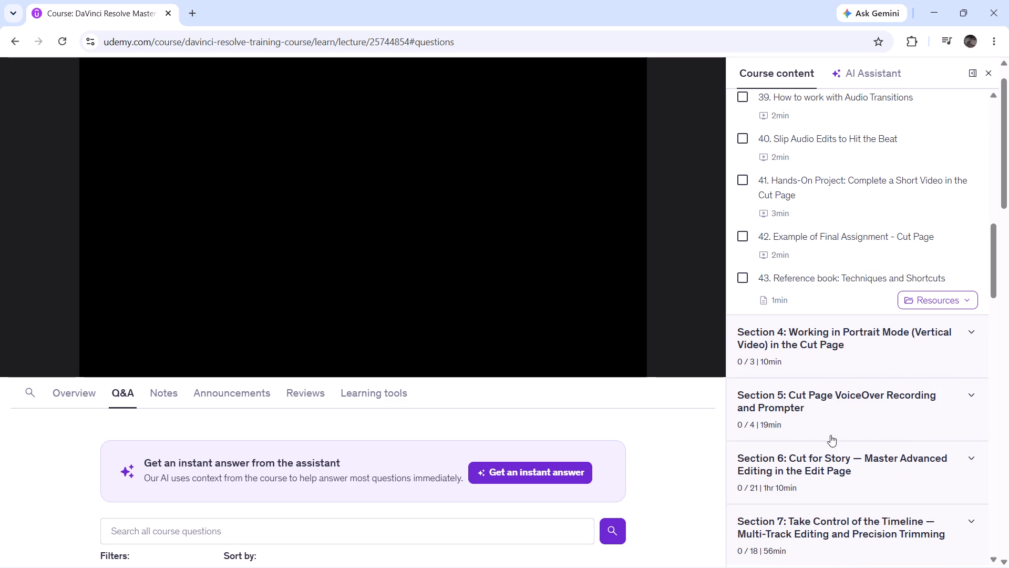
scroll(830, 435, "down", 3)
scroll(830, 434, "up", 1)
scroll(830, 434, "down", 7)
scroll(830, 432, "up", 1)
scroll(830, 432, "down", 2)
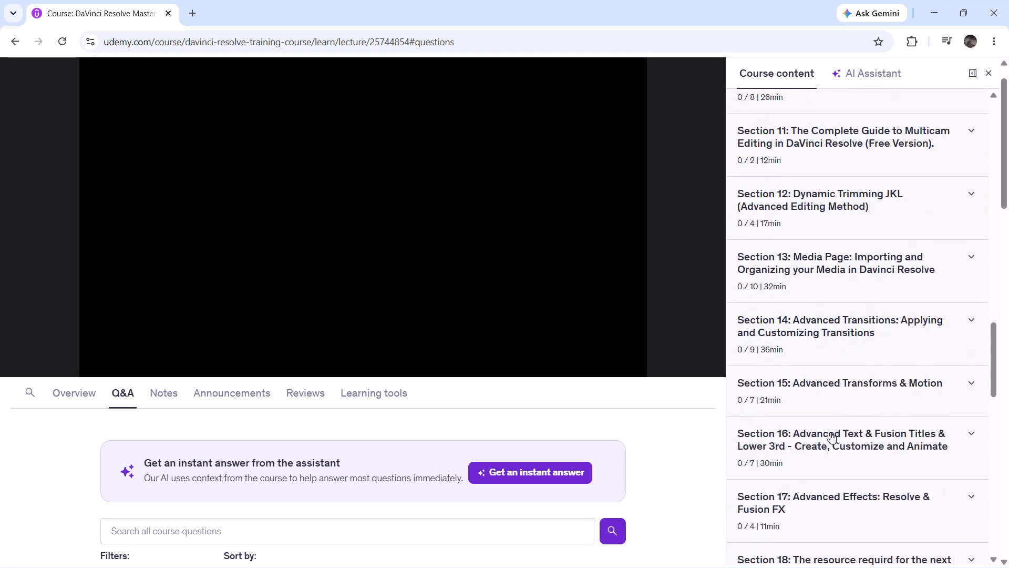
scroll(830, 432, "down", 5)
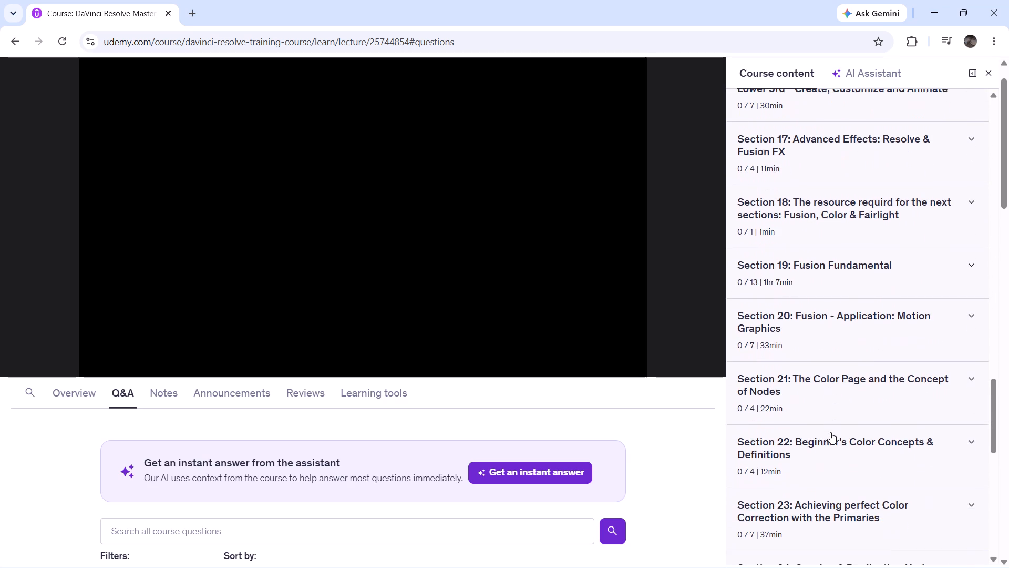
scroll(830, 432, "up", 3)
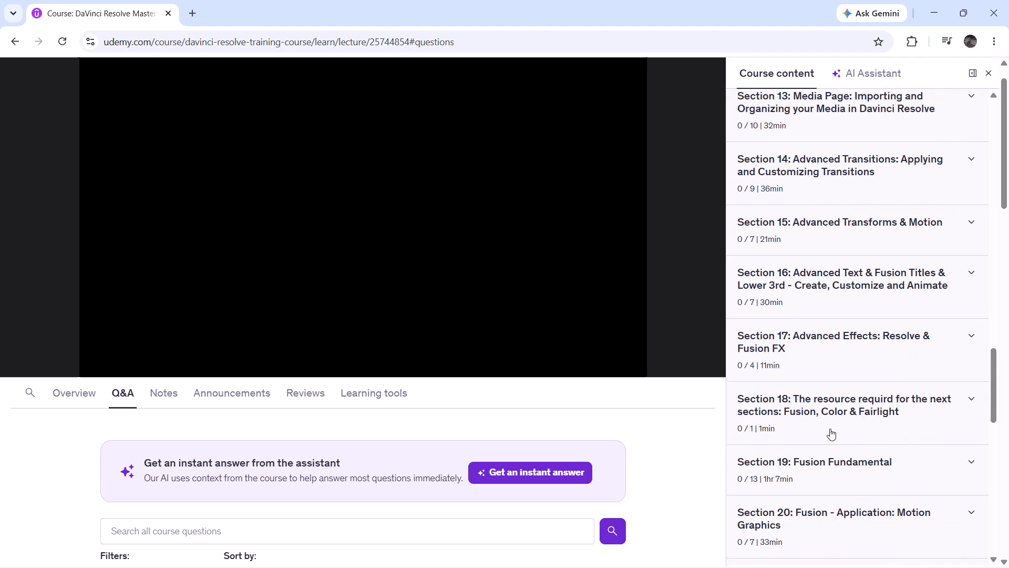
scroll(830, 429, "up", 1)
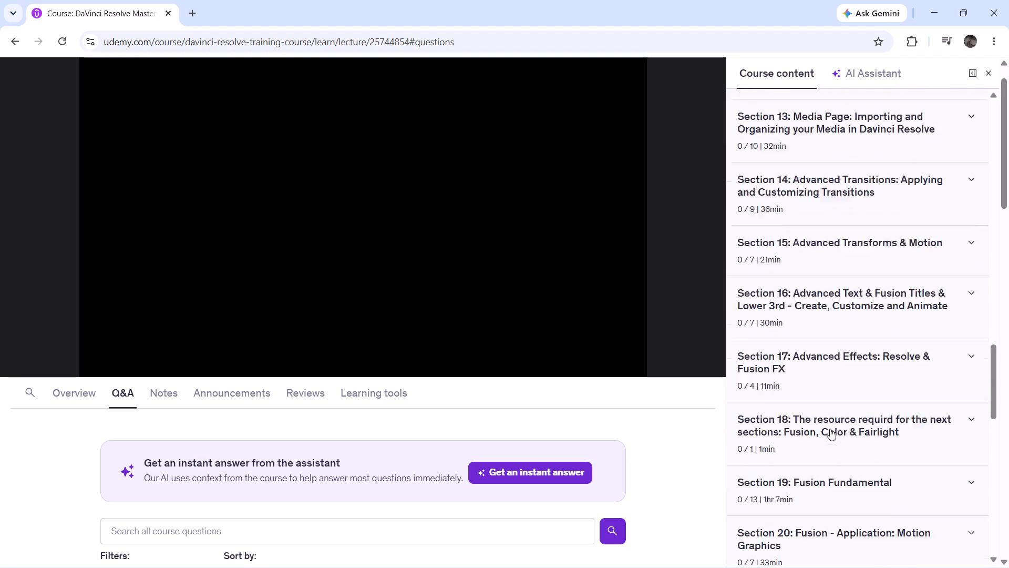
scroll(830, 429, "up", 1)
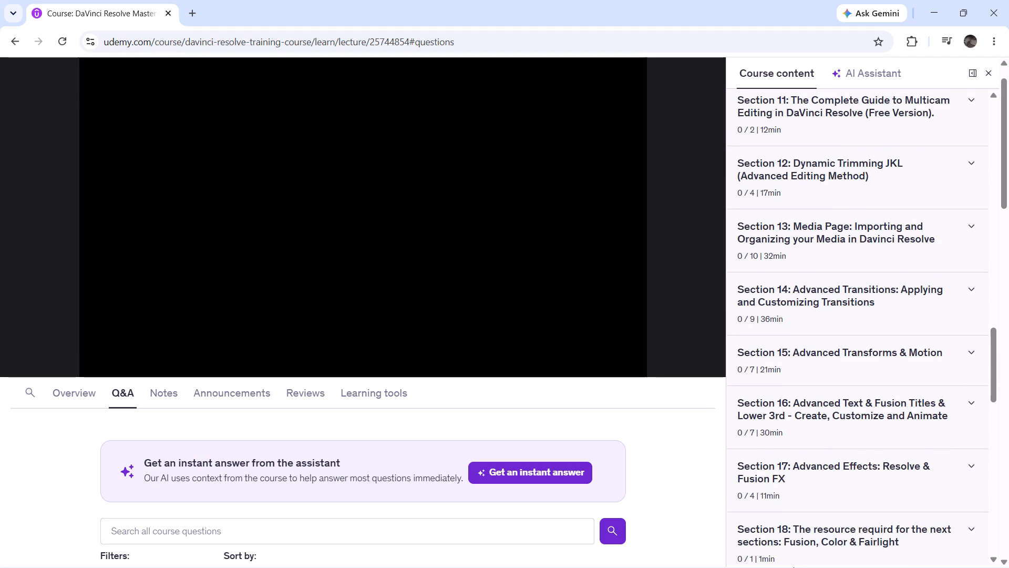
Switch to DaVinci Resolve, move the playhead to the opening title of Timeline 1 near 01:00:01:02, and hide the Inspector.
left_click(709, 551)
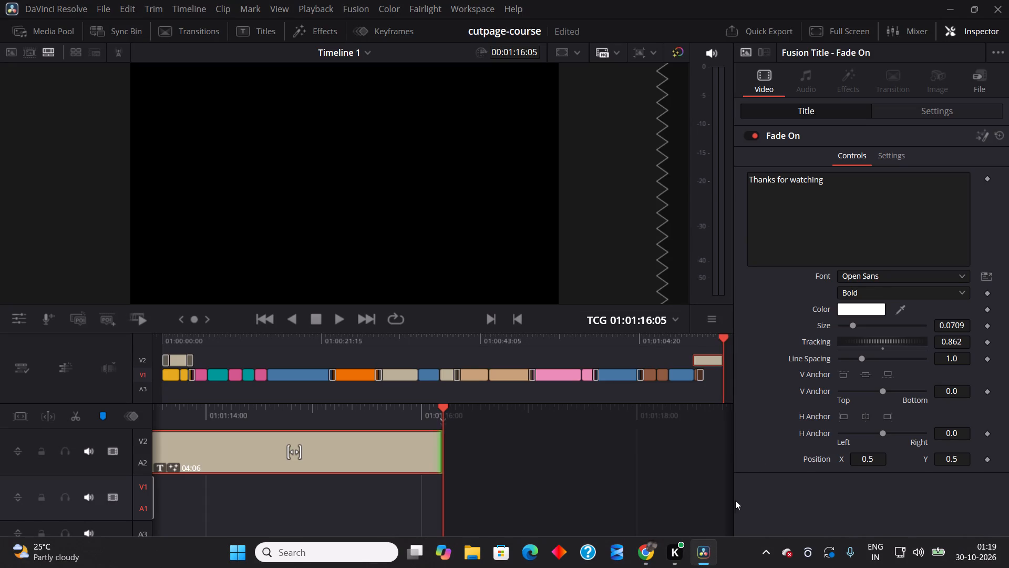
left_click_drag(600, 335, 409, 335)
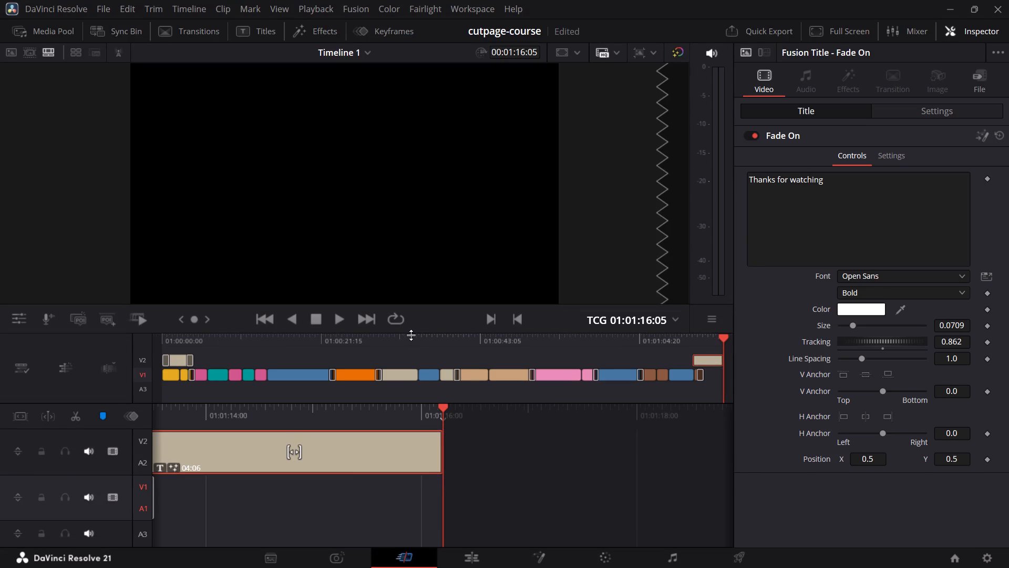
left_click_drag(419, 338, 132, 356)
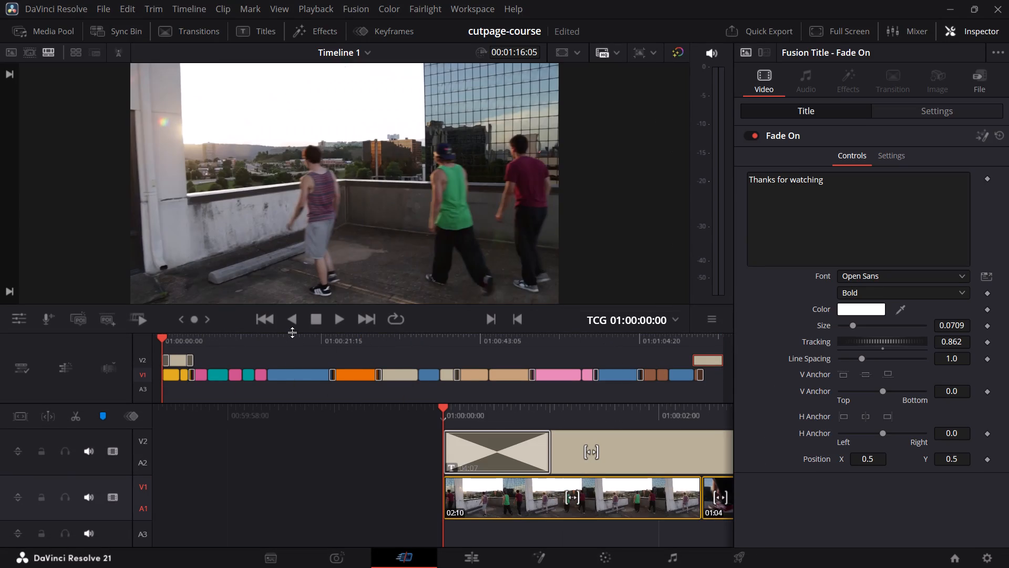
left_click_drag(511, 415, 482, 413)
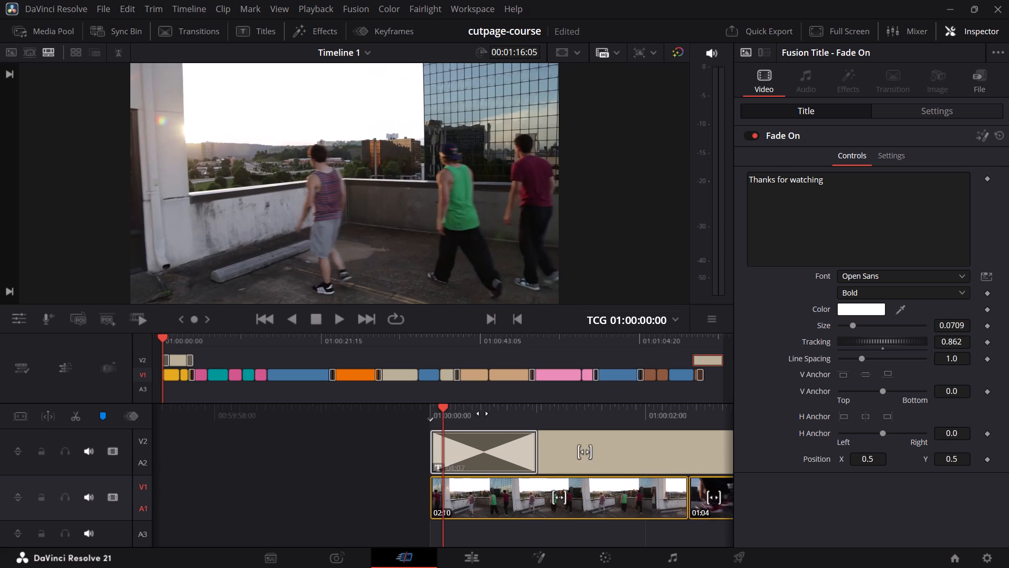
left_click_drag(482, 413, 393, 407)
left_click(969, 31)
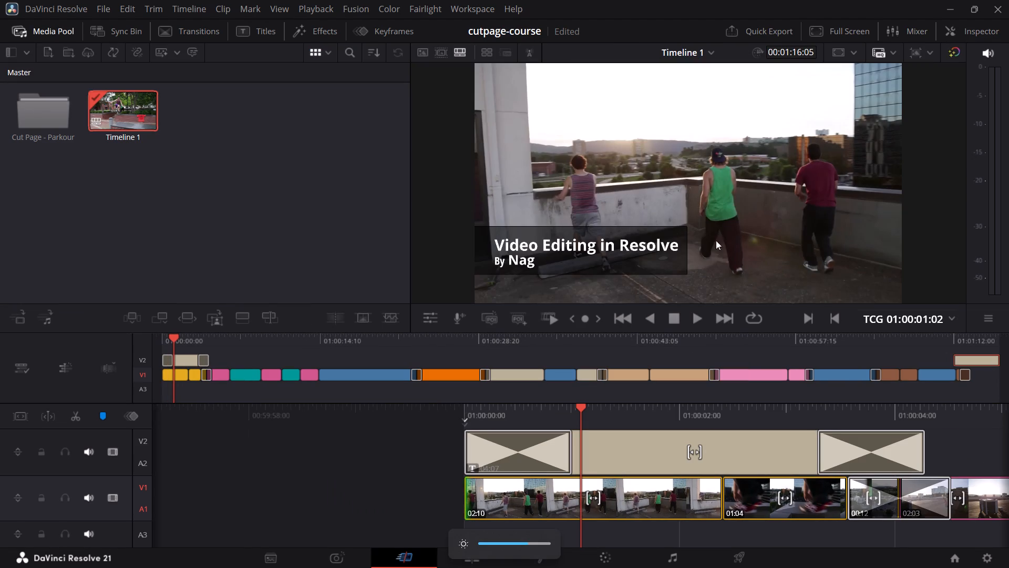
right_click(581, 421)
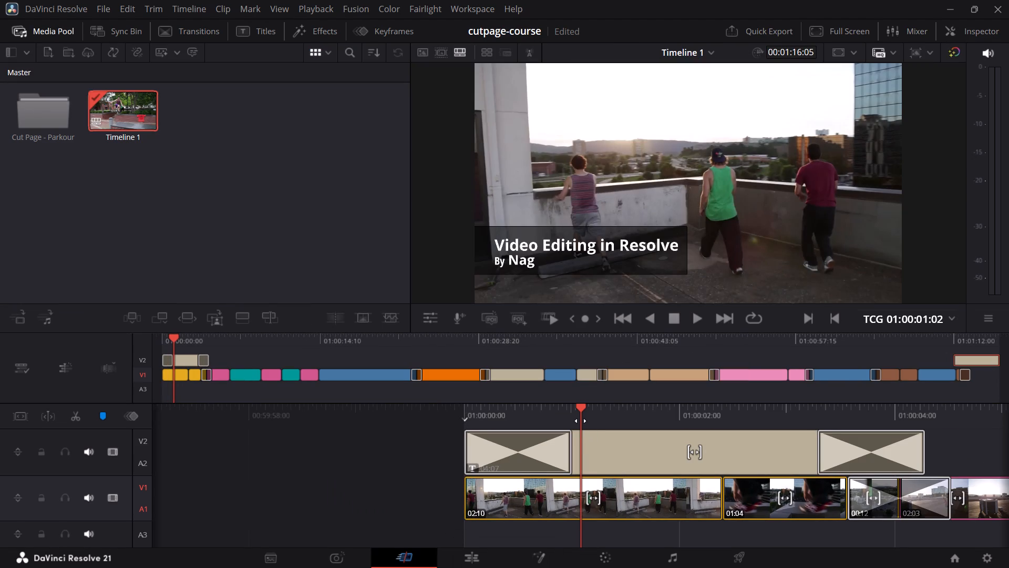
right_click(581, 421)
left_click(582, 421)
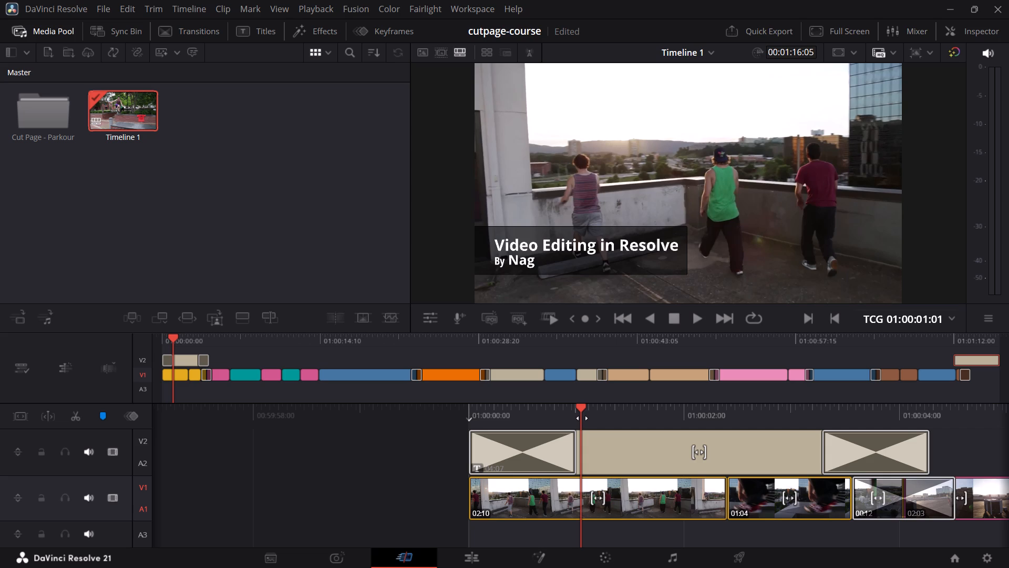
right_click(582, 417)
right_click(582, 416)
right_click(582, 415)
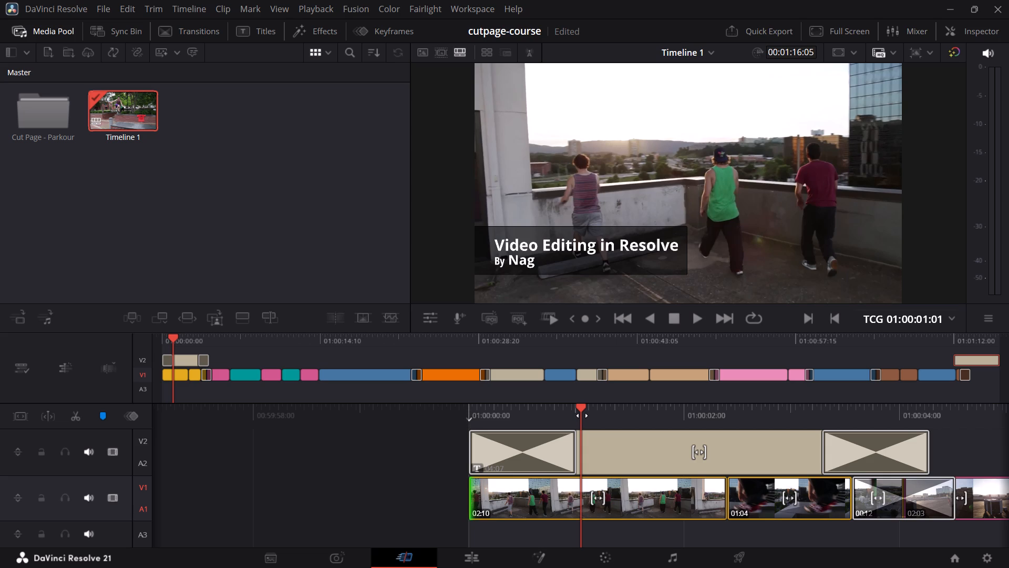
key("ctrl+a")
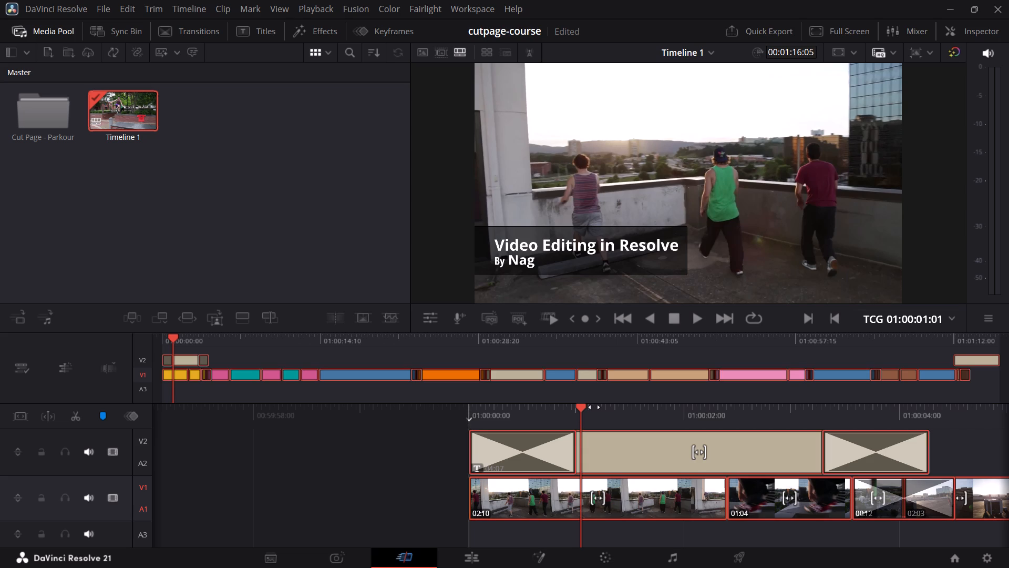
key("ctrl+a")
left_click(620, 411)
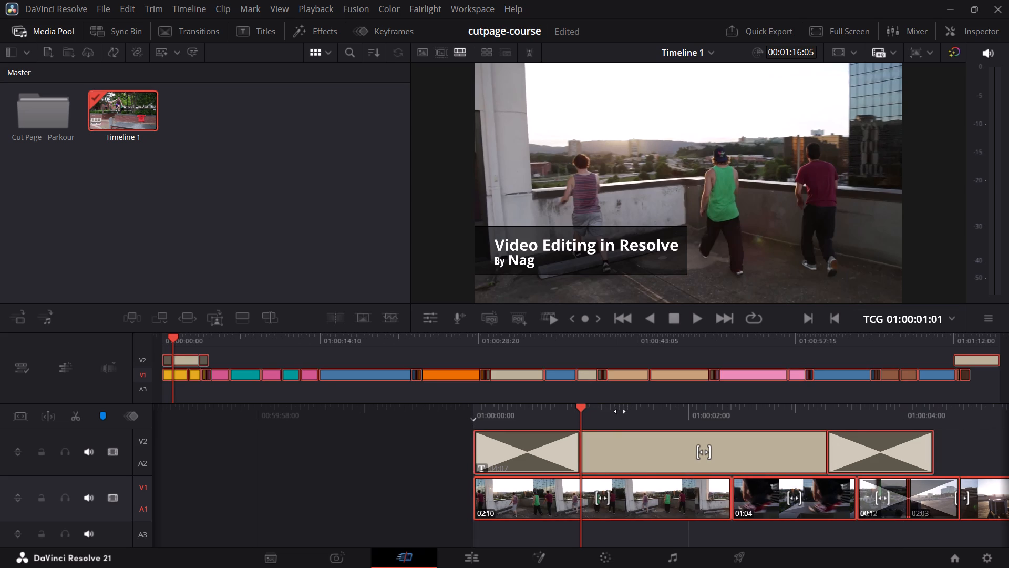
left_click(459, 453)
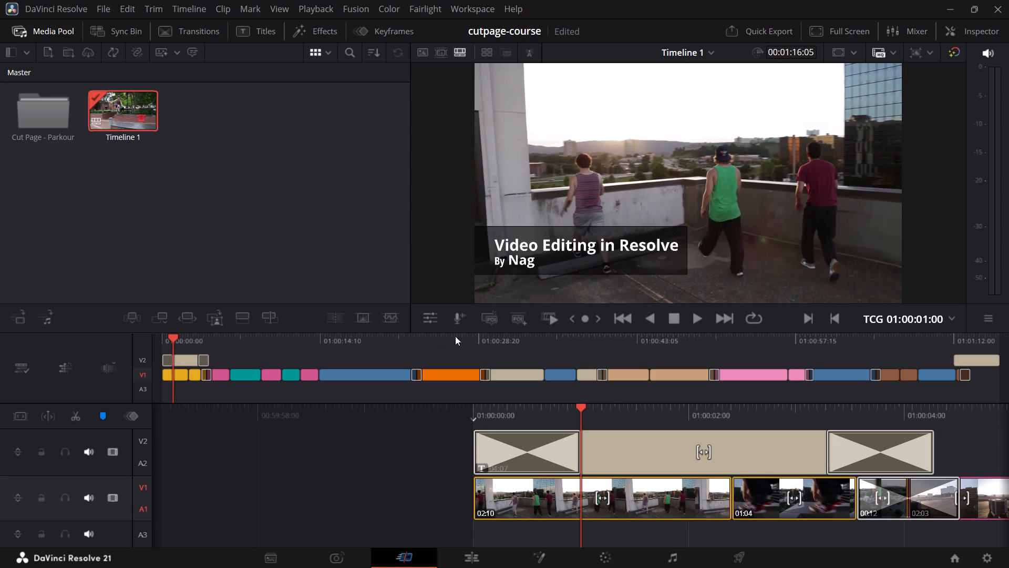
Show the clip tools beneath the Timeline 1 viewer.
left_click(424, 318)
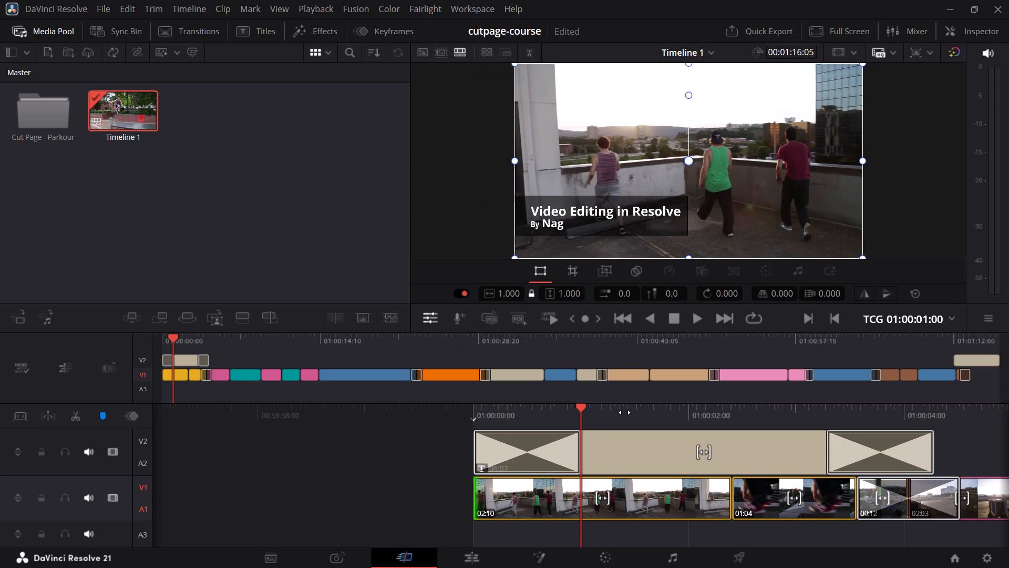
Scrub through Timeline 1 from the opening title to about 01:01:11:00 to review its clips and transitions.
left_click_drag(616, 412, 281, 407)
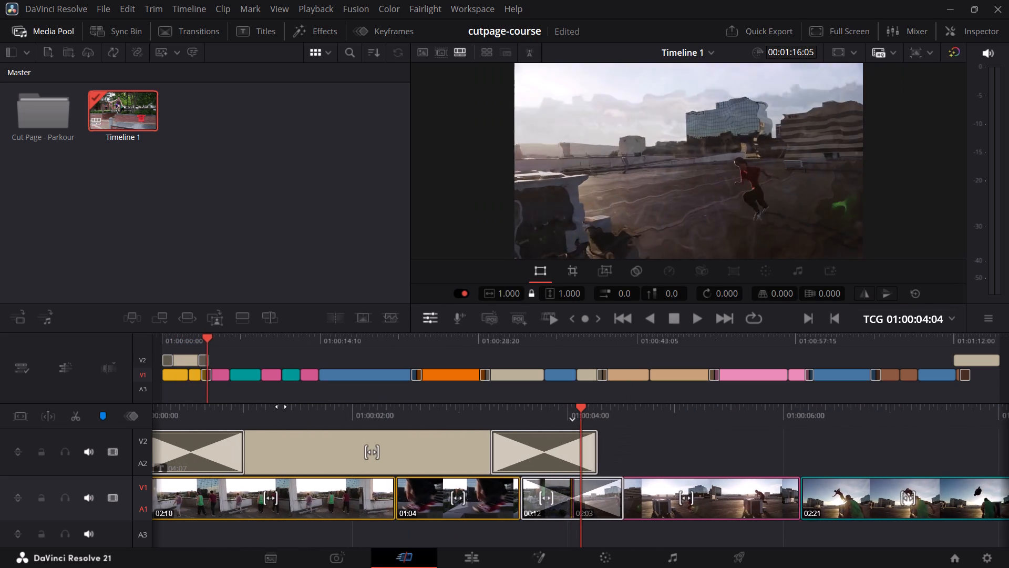
left_click_drag(281, 407, 527, 461)
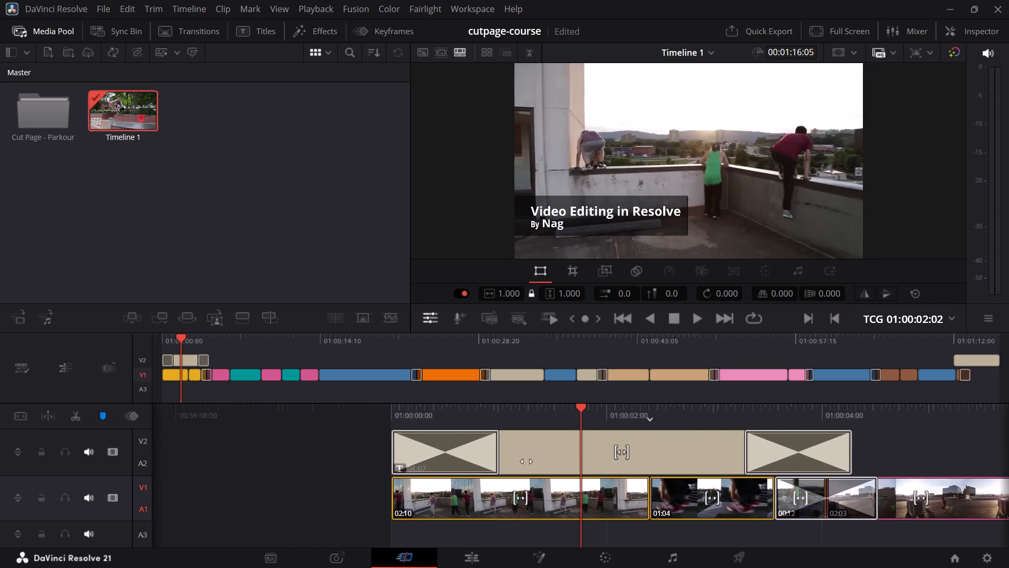
left_click_drag(527, 461, 160, 413)
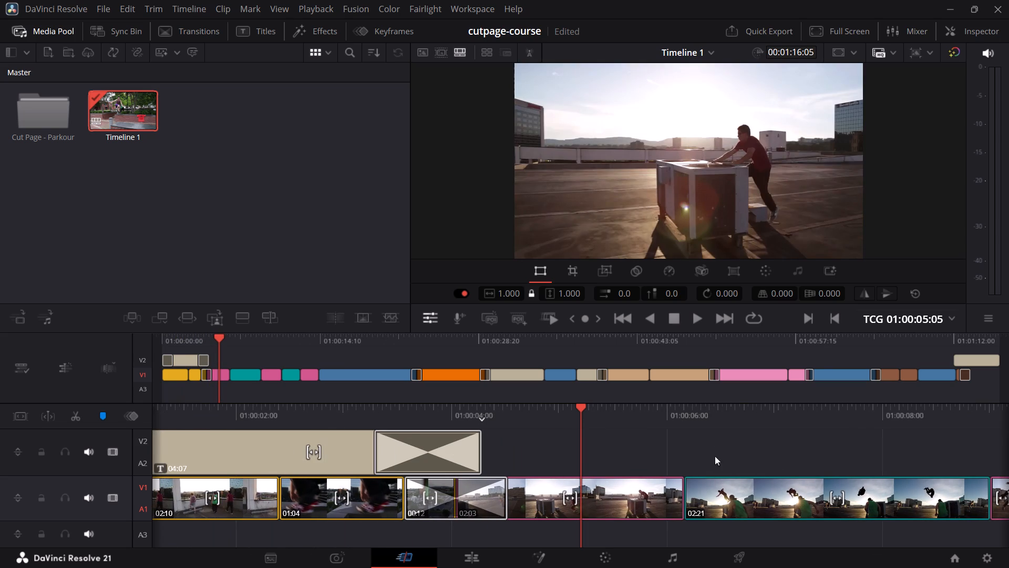
left_click_drag(753, 414, 346, 387)
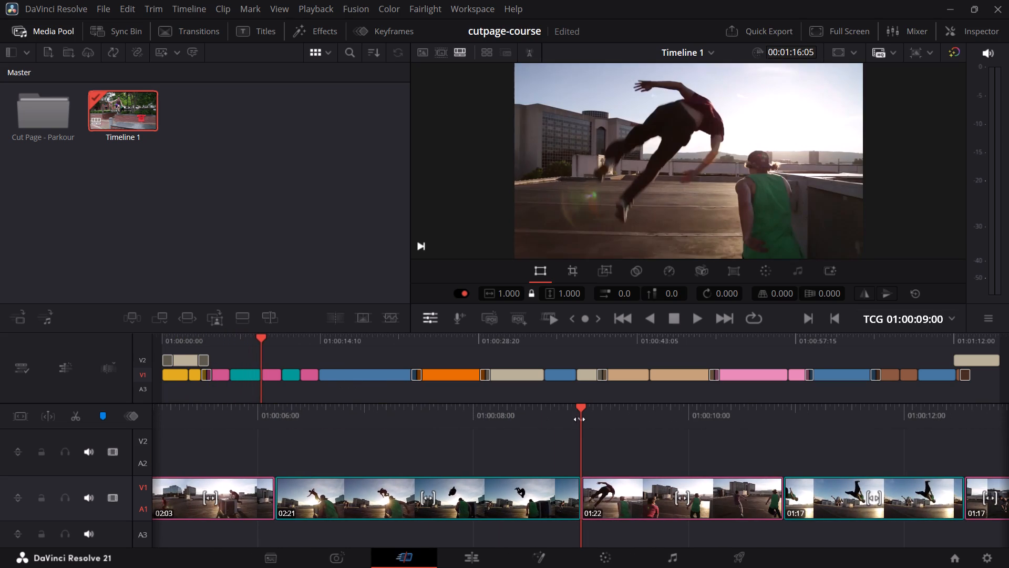
left_click_drag(681, 406, 461, 394)
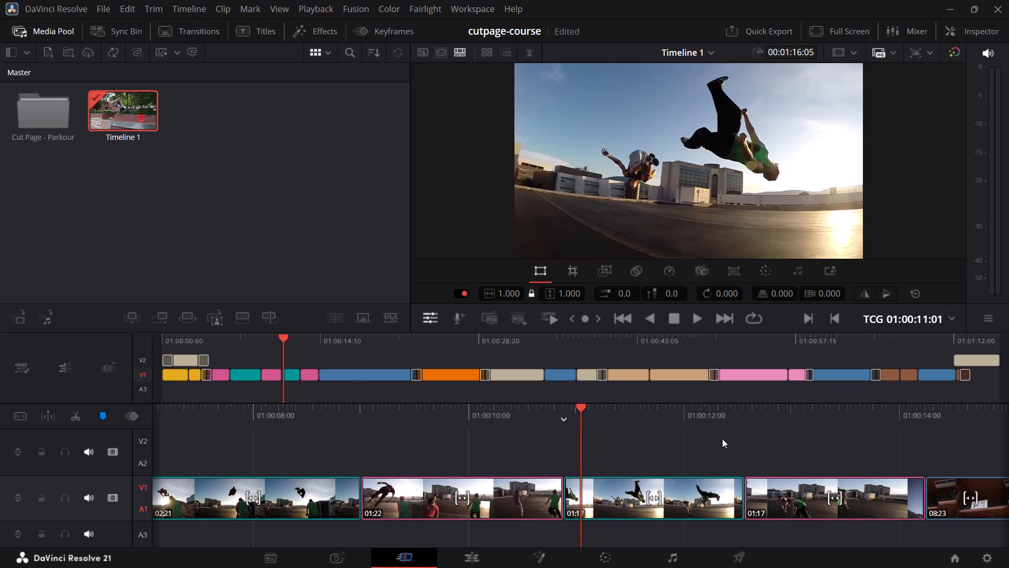
left_click_drag(731, 419, 486, 407)
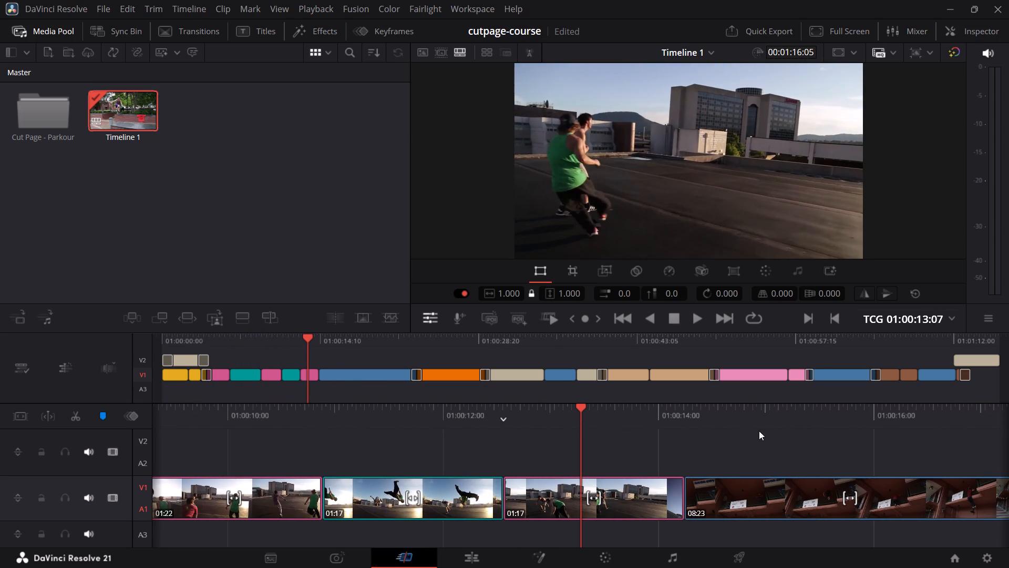
left_click_drag(761, 409, 619, 411)
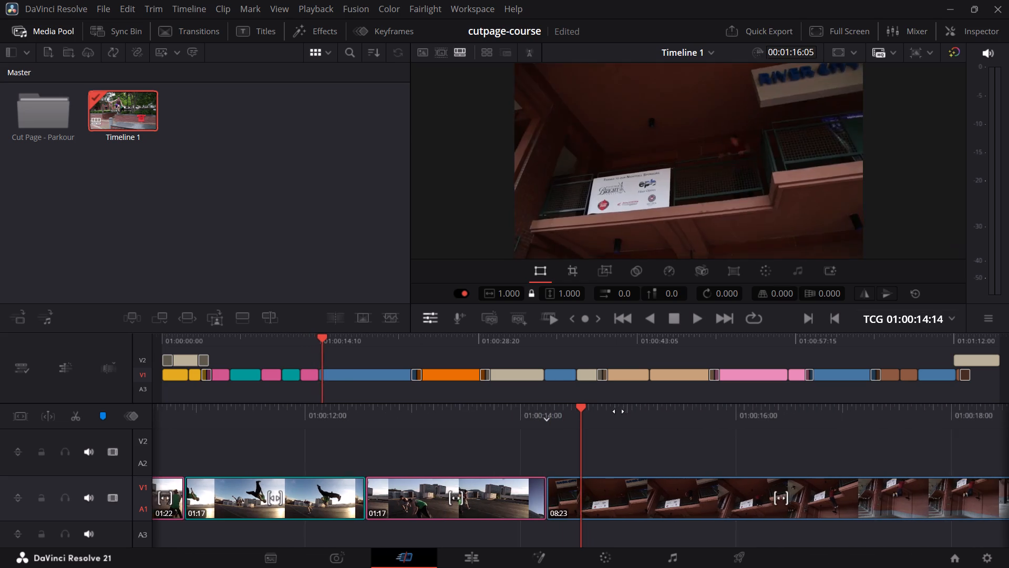
left_click_drag(619, 411, 291, 354)
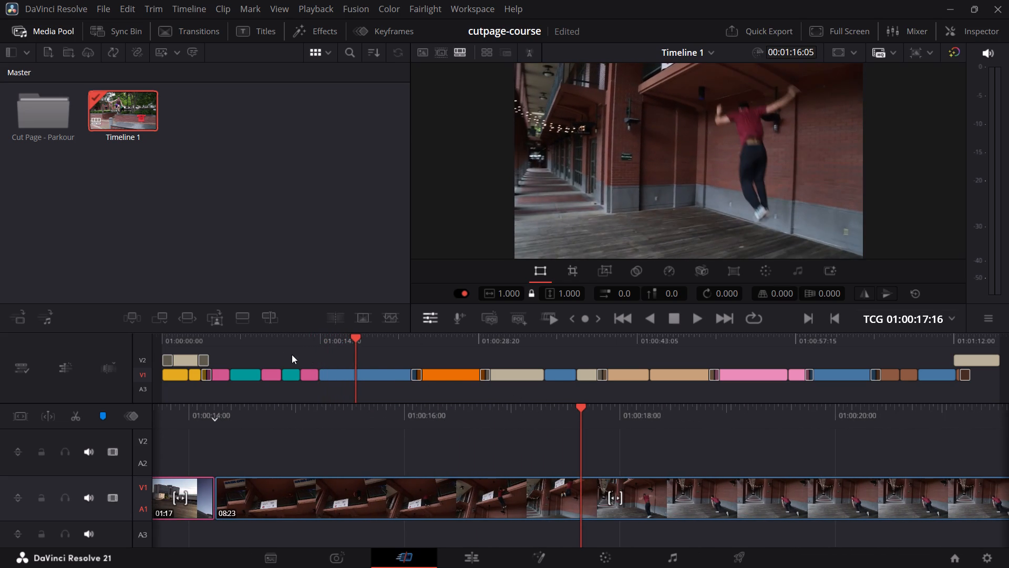
left_click_drag(786, 413, 417, 379)
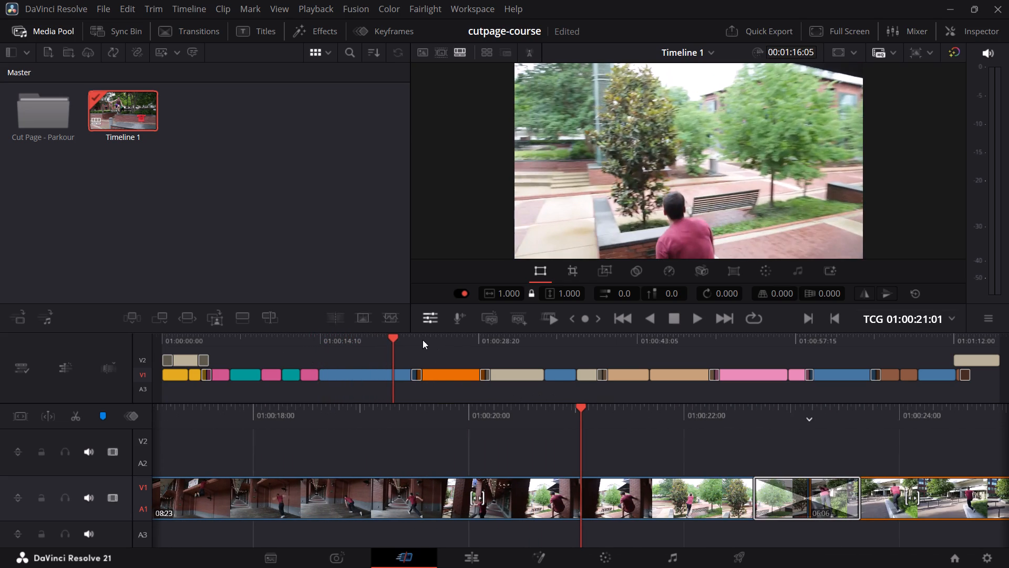
left_click_drag(394, 336, 535, 357)
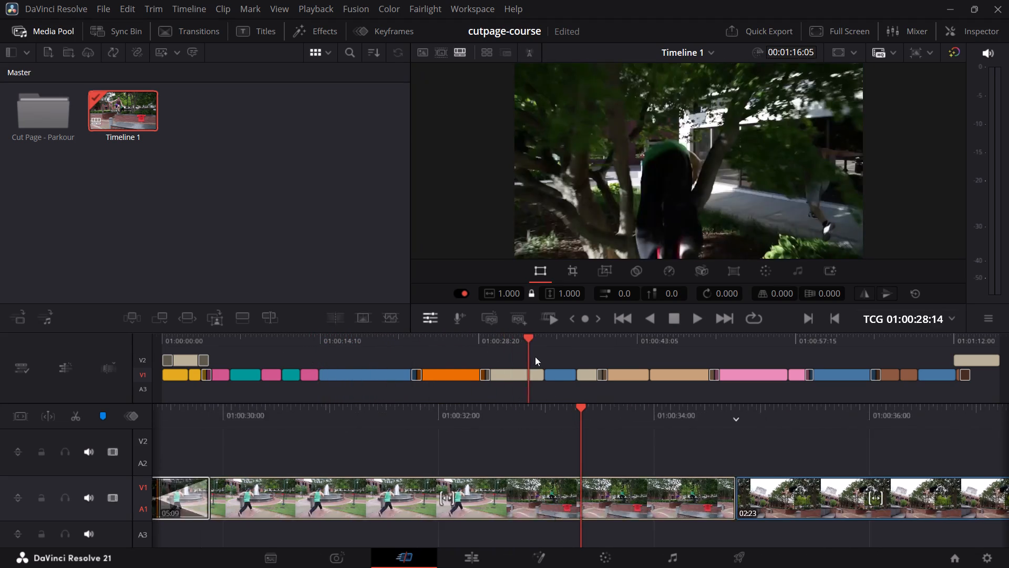
left_click_drag(535, 357, 667, 384)
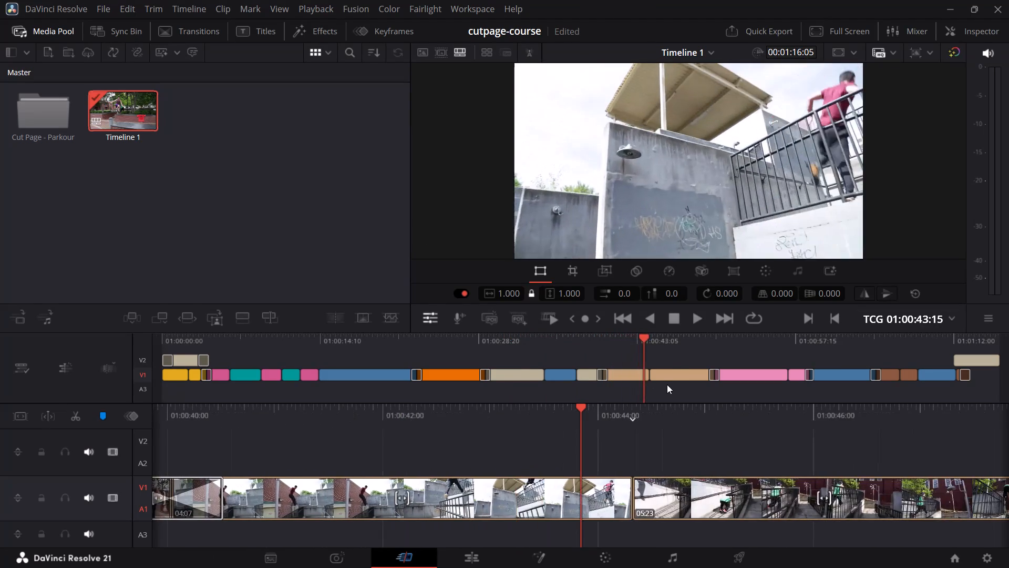
left_click_drag(667, 384, 808, 401)
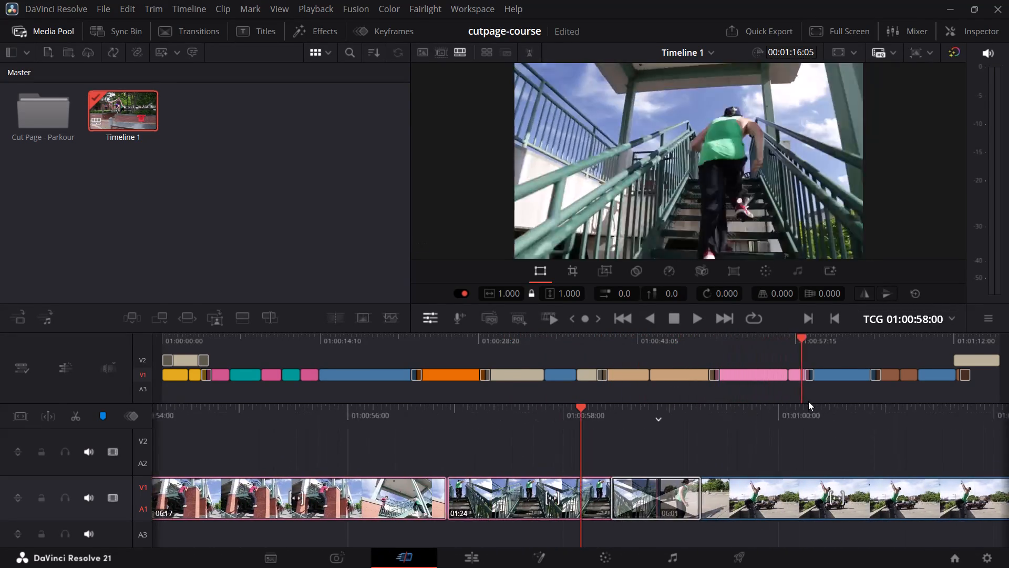
left_click_drag(808, 401, 877, 404)
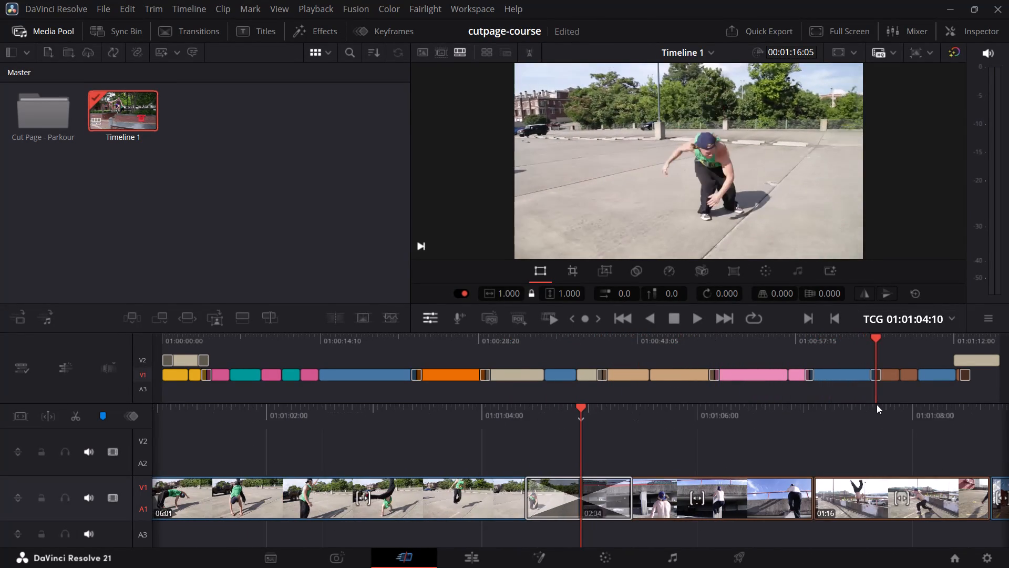
left_click_drag(877, 404, 932, 404)
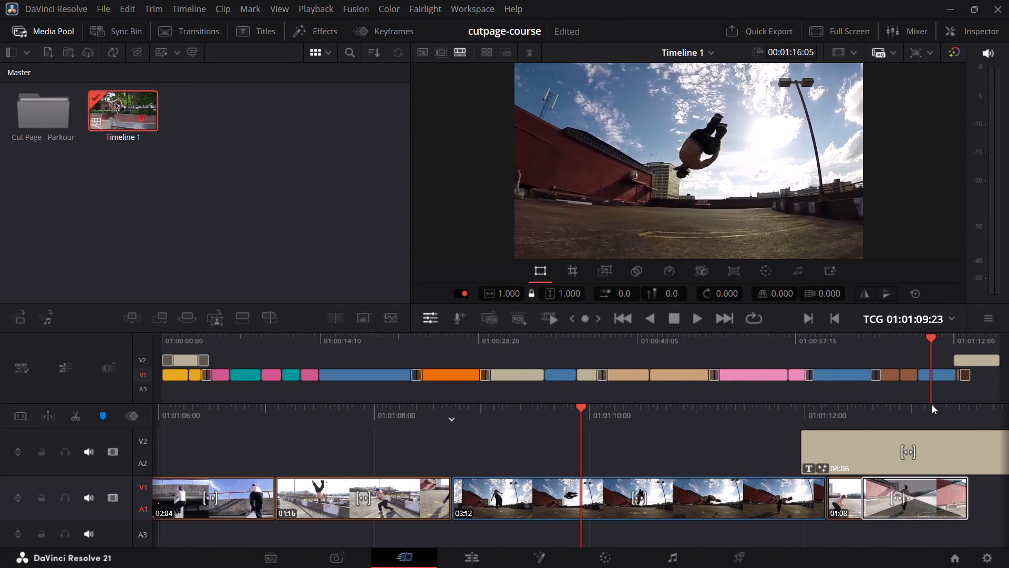
left_click_drag(932, 404, 942, 402)
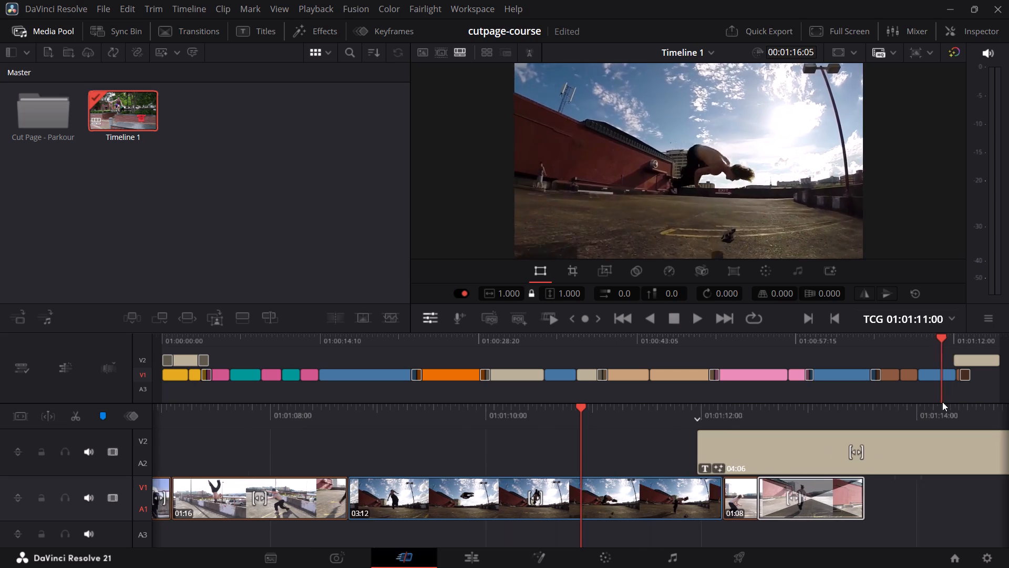
Select the blue backflip clip near the end of the Video 1 track and show its Dynamic Zoom controls.
left_click_drag(942, 402, 940, 401)
left_click(929, 378)
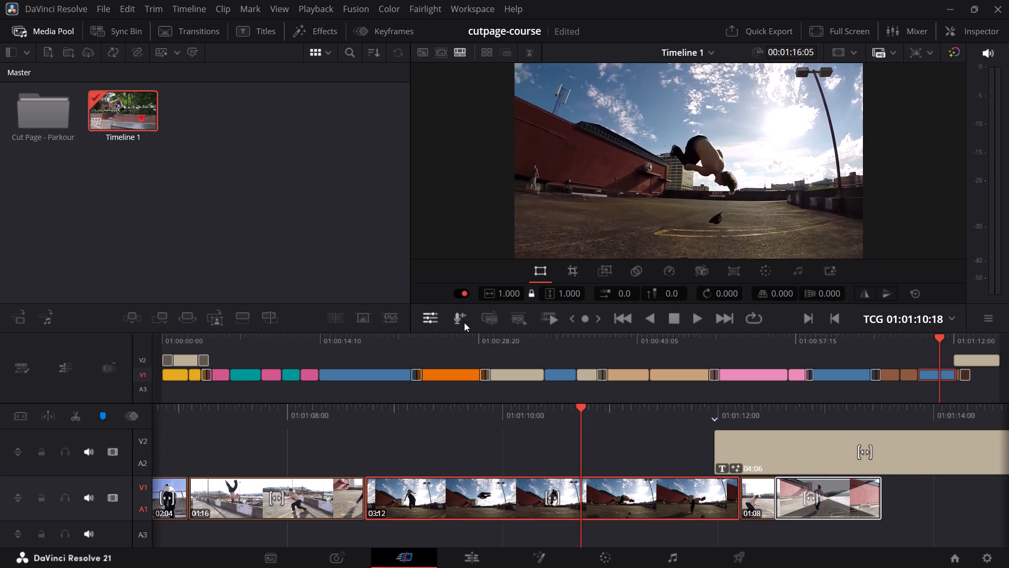
left_click(435, 322)
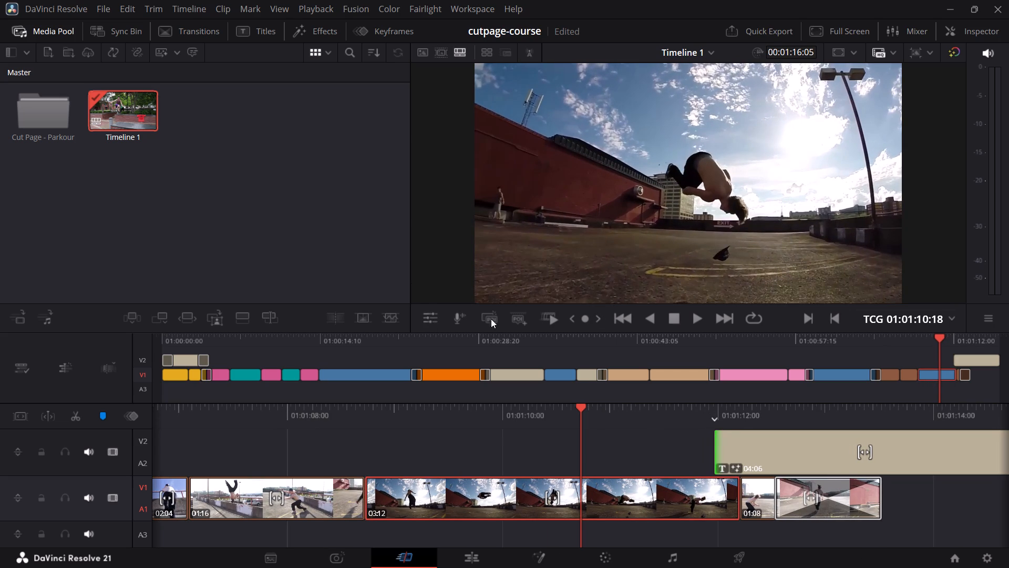
left_click(431, 318)
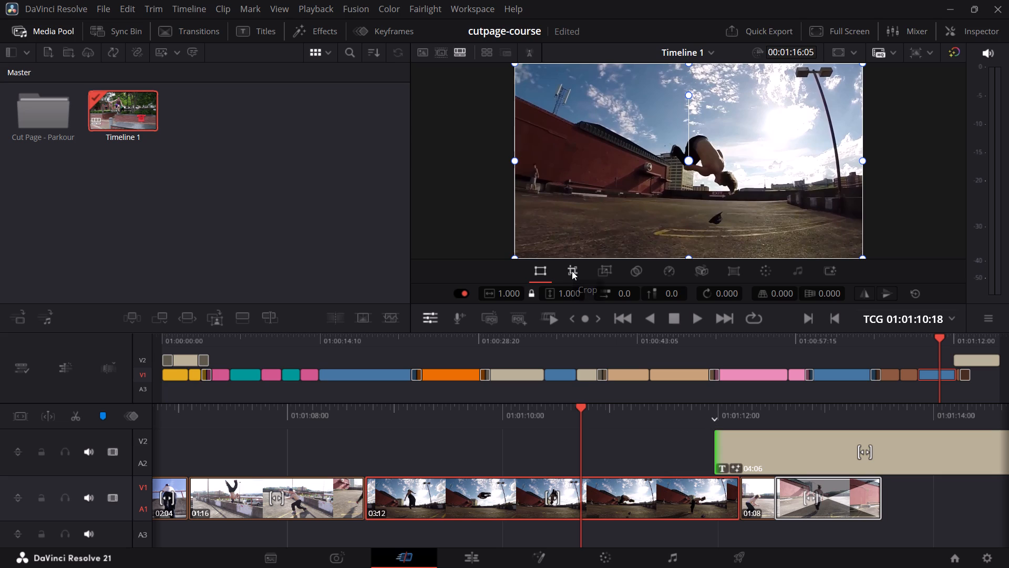
left_click(599, 271)
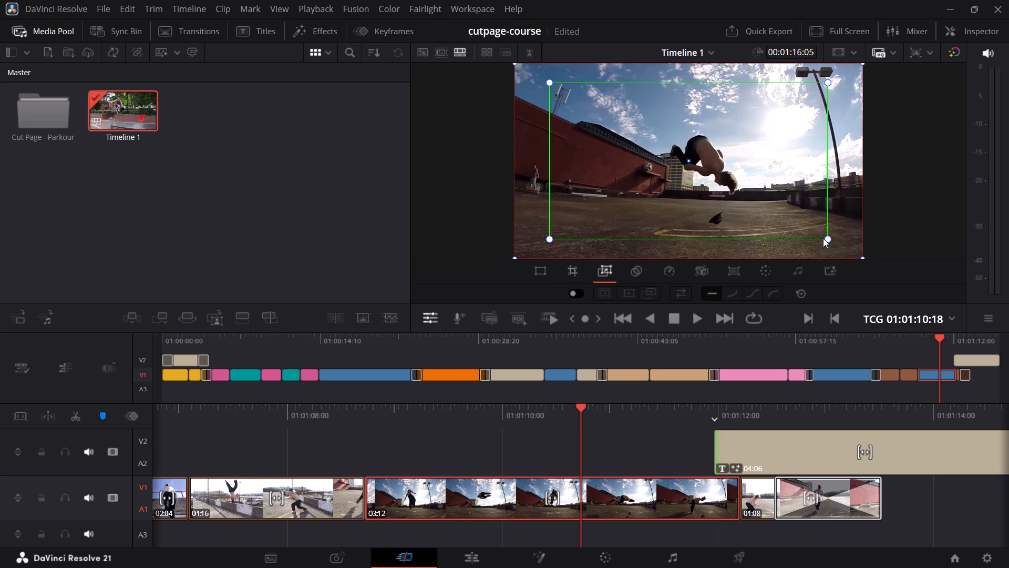
Play Timeline 1 from shortly before the backflip clip and stop partway through it, near 01:01:09:23.
left_click(890, 347)
left_click(897, 337)
key("space")
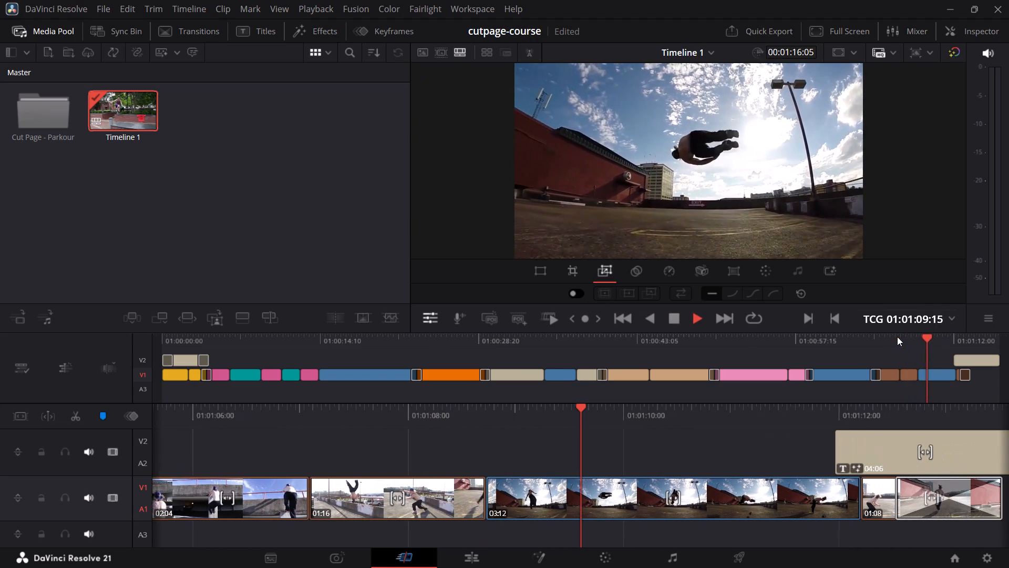
key("space")
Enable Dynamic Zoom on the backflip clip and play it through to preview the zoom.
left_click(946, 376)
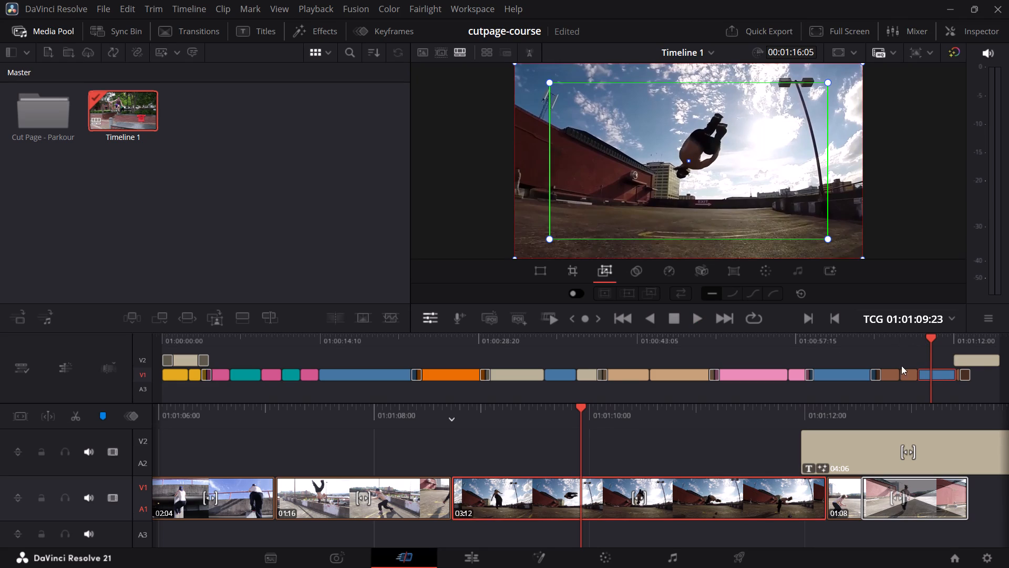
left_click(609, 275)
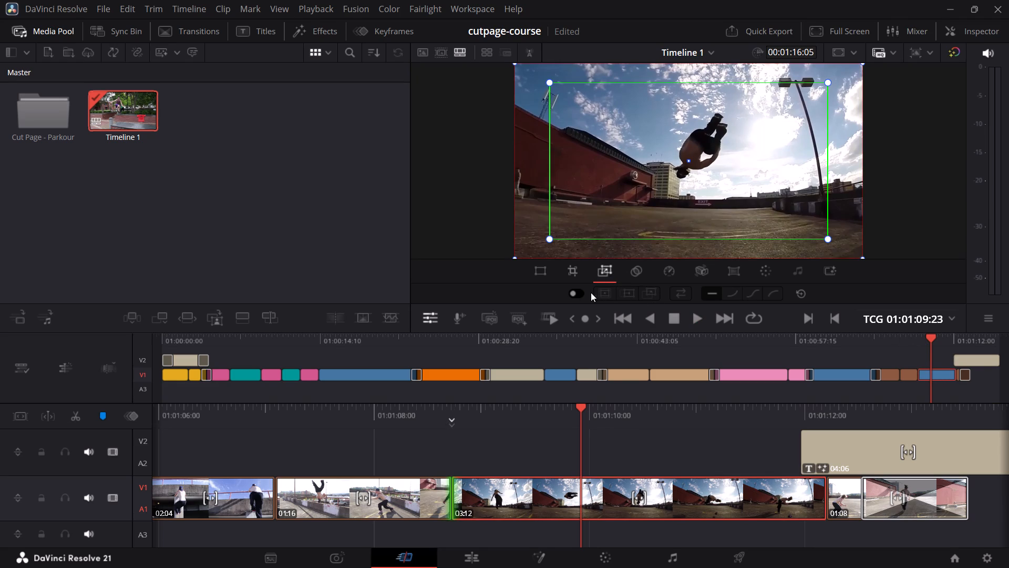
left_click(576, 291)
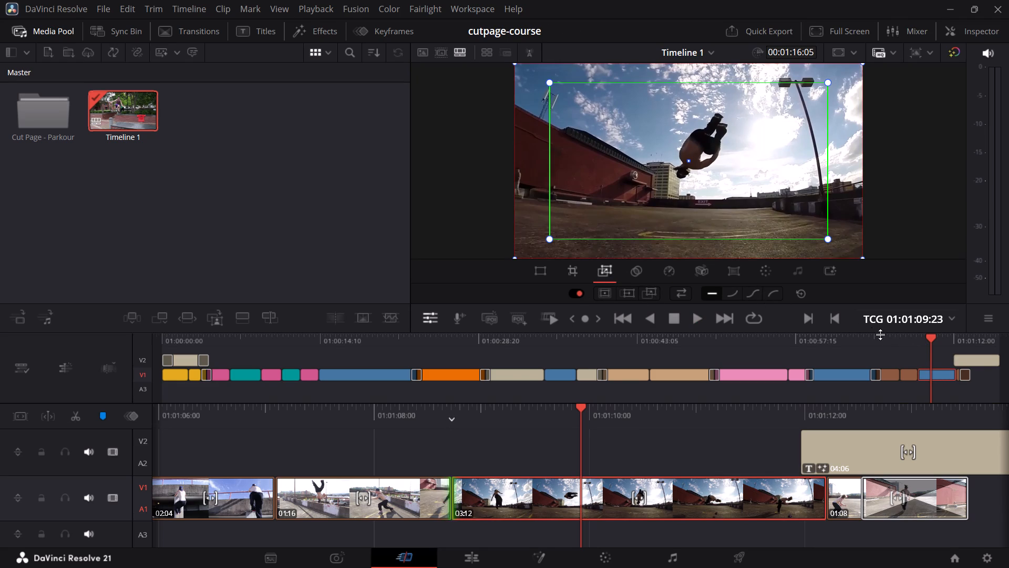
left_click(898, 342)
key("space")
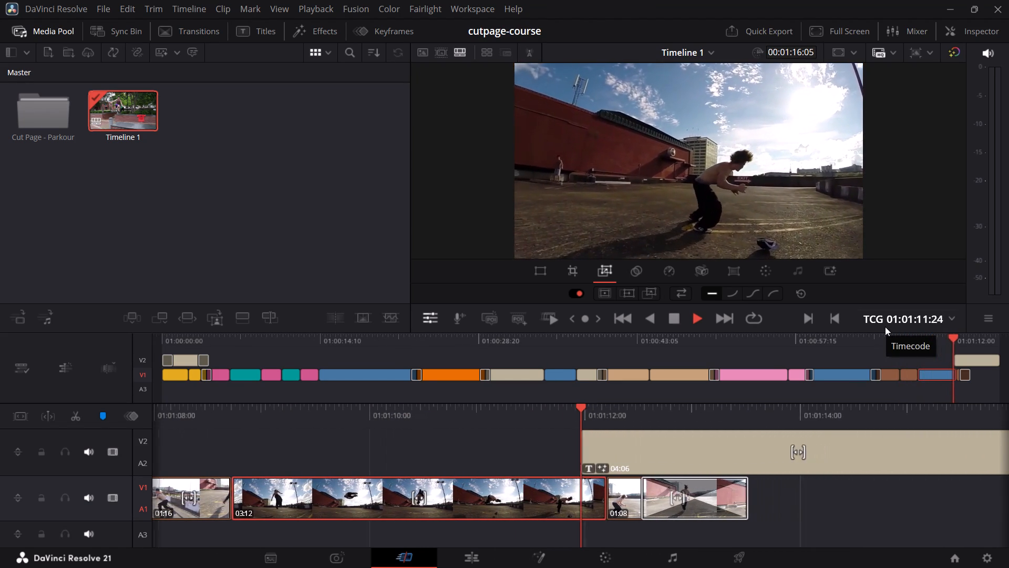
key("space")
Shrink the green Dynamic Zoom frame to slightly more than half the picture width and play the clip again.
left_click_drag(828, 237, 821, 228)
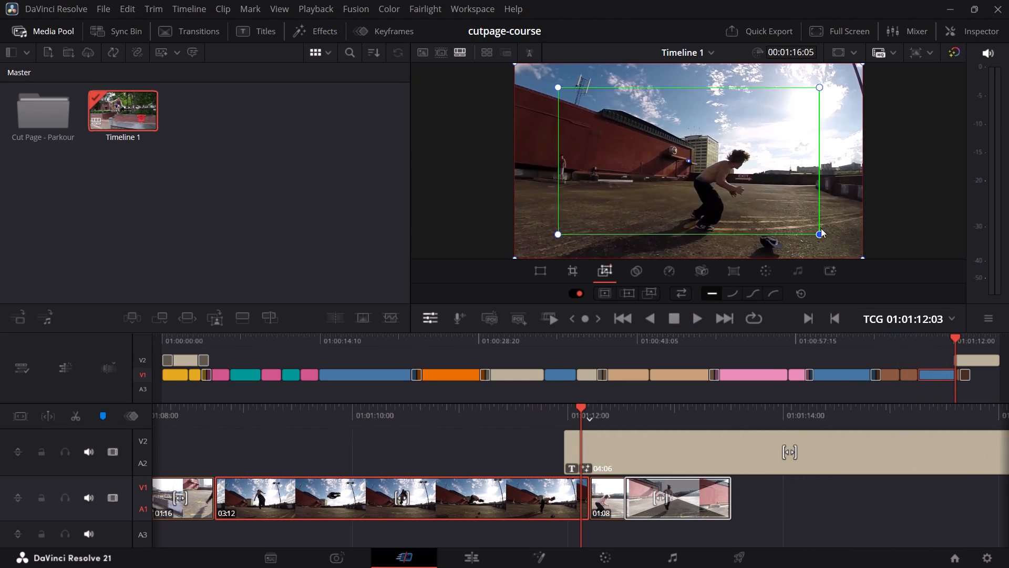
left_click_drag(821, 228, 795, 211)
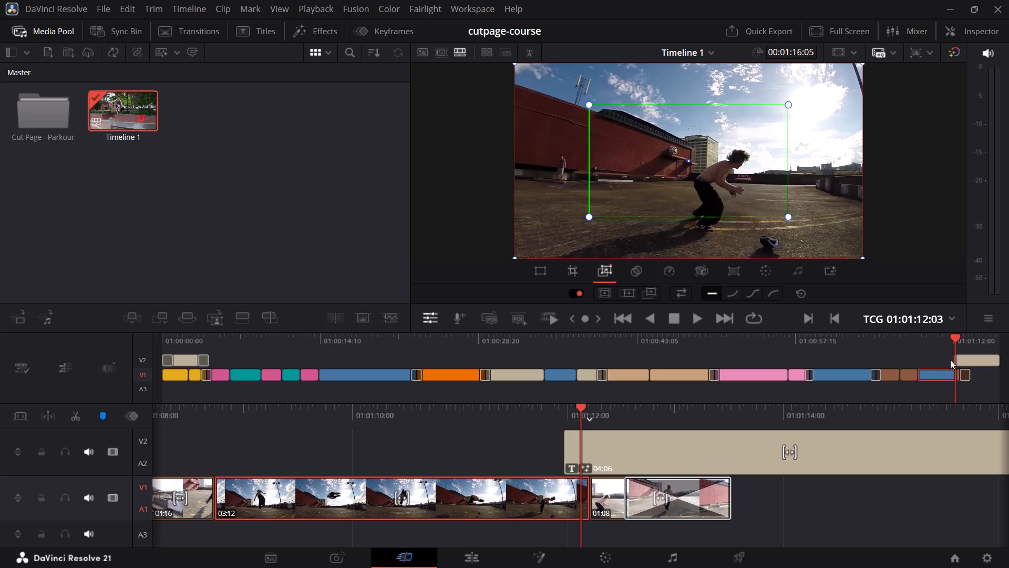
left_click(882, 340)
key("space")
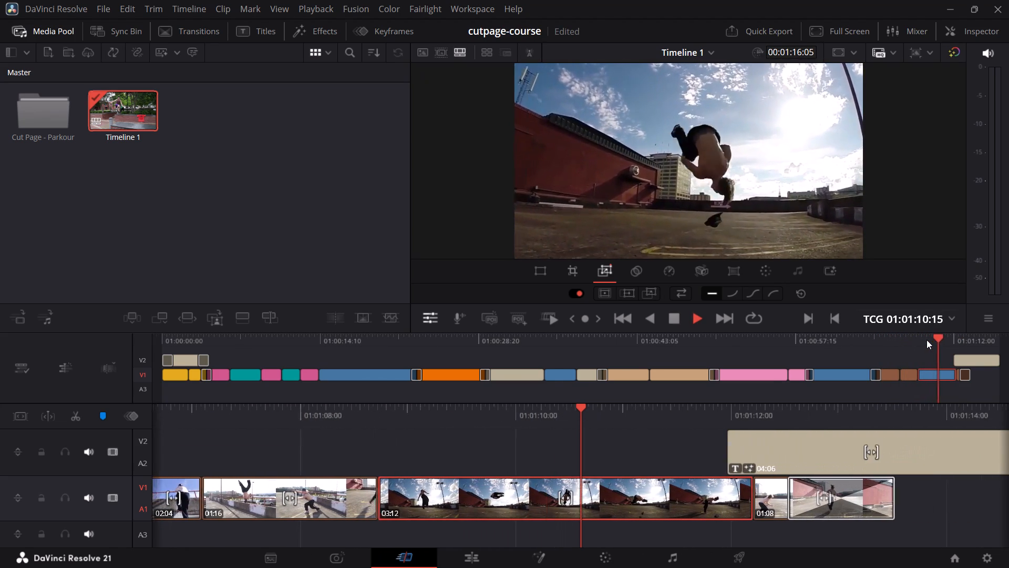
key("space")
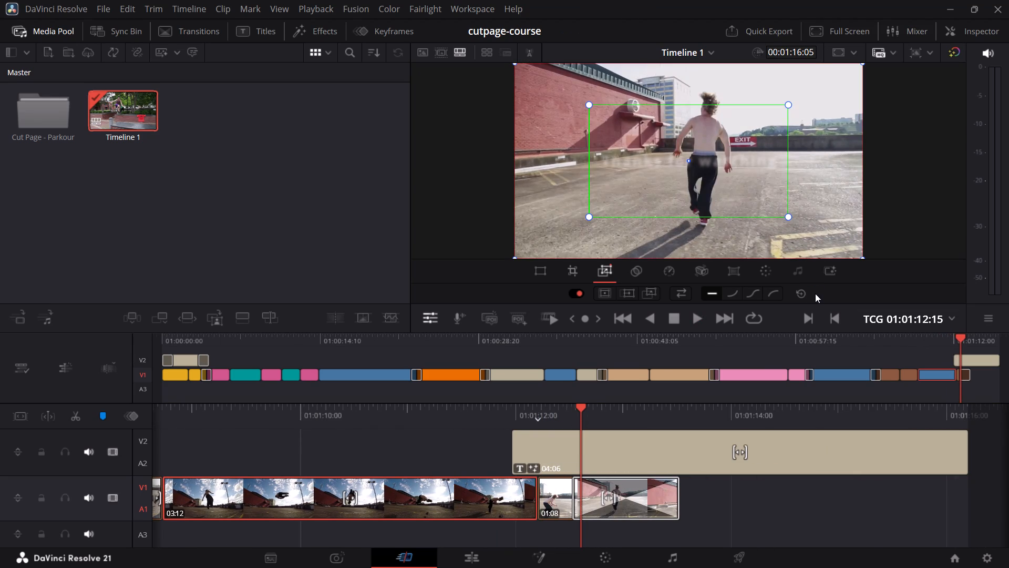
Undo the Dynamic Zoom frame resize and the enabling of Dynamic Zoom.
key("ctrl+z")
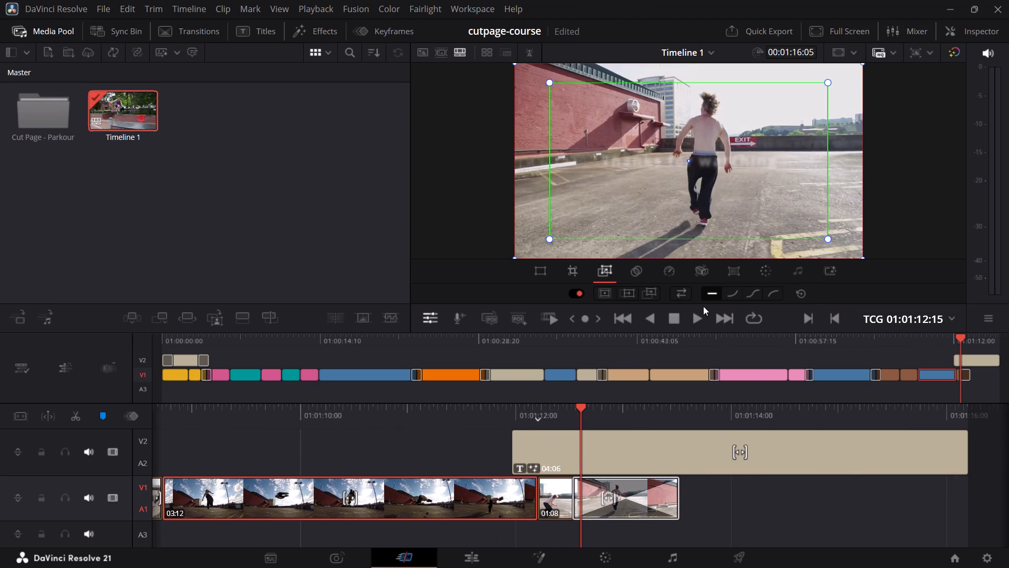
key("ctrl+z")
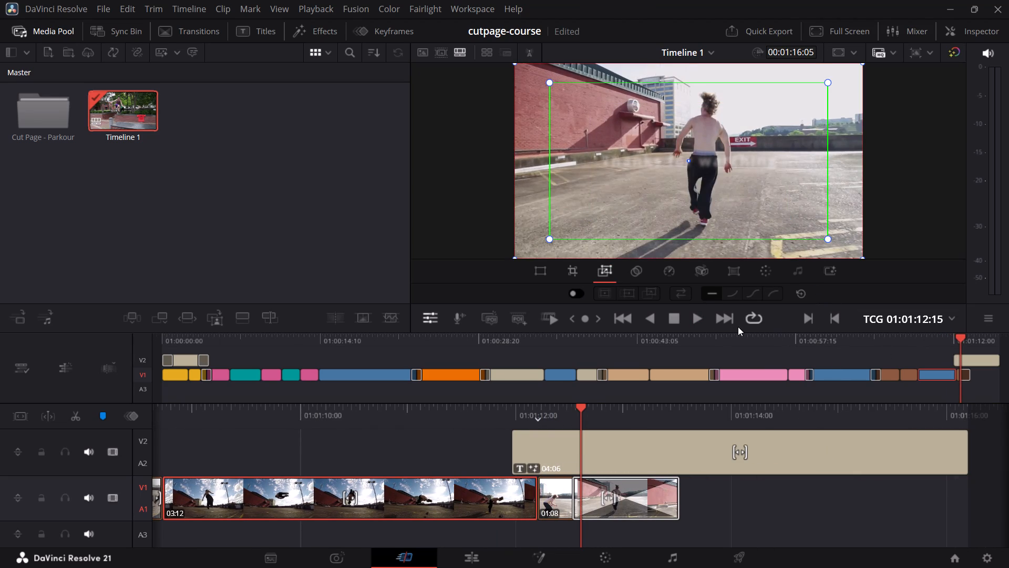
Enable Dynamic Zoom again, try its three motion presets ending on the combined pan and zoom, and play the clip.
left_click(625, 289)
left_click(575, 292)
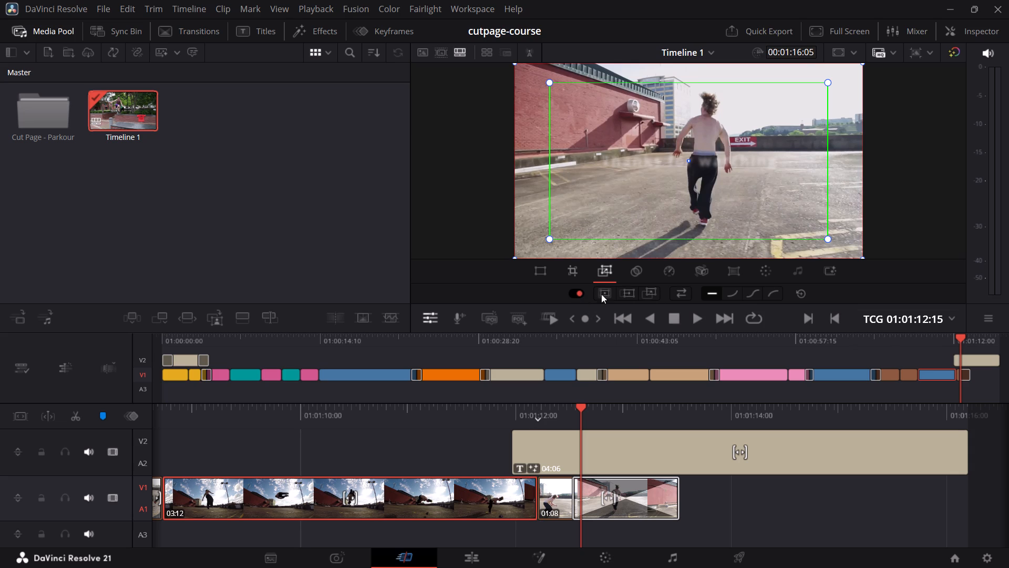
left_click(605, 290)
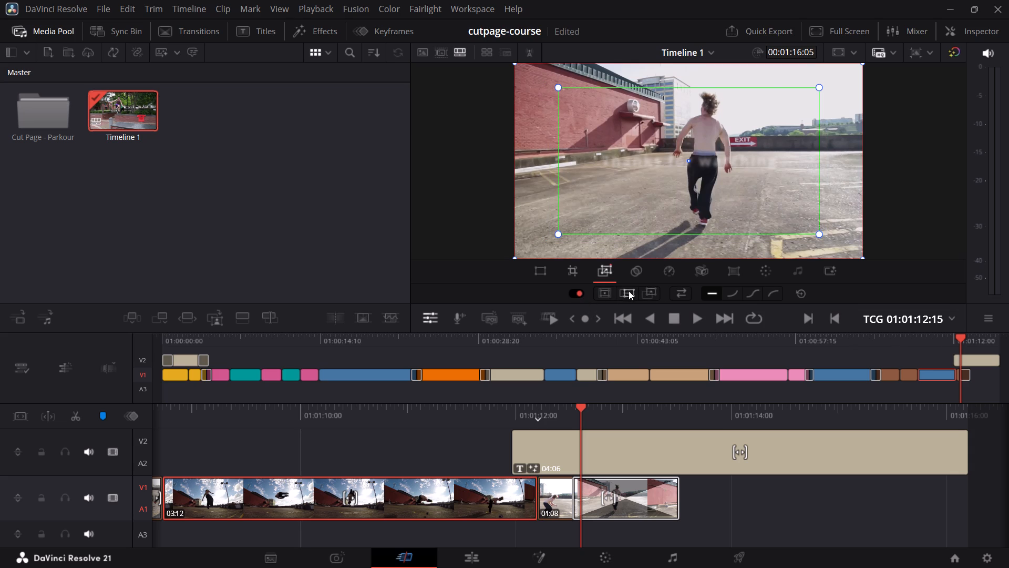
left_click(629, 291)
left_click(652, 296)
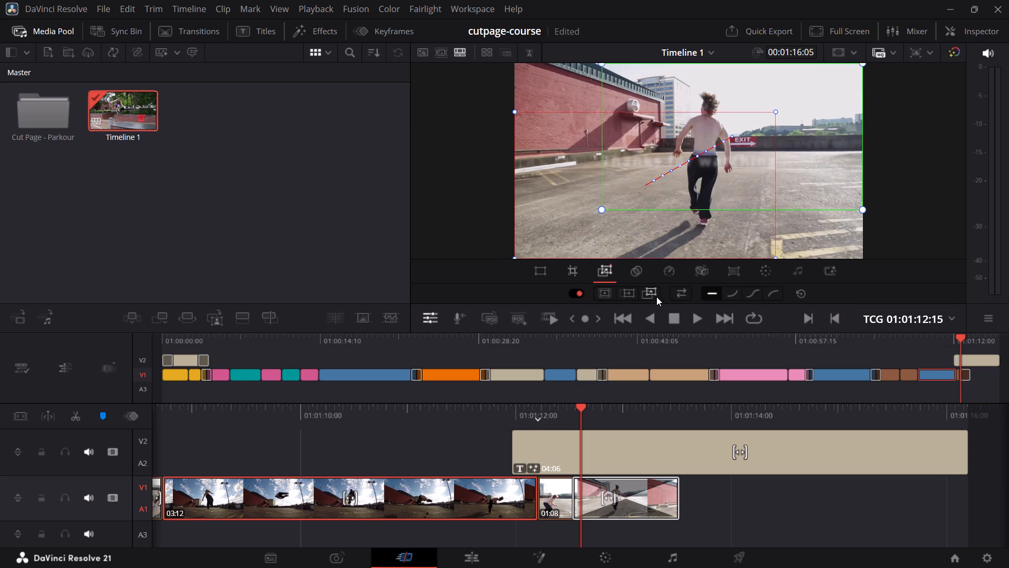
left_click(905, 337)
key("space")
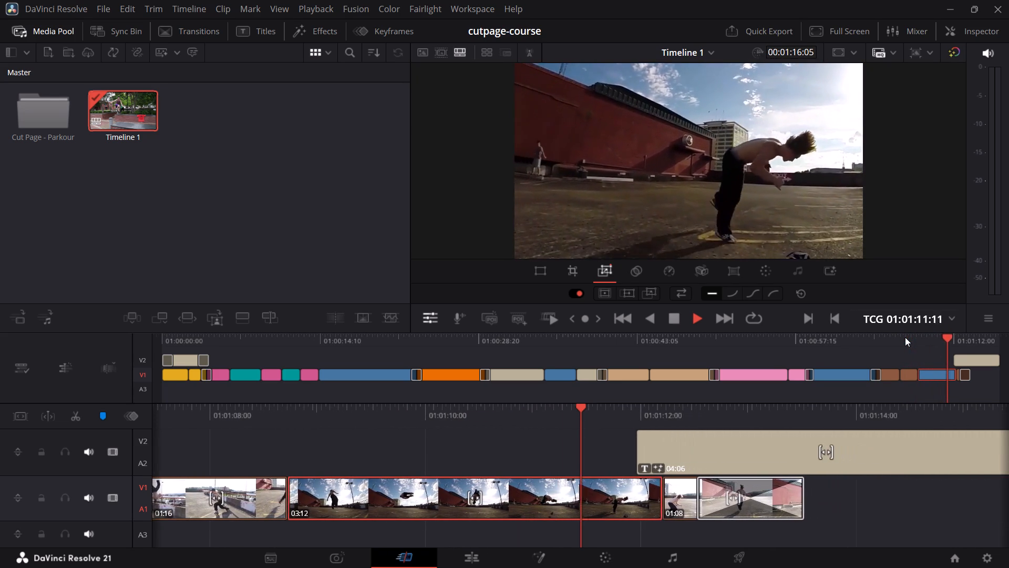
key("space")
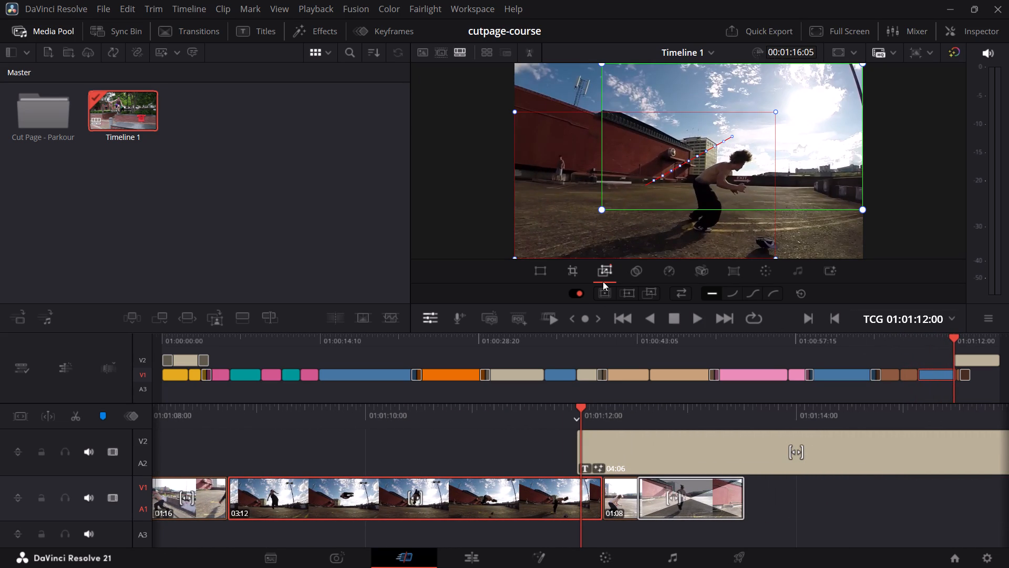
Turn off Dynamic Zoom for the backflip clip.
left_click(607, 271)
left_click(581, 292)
Look at the Composite controls and stabilize the backflip clip in Perspective mode.
left_click(639, 271)
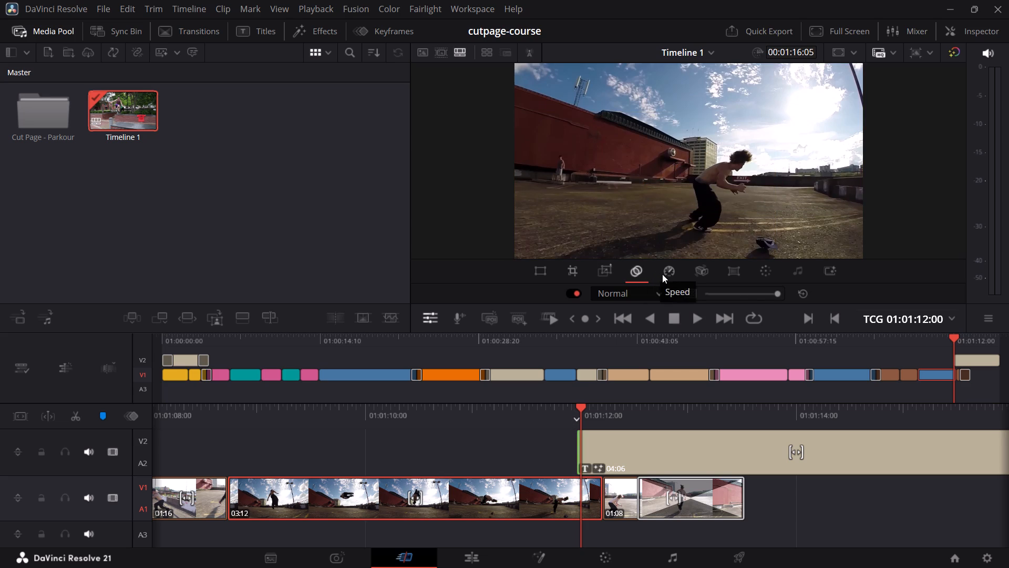
left_click(698, 274)
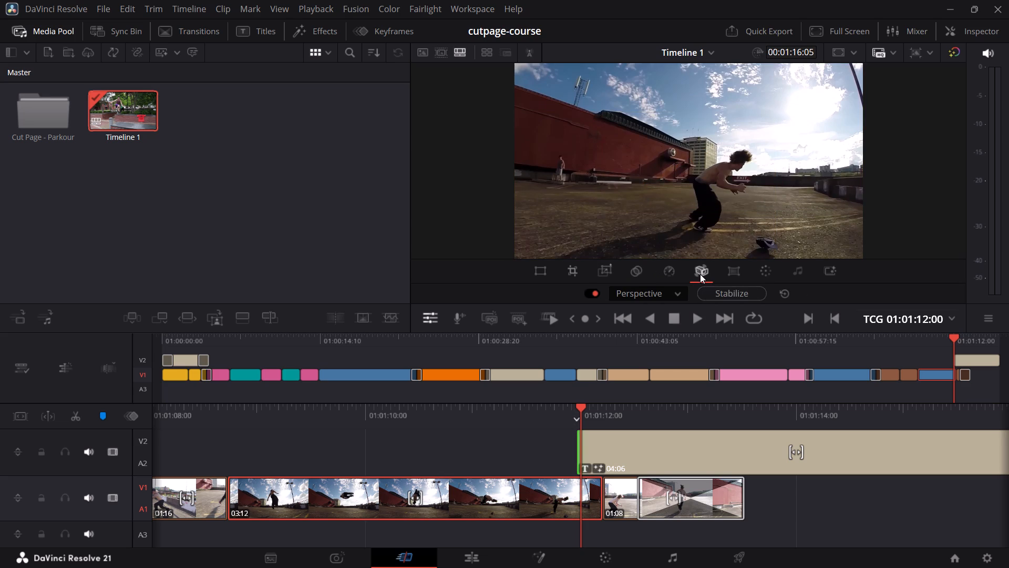
left_click(710, 291)
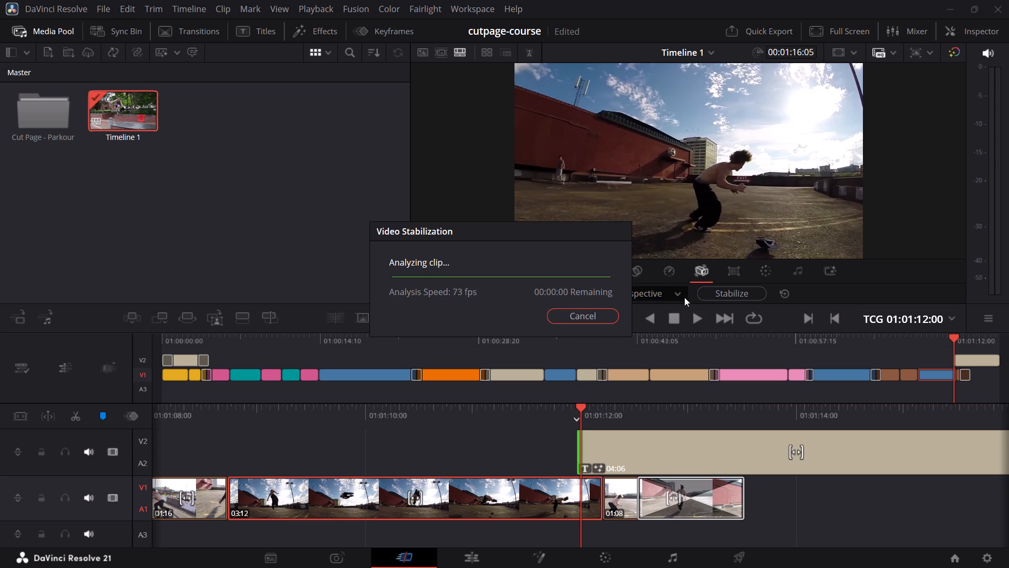
Look at the Lens Correction controls and apply Auto Color to the backflip clip.
left_click(736, 274)
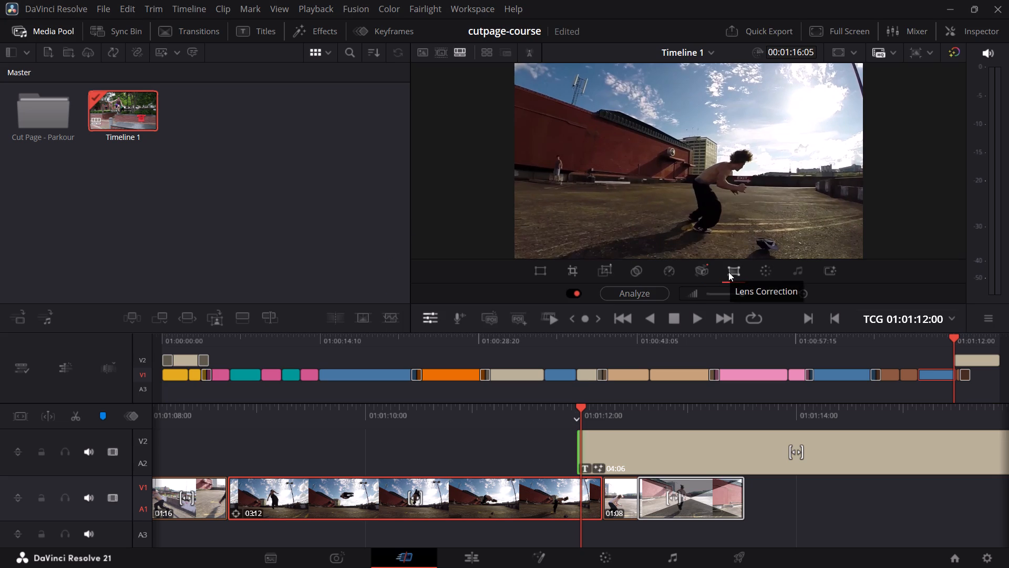
left_click(765, 270)
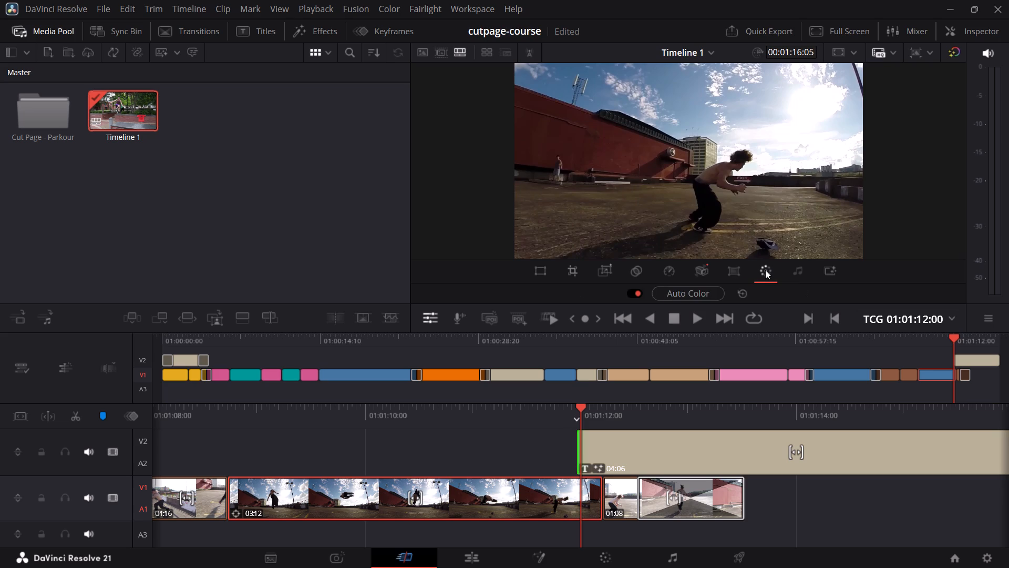
left_click(704, 288)
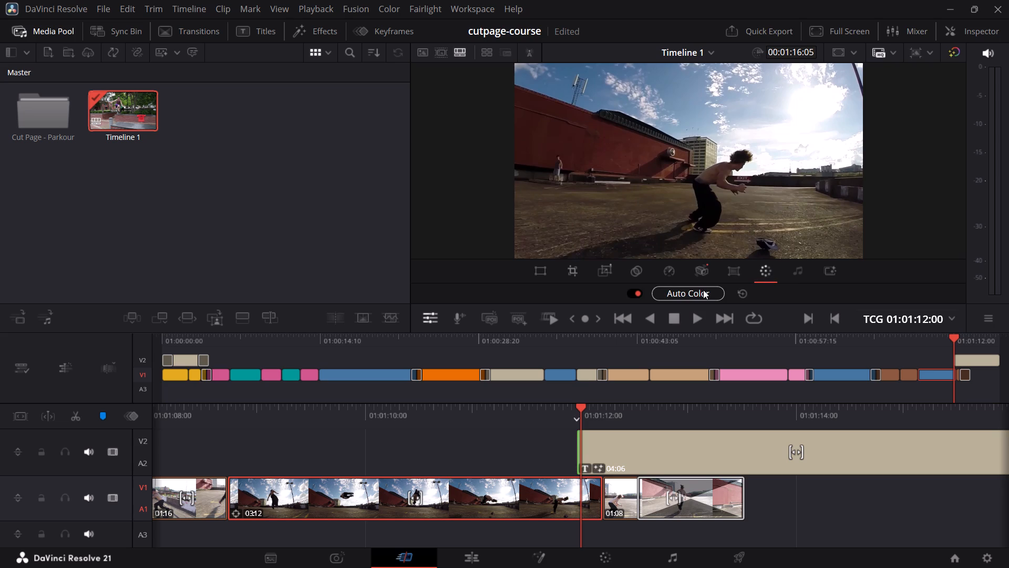
left_click(701, 295)
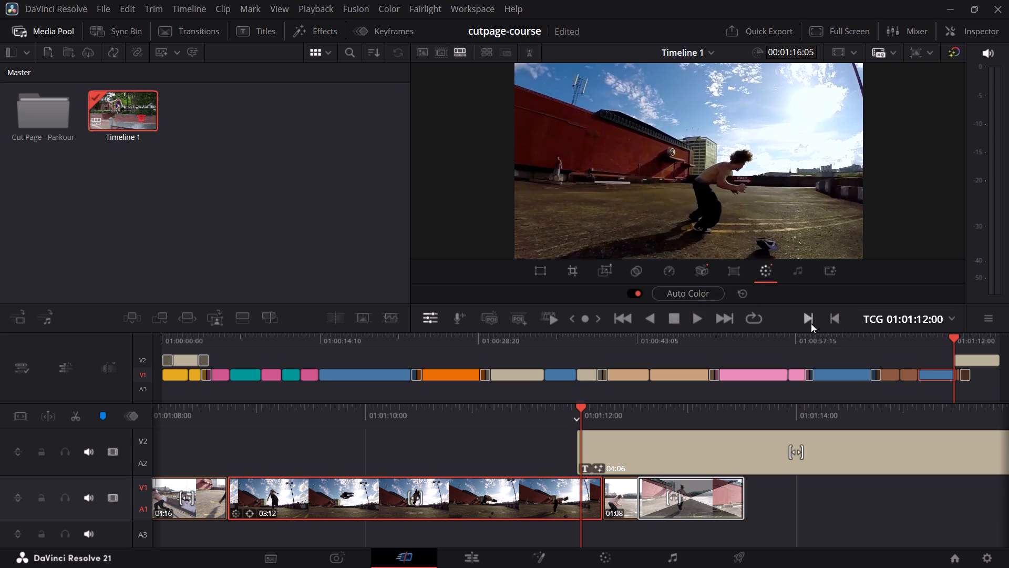
Play the backflip clip from its start and compare it with the color correction off and on, leaving it on.
left_click_drag(933, 344, 930, 355)
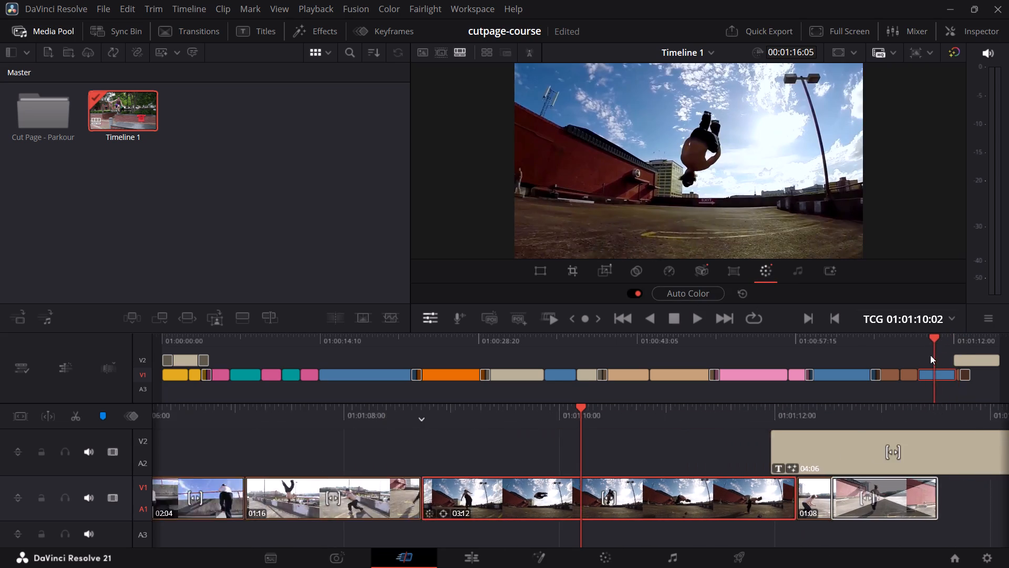
left_click_drag(930, 355, 924, 363)
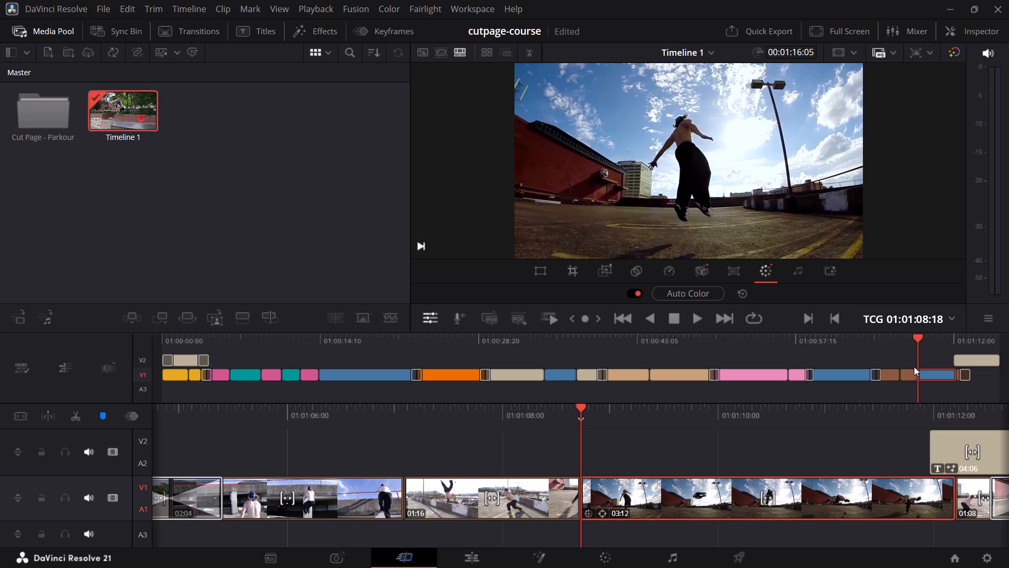
key("space")
key("space")
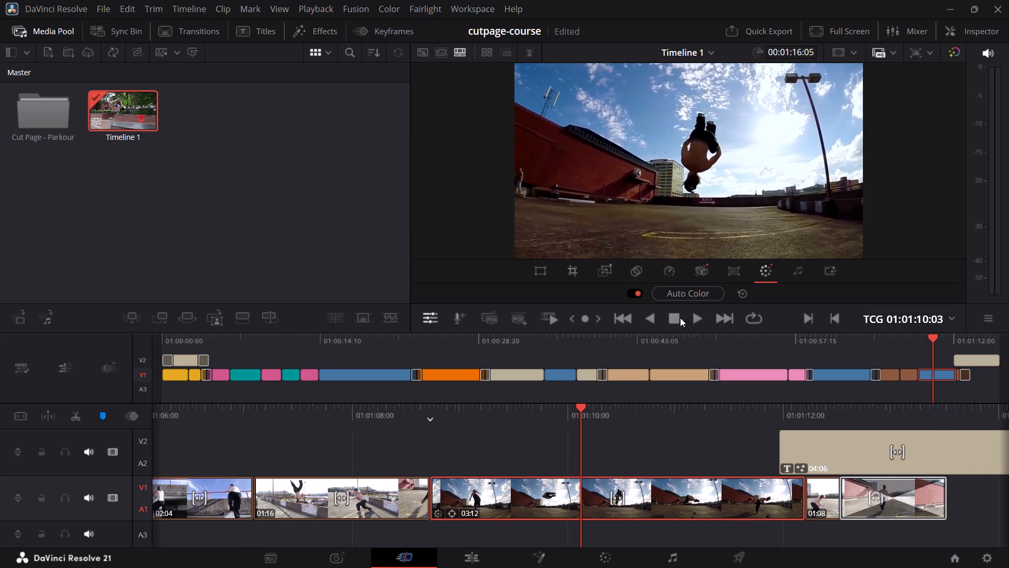
left_click(635, 293)
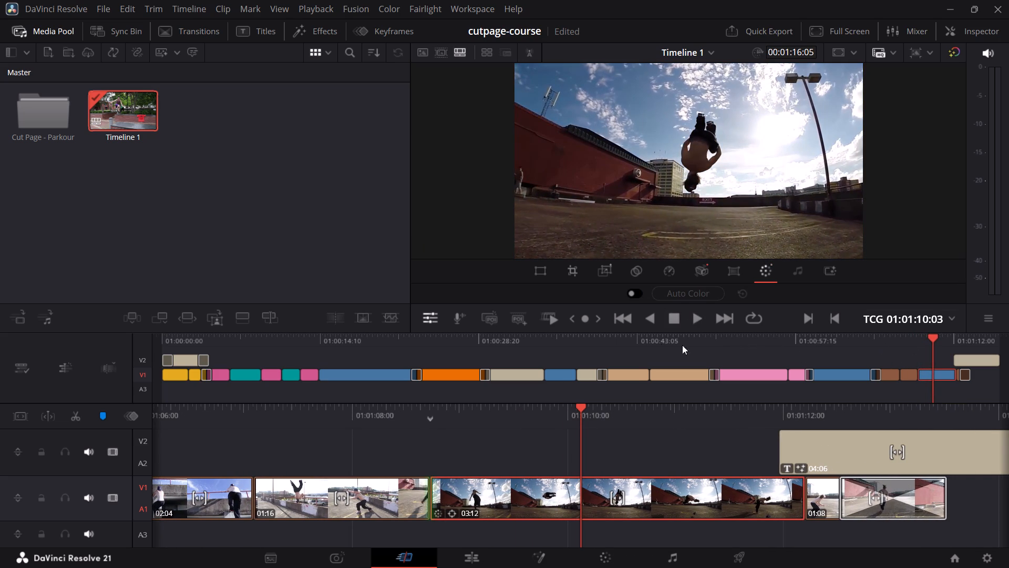
left_click(635, 293)
left_click(635, 293)
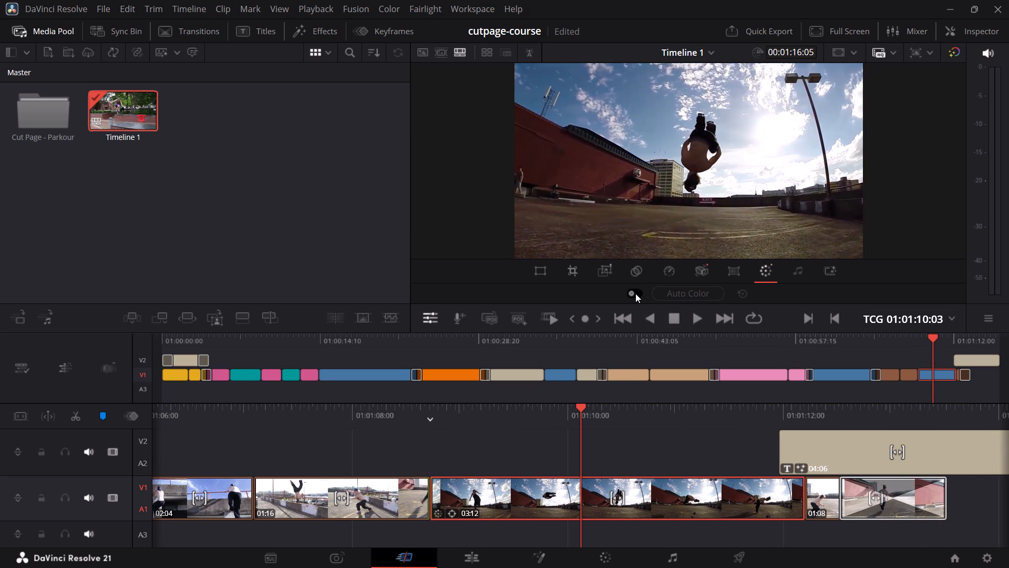
left_click(635, 293)
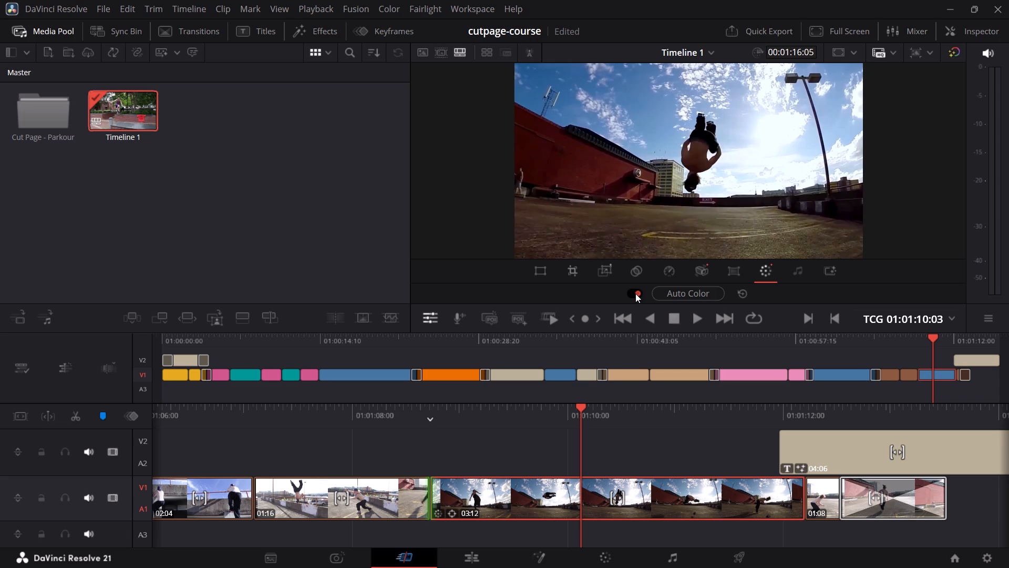
Compare the backflip clip again with its color correction off and on, leaving it on.
left_click(635, 293)
left_click(635, 293)
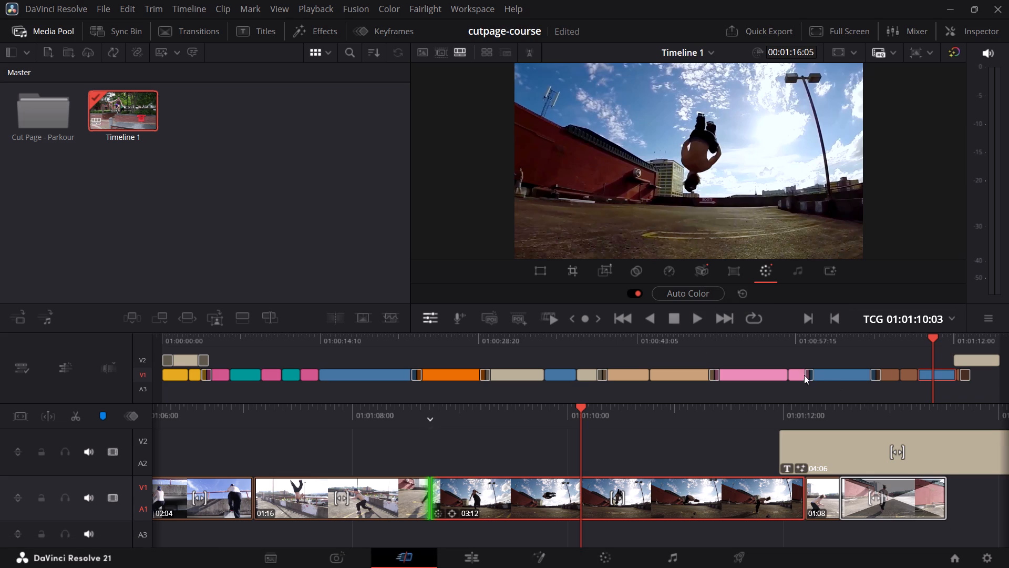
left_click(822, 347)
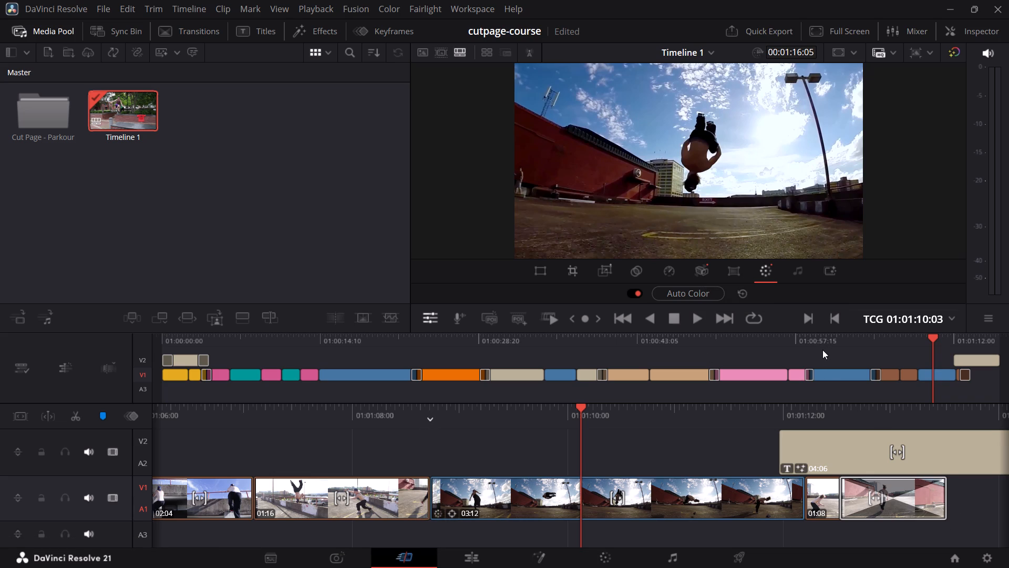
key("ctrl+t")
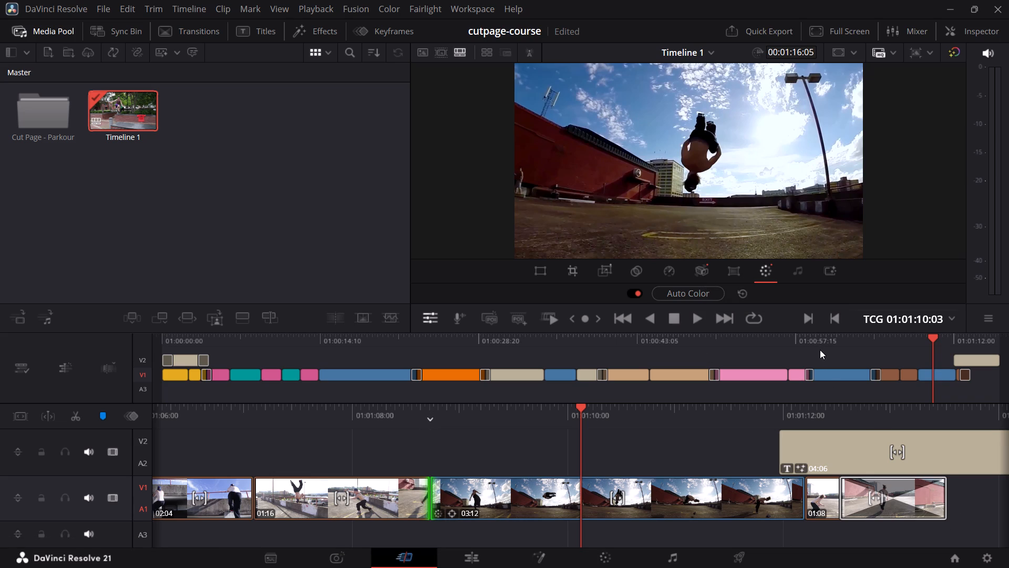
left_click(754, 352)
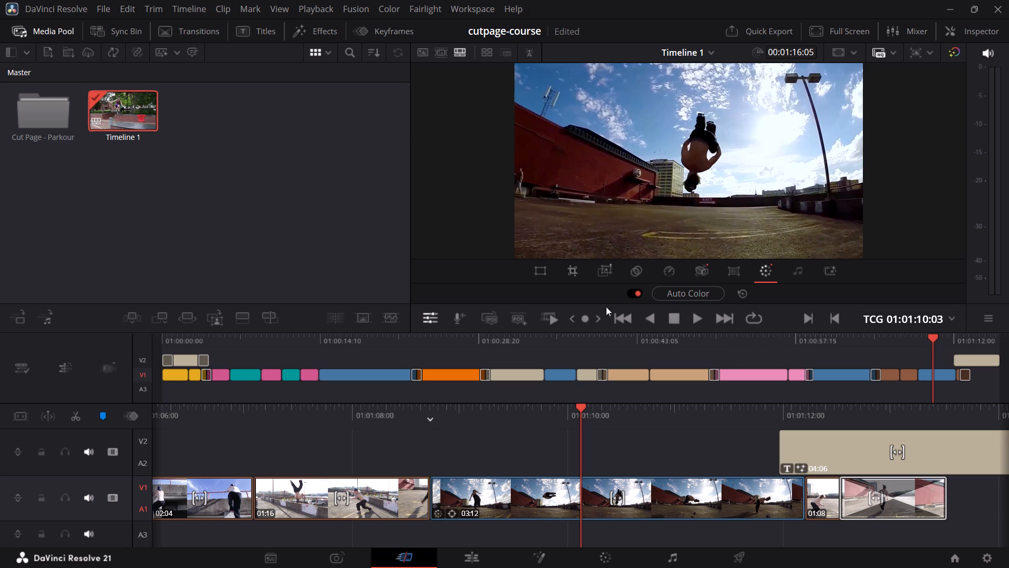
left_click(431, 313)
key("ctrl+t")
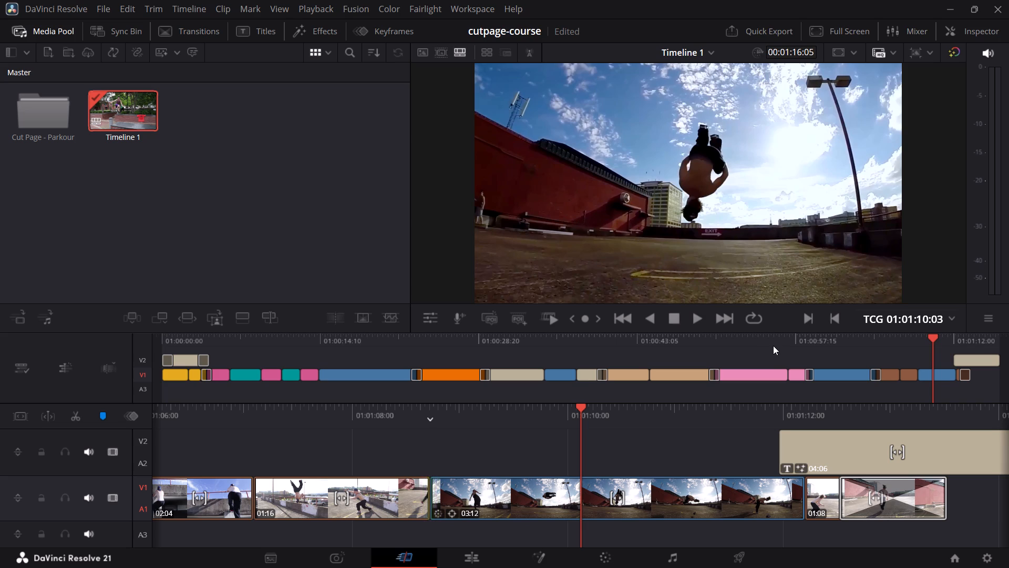
Apply Auto Color to all V1 clips at once, leaving both V2 titles out of the selection.
key("ctrl+a")
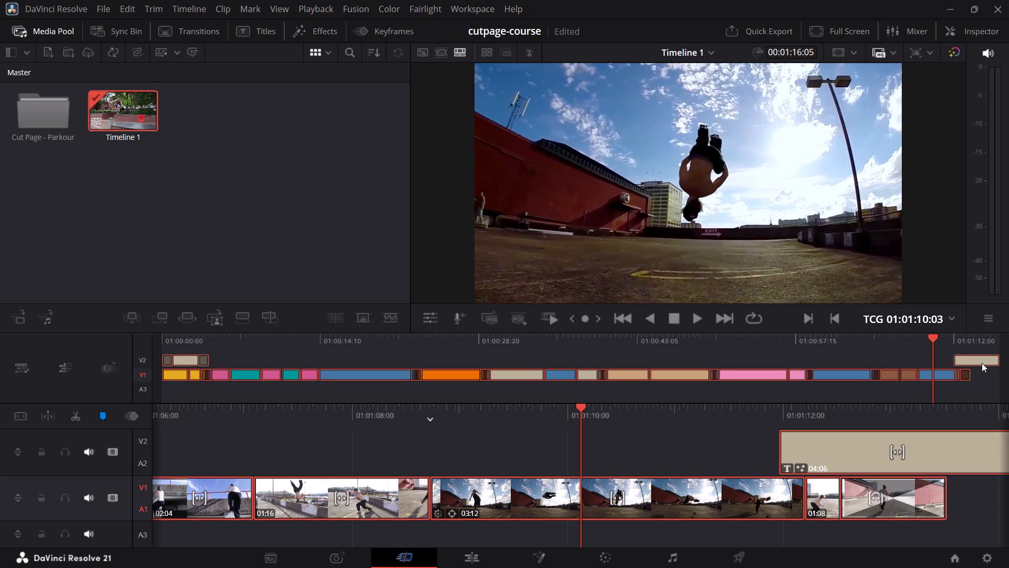
left_click(981, 363, "ctrl")
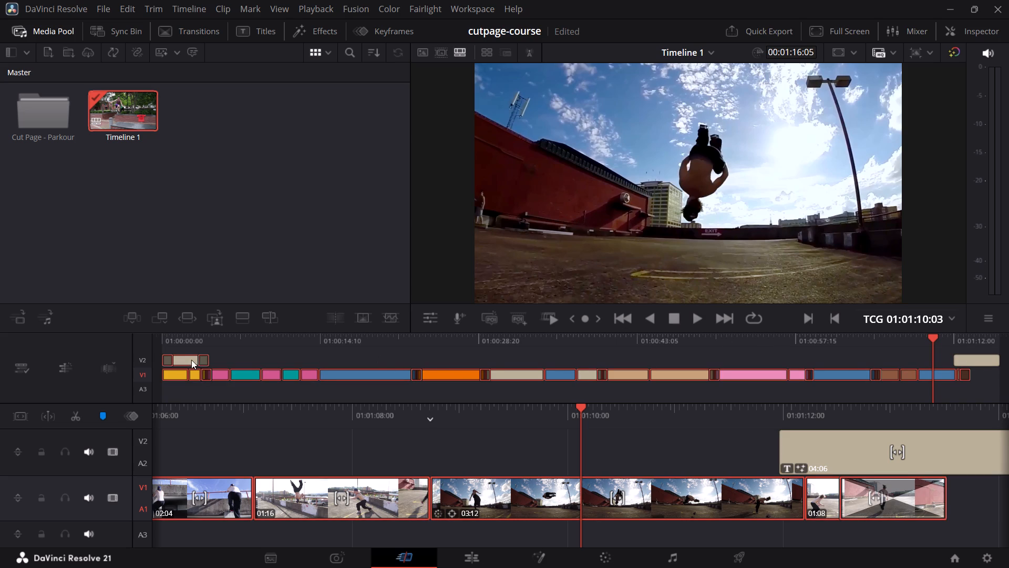
left_click(186, 359, "ctrl")
left_click(202, 355, "ctrl")
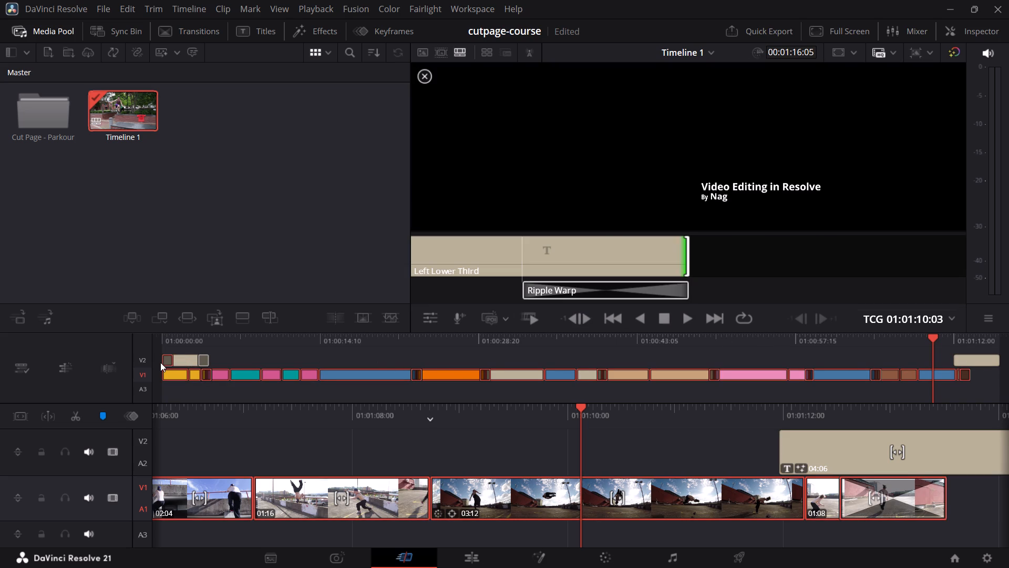
left_click(204, 358, "ctrl")
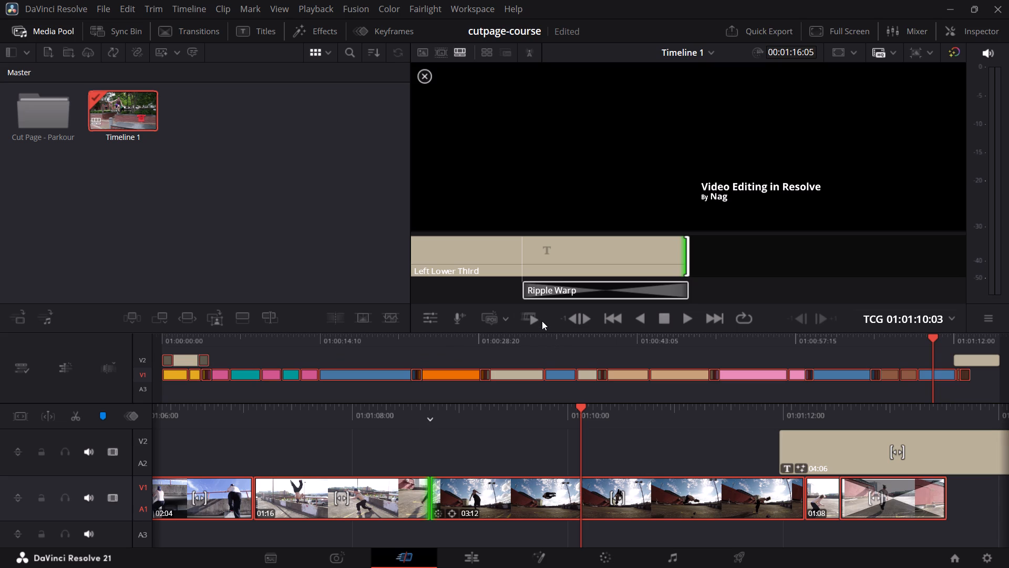
left_click(423, 322)
left_click(693, 296)
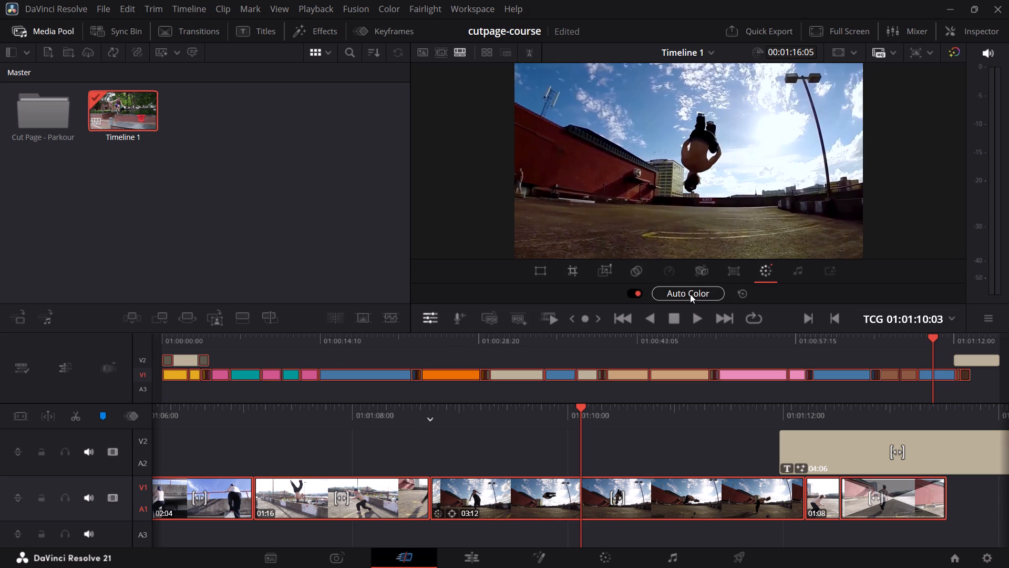
left_click(690, 291)
Scrub to 01:00:54:04 in the pink clip and compare it with the color correction off and on, leaving it on.
left_click_drag(679, 339, 720, 342)
left_click_drag(867, 339, 815, 348)
left_click_drag(934, 335, 857, 351)
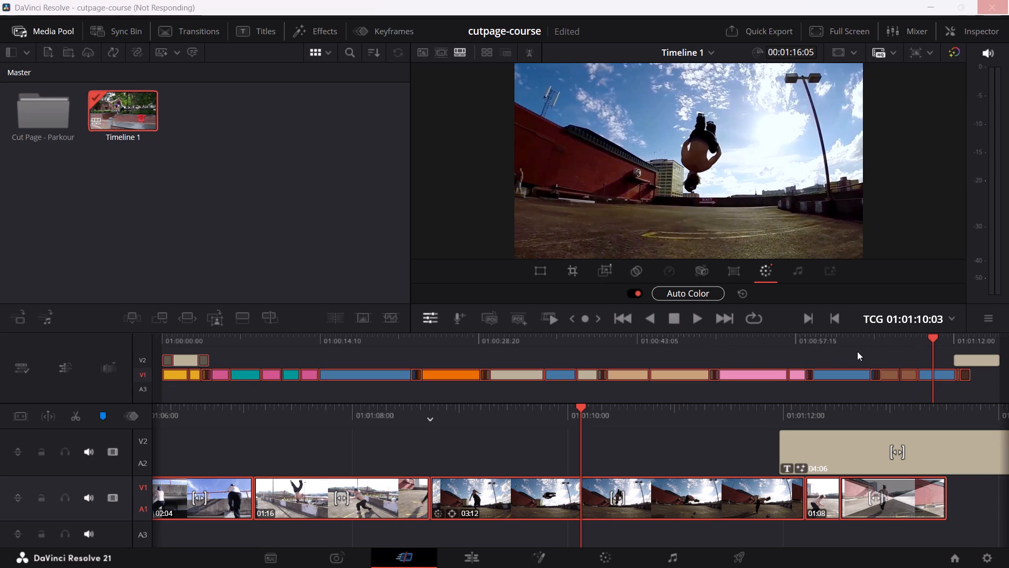
left_click_drag(857, 351, 857, 352)
left_click_drag(931, 337, 818, 353)
left_click(689, 440)
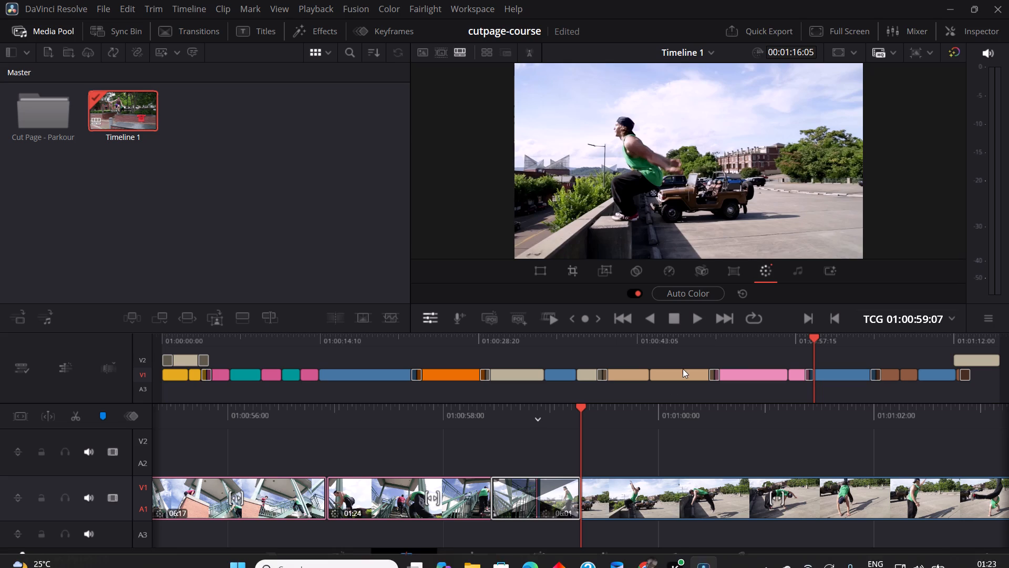
left_click_drag(710, 342, 673, 347)
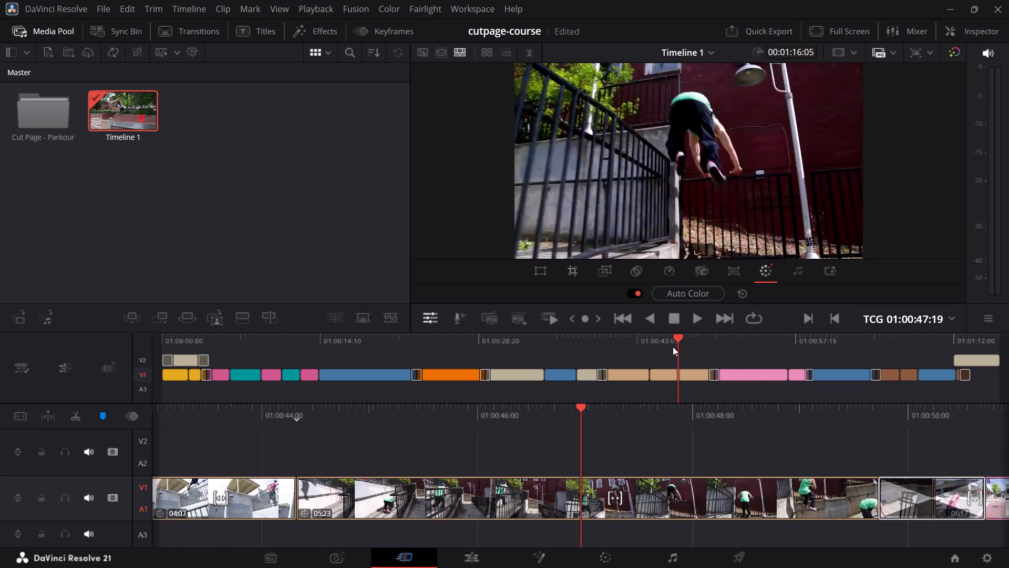
left_click_drag(673, 347, 723, 352)
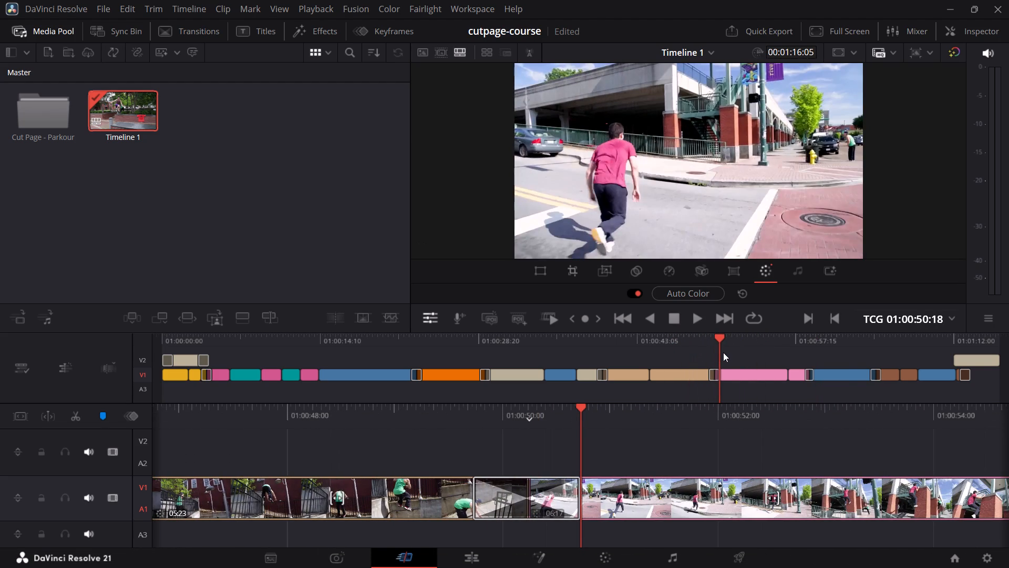
left_click_drag(723, 352, 757, 359)
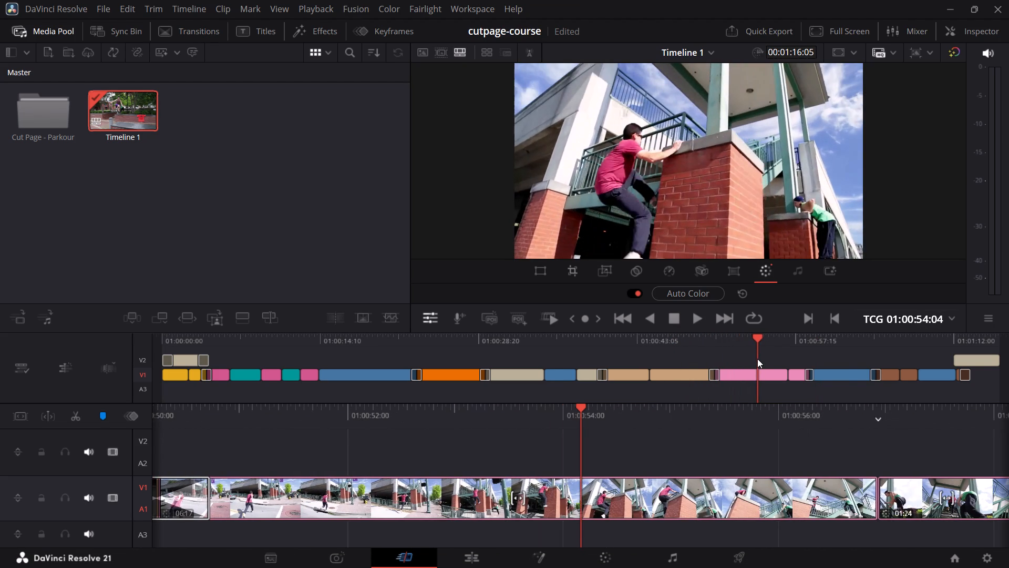
left_click_drag(757, 359, 757, 359)
left_click(639, 293)
left_click(639, 293)
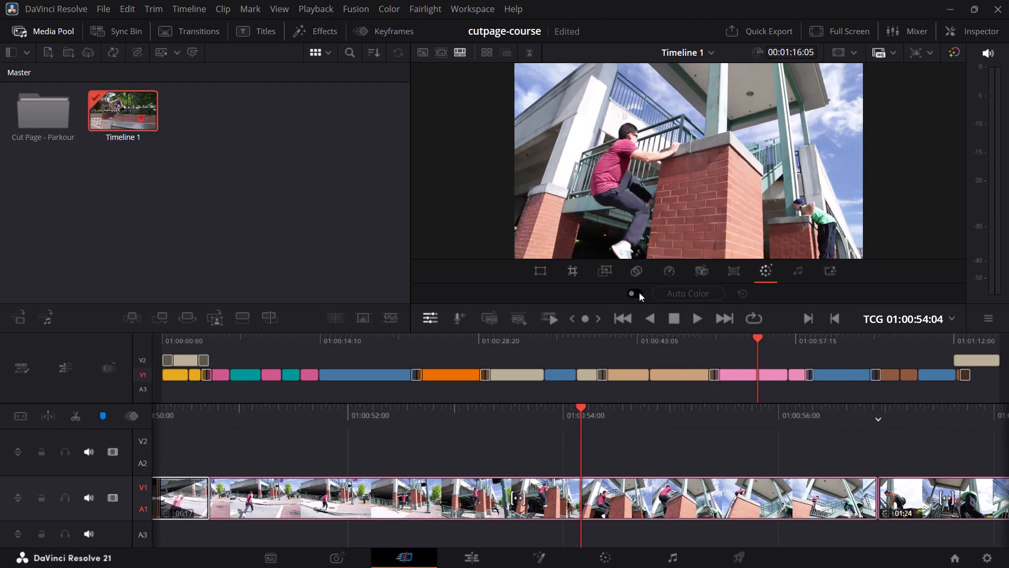
left_click(639, 292)
left_click(639, 292)
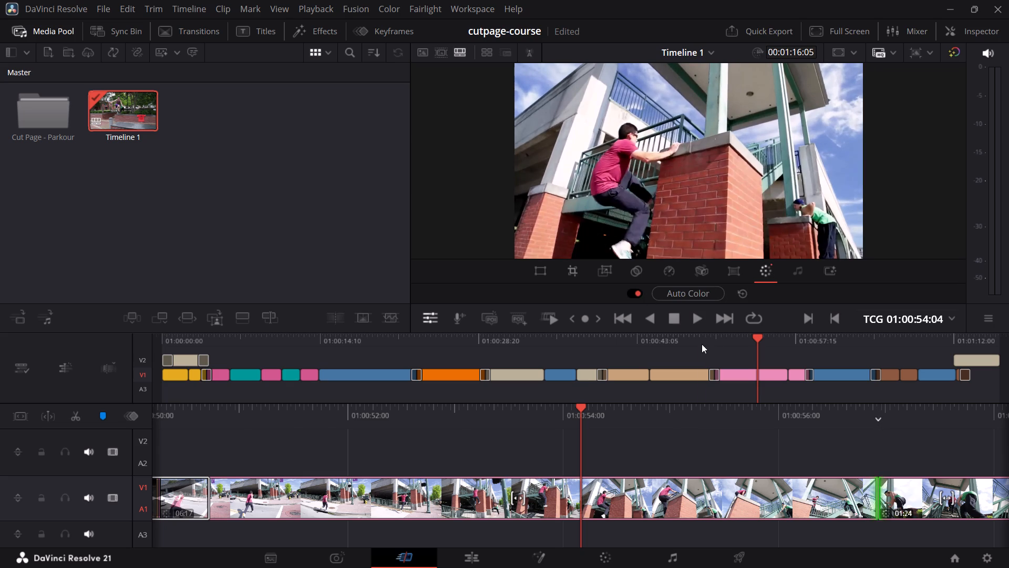
Scrub back to 01:00:25:15 in the orange clip and compare it with the color correction off and on, leaving it on.
left_click_drag(702, 344, 503, 358)
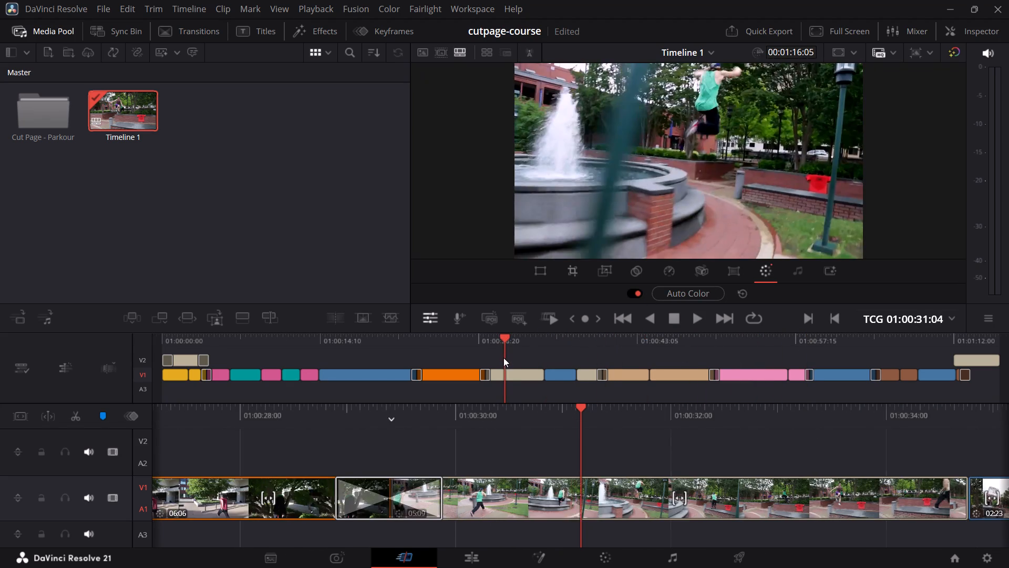
left_click_drag(503, 358, 445, 366)
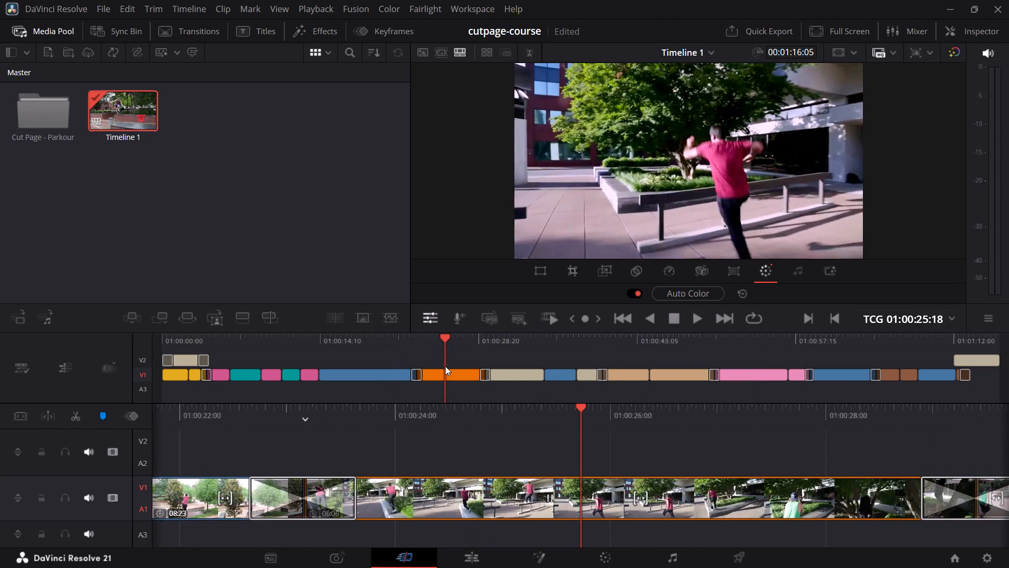
left_click_drag(445, 366, 444, 366)
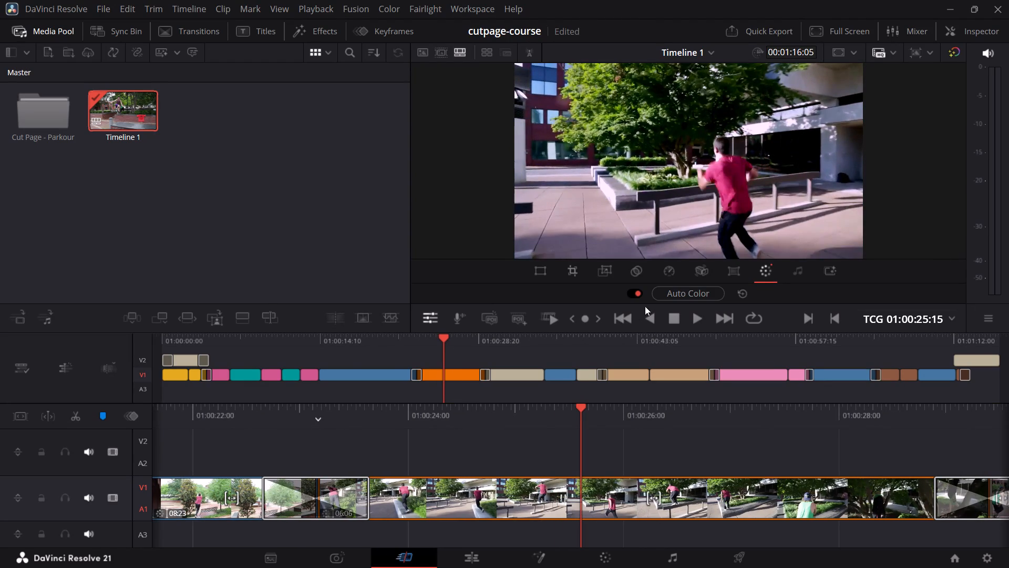
left_click(633, 289)
left_click(634, 289)
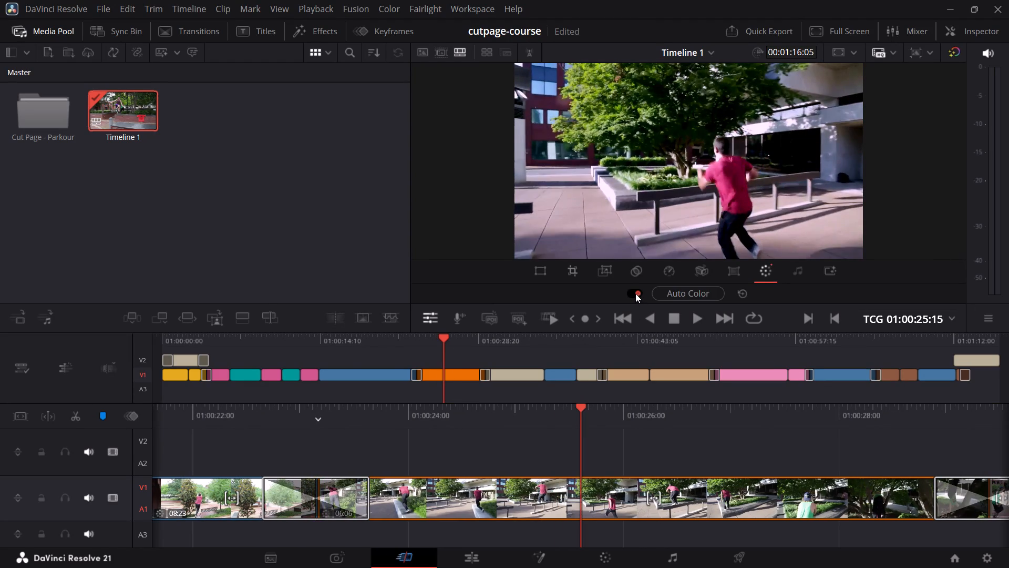
left_click(636, 293)
left_click(637, 292)
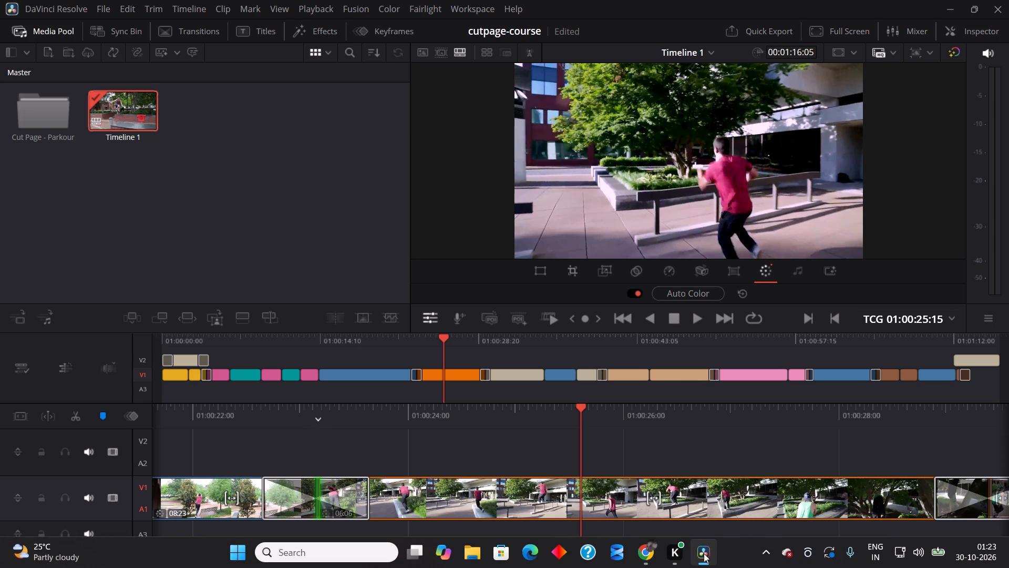
Switch to the Udemy course in Chrome, look through the course content and play lecture 36, Clip Tools - Speed Change, in full screen.
left_click(653, 557)
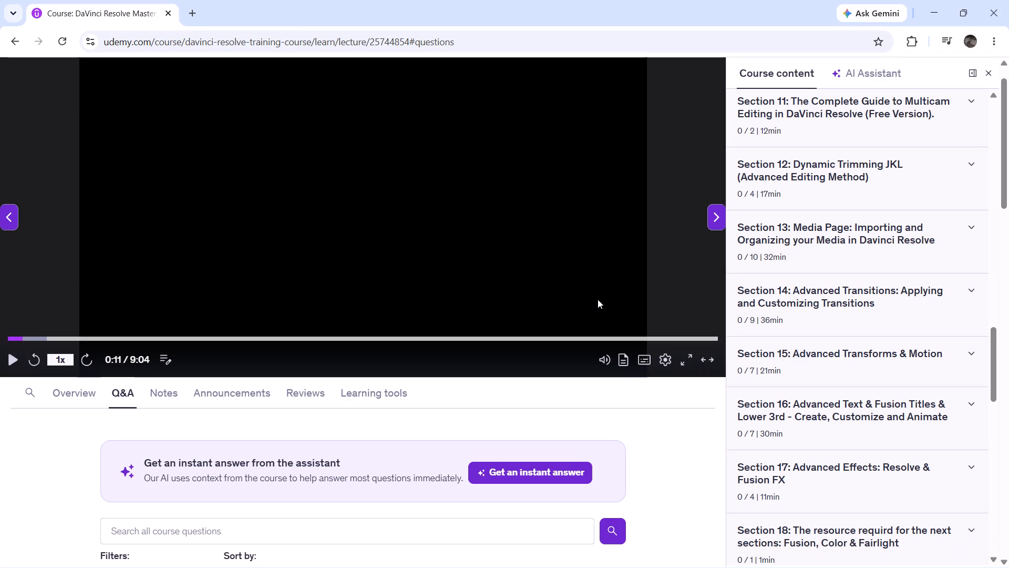
scroll(804, 281, "up", 4)
scroll(805, 282, "down", 2)
scroll(805, 282, "up", 3)
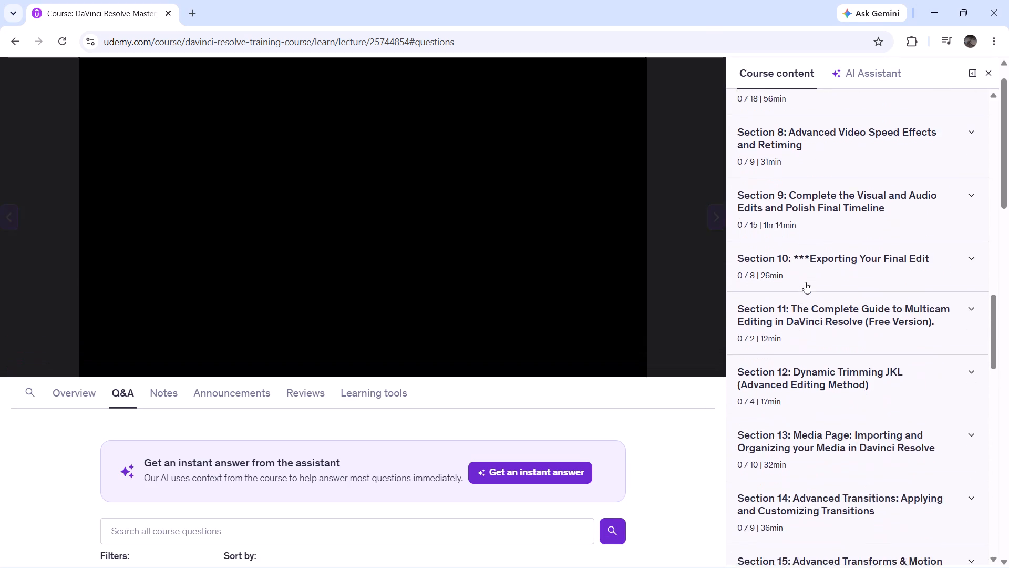
scroll(805, 282, "up", 7)
scroll(805, 282, "down", 1)
scroll(805, 282, "up", 1)
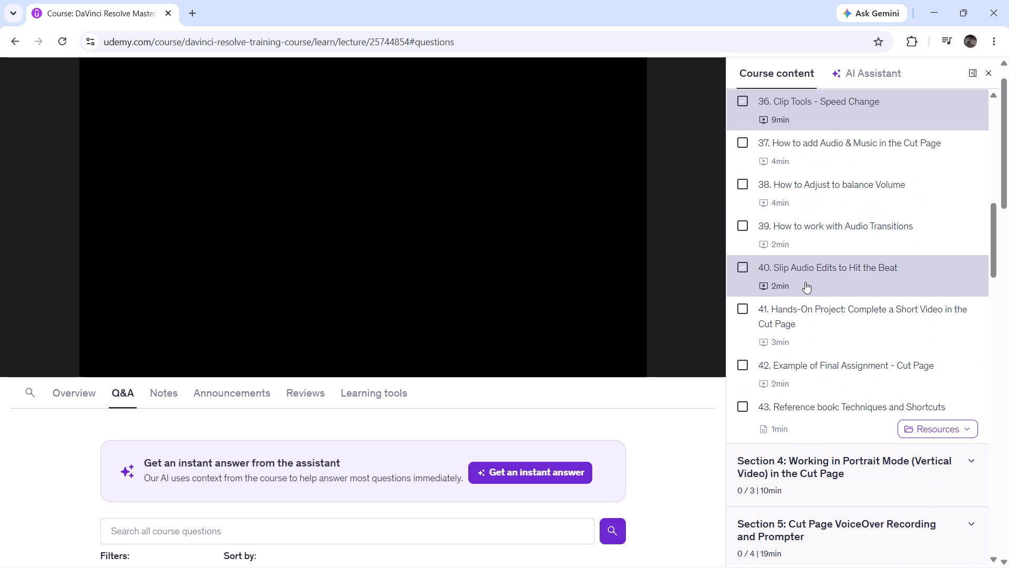
scroll(803, 277, "up", 2)
left_click(545, 228)
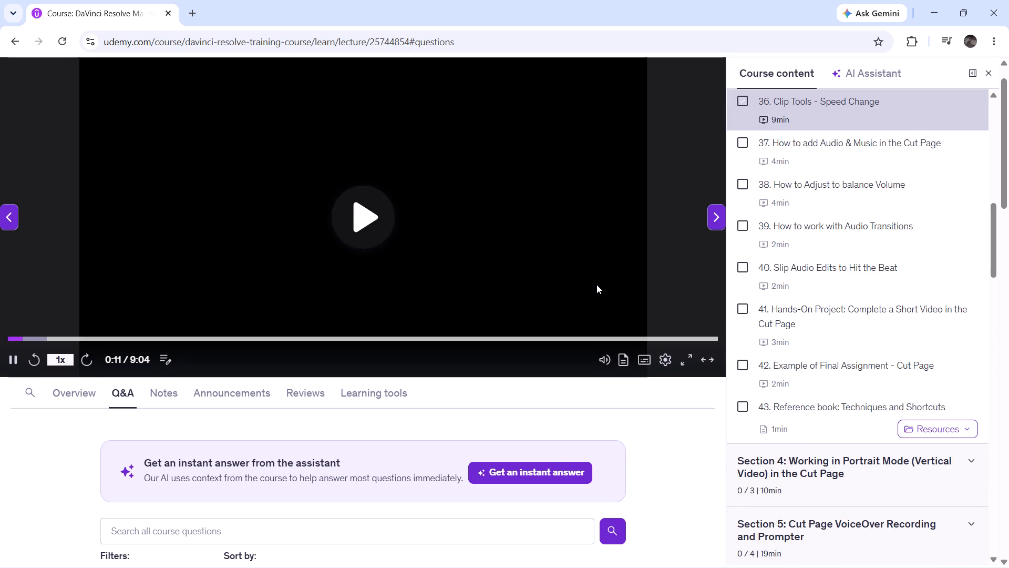
left_click(689, 363)
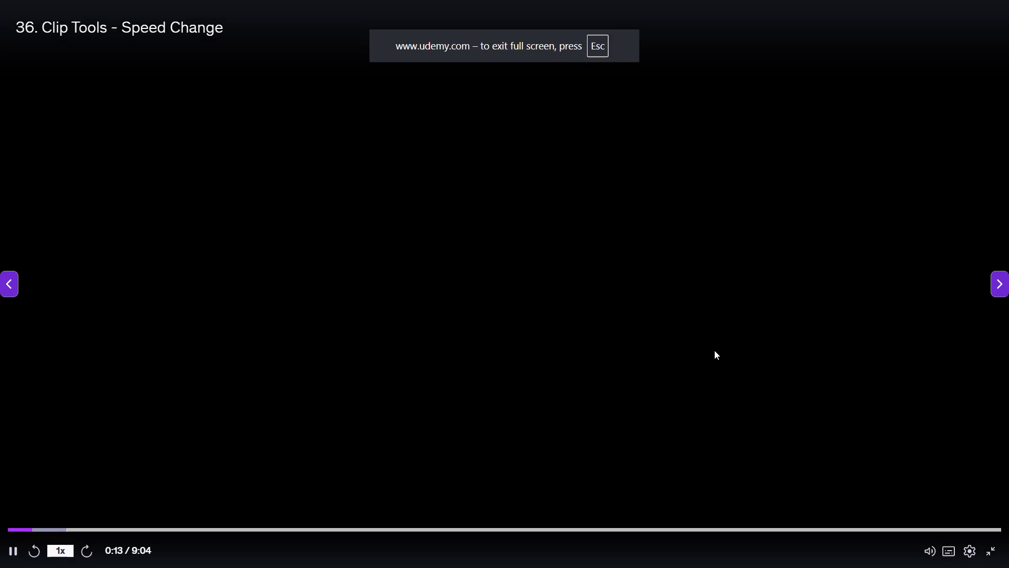
key("0")
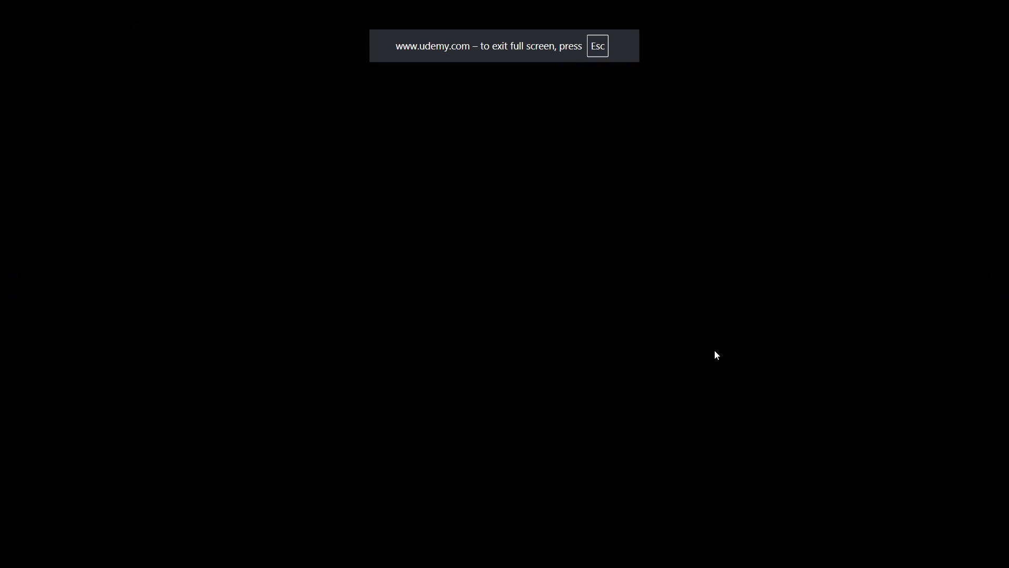
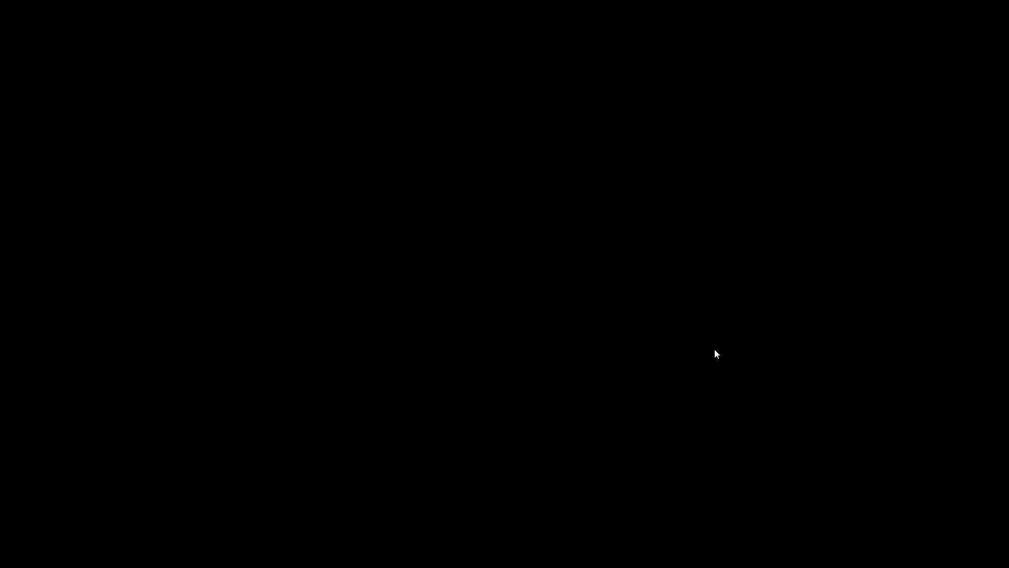
Skip back and forward in short jumps through the full-screen Speed Change lecture to rewatch a passage.
key("Left")
key("Left")
key("Left")
key("Right")
key("Left")
key("Left")
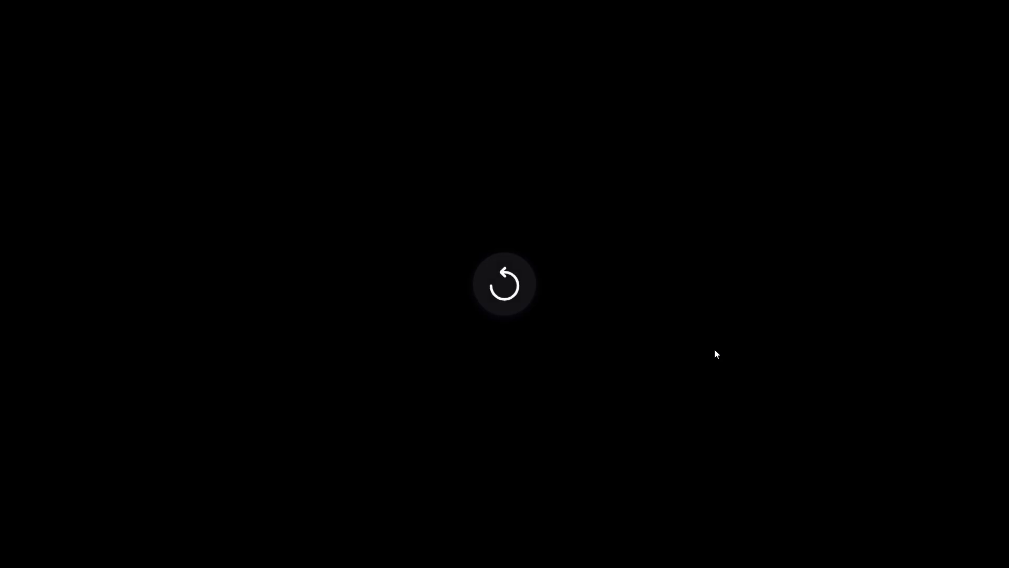
key("Right")
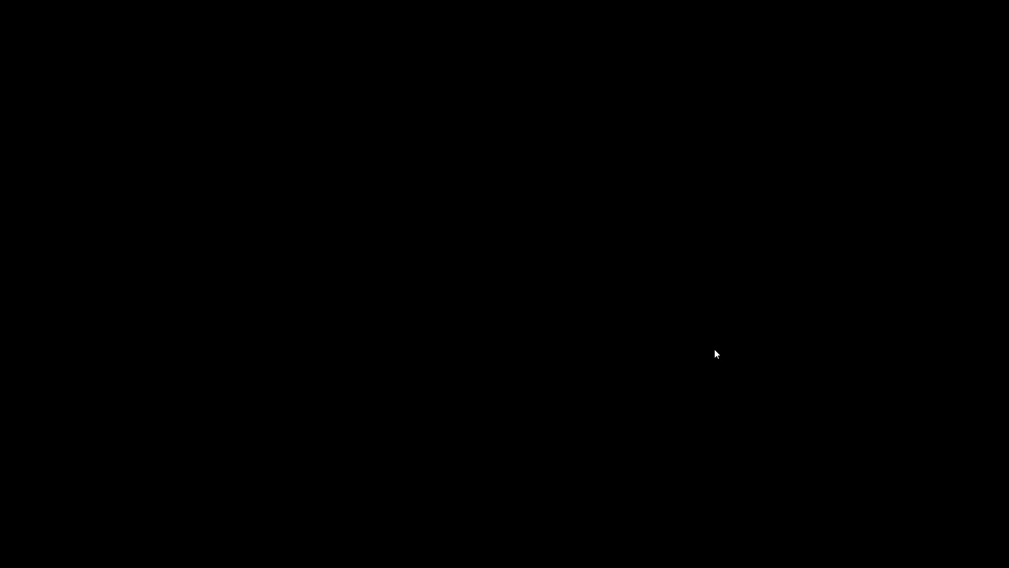
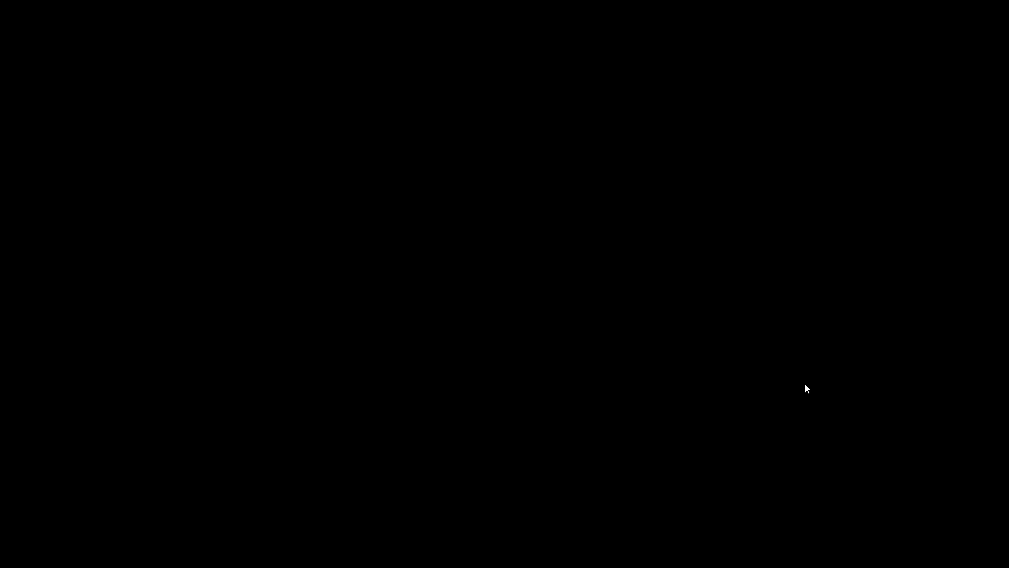
Watch the closing seconds of the Speed Change lecture, pausing and resuming as needed, and pause it at 9:00.
left_click(808, 441)
left_click(808, 441)
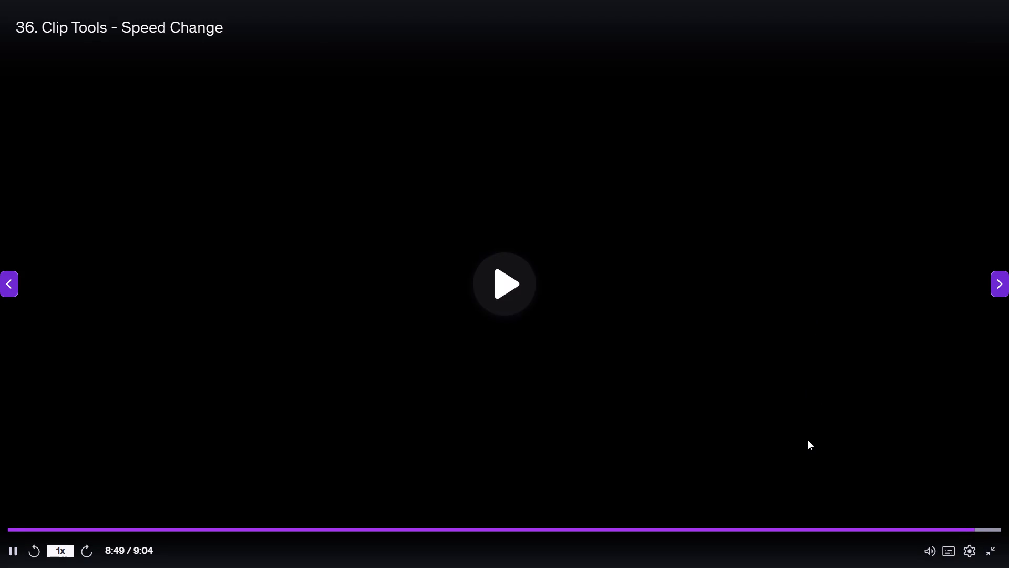
left_click(808, 440)
left_click(773, 375)
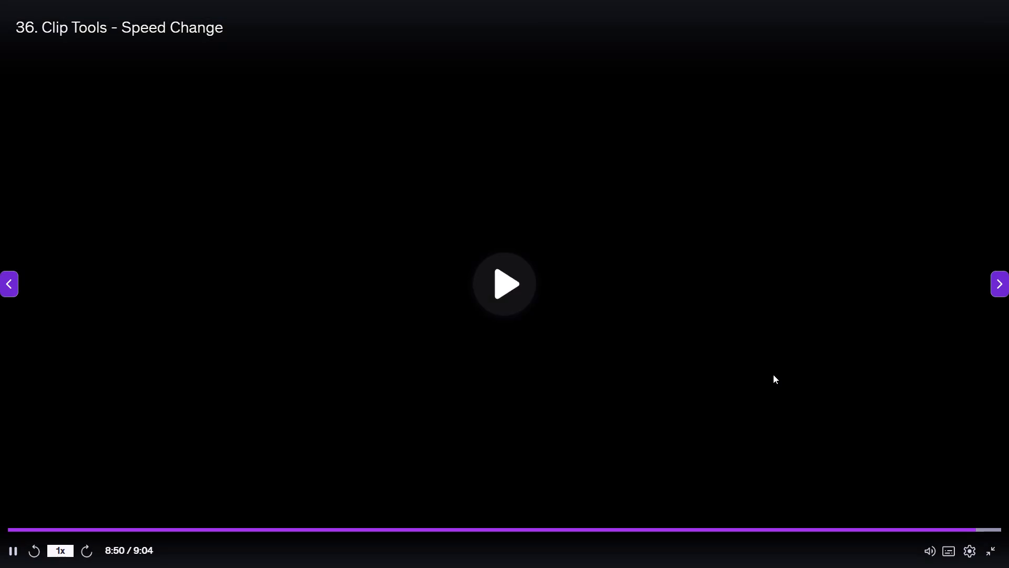
left_click(773, 374)
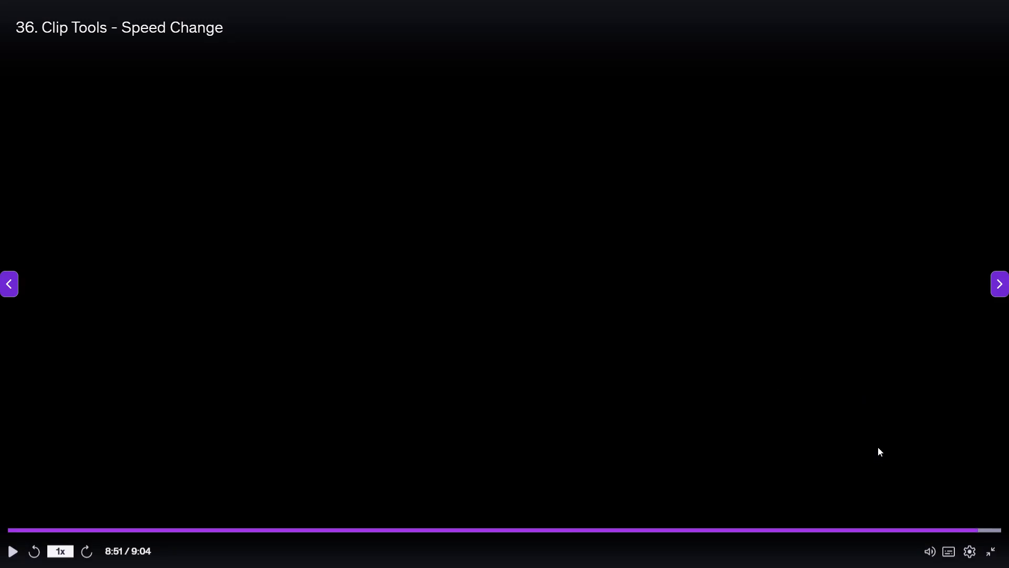
left_click(844, 440)
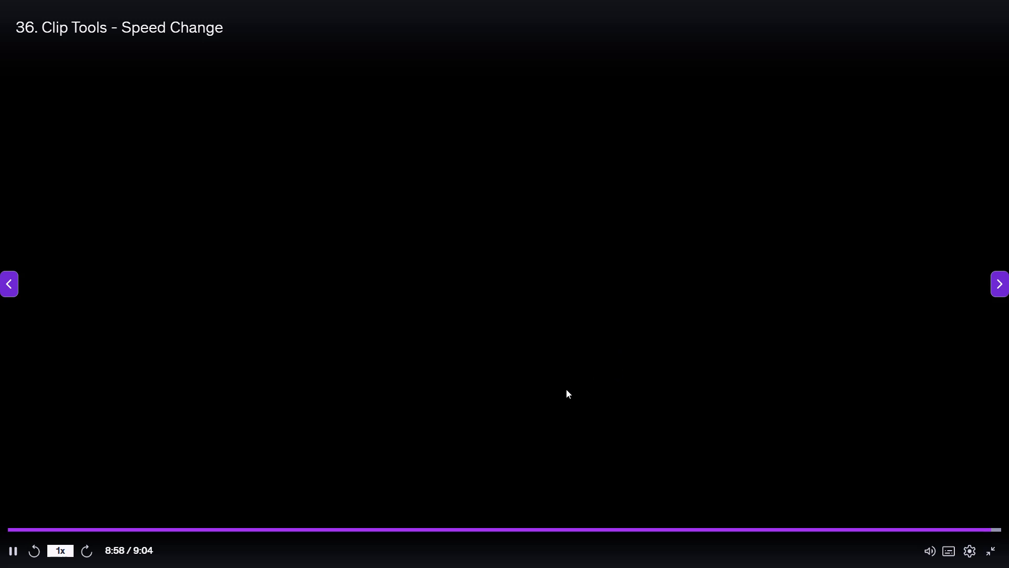
left_click(507, 327)
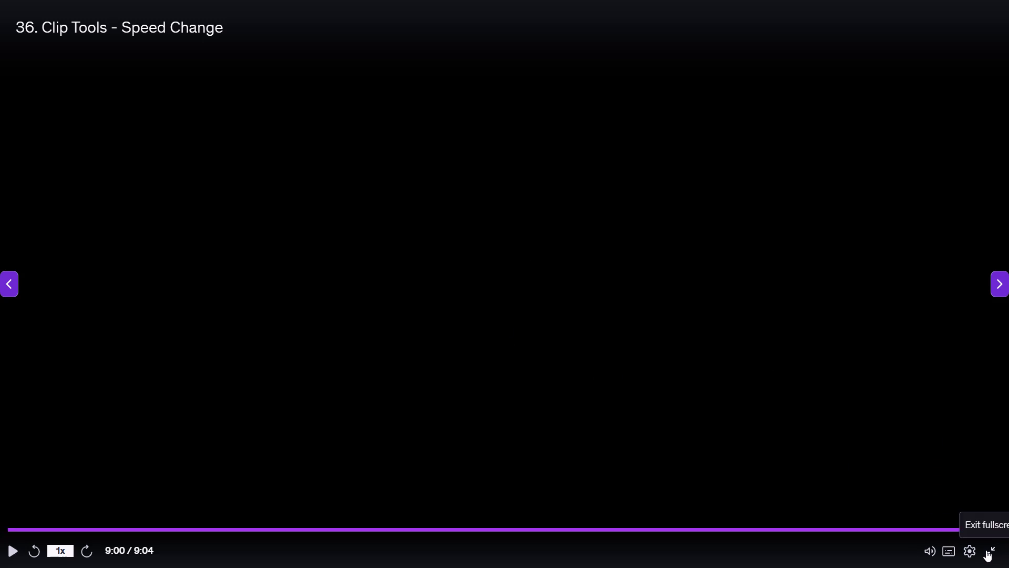
Exit the lecture's full-screen view and switch to the cutpage-course project in DaVinci Resolve.
left_click(985, 550)
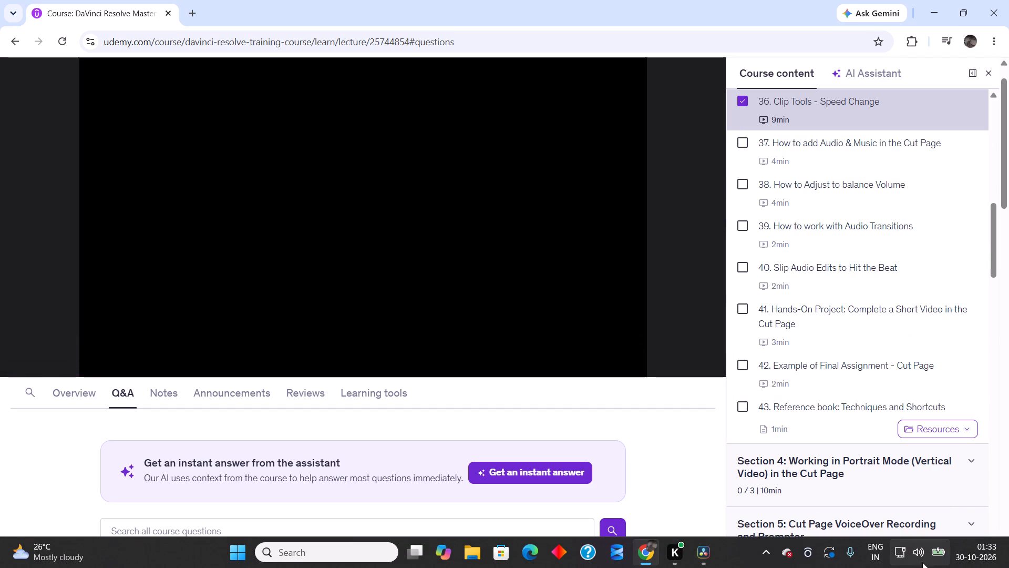
left_click(705, 550)
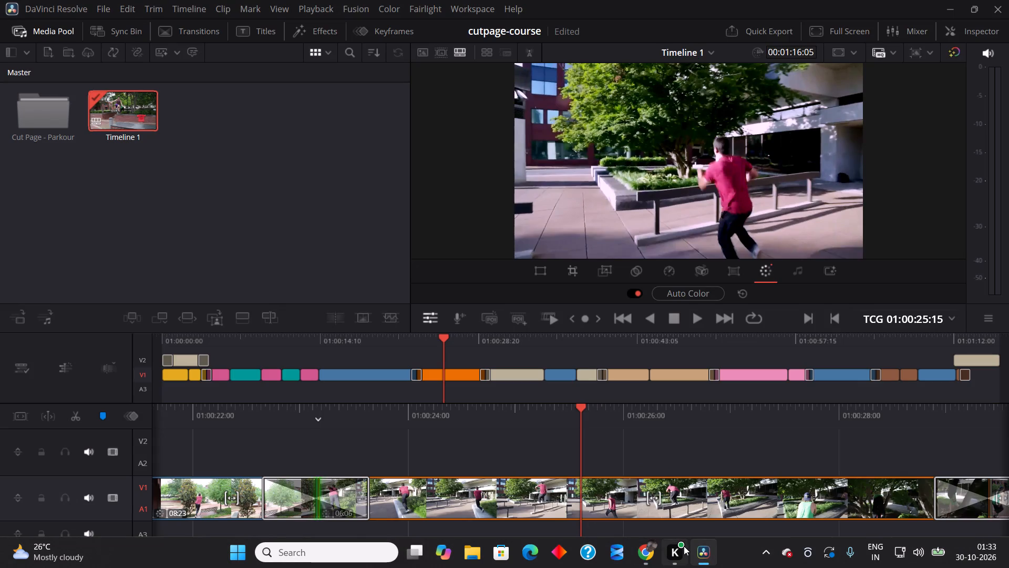
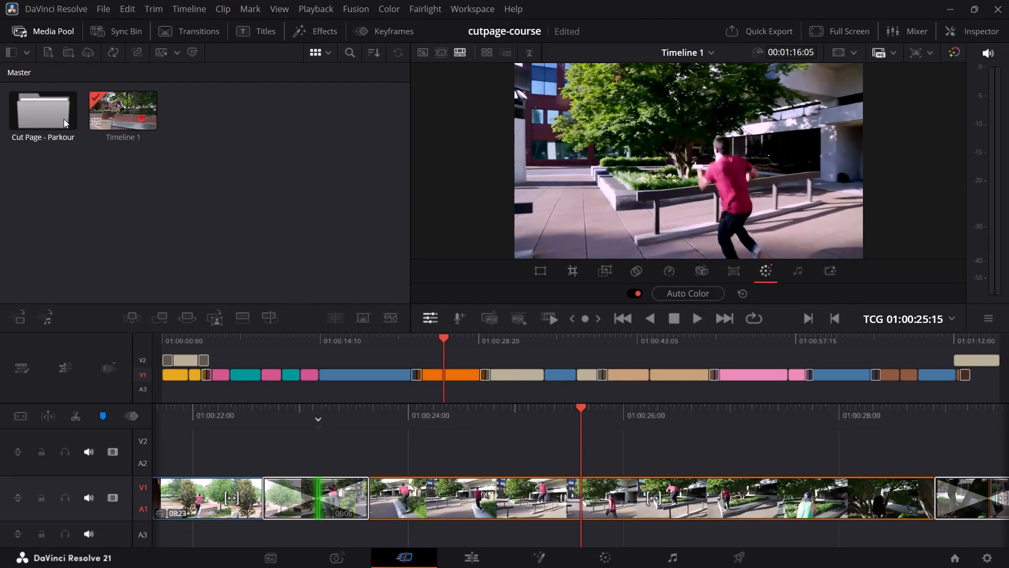
Open the Rough Cut timeline from the More Stuff bin inside Cut Page - Parkour.
double_click(64, 119)
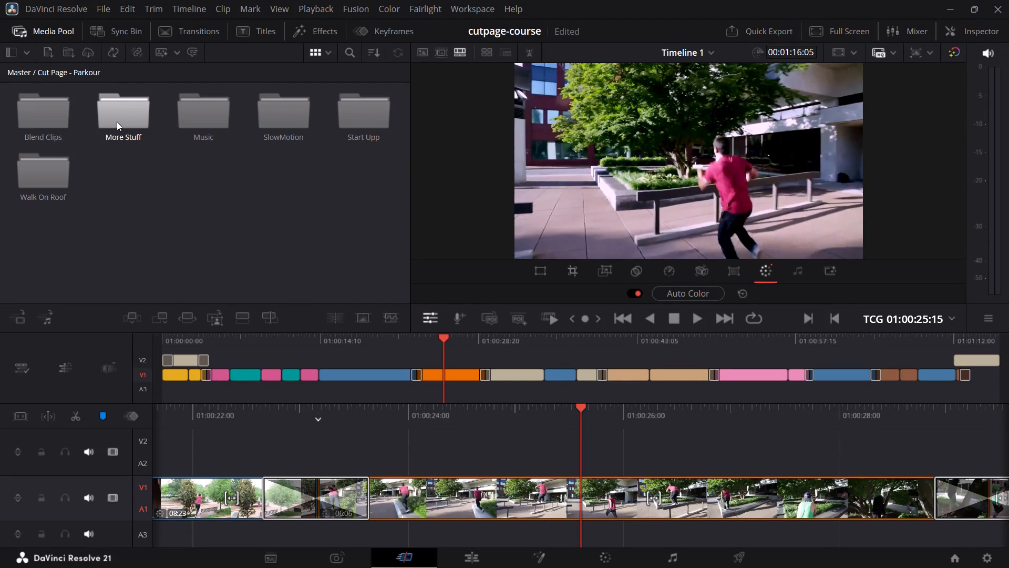
double_click(120, 118)
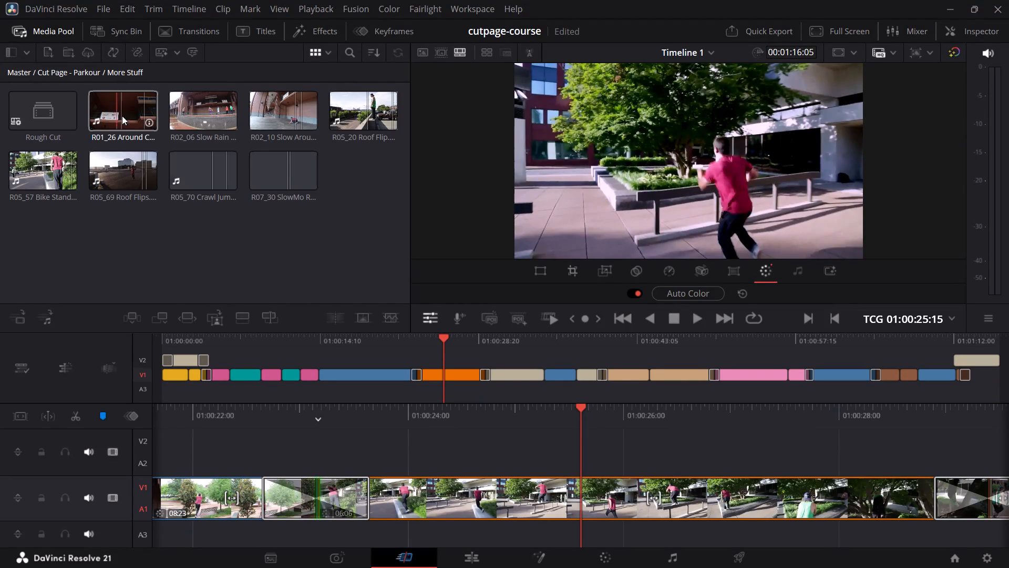
double_click(36, 116)
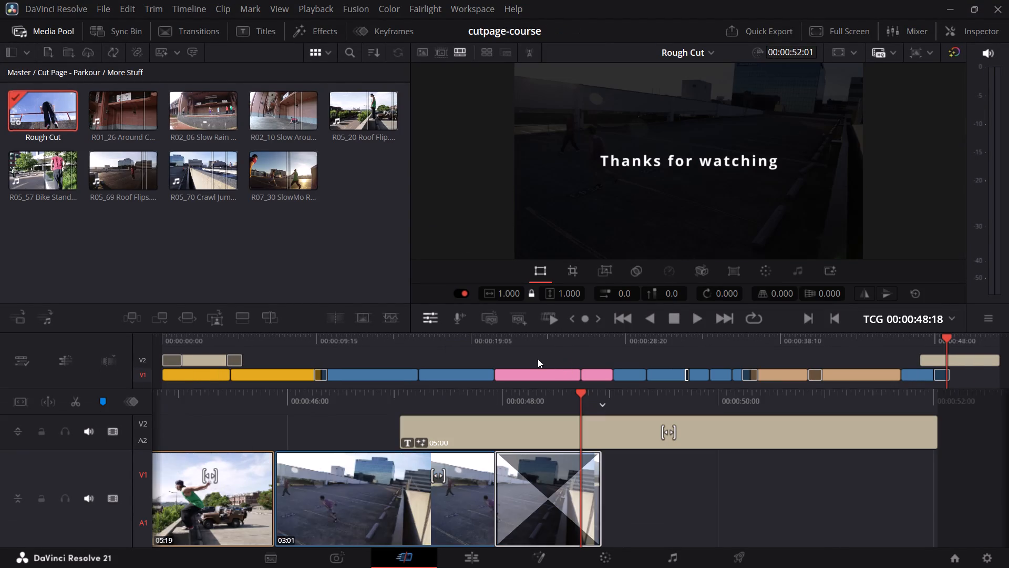
Park the playhead at 00:00:10:23 and select all V1 clips from there forward, leaving both V2 titles out of the selection.
left_click_drag(514, 345, 666, 359)
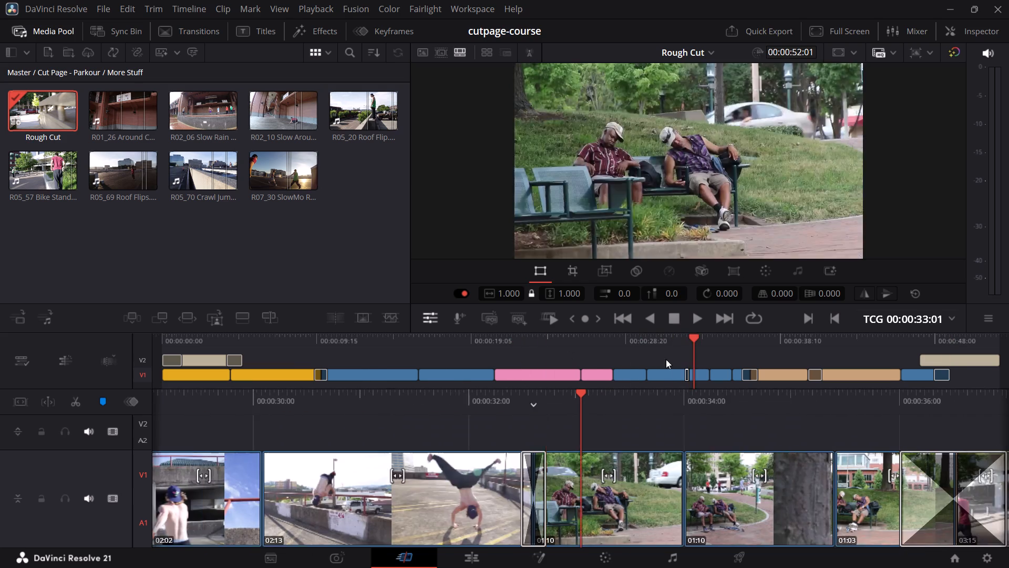
left_click_drag(666, 359, 445, 356)
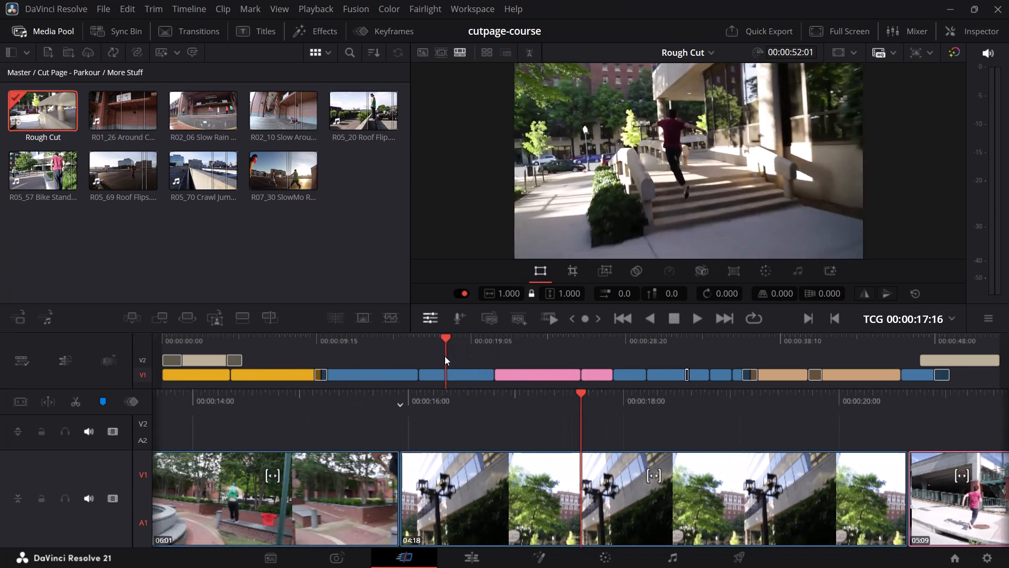
left_click_drag(445, 356, 361, 349)
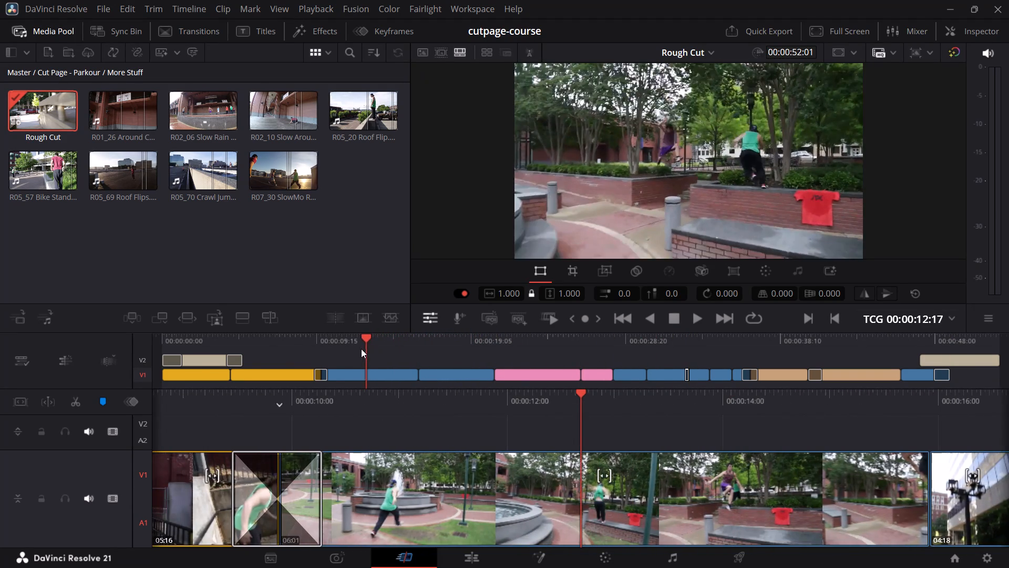
left_click_drag(361, 349, 338, 349)
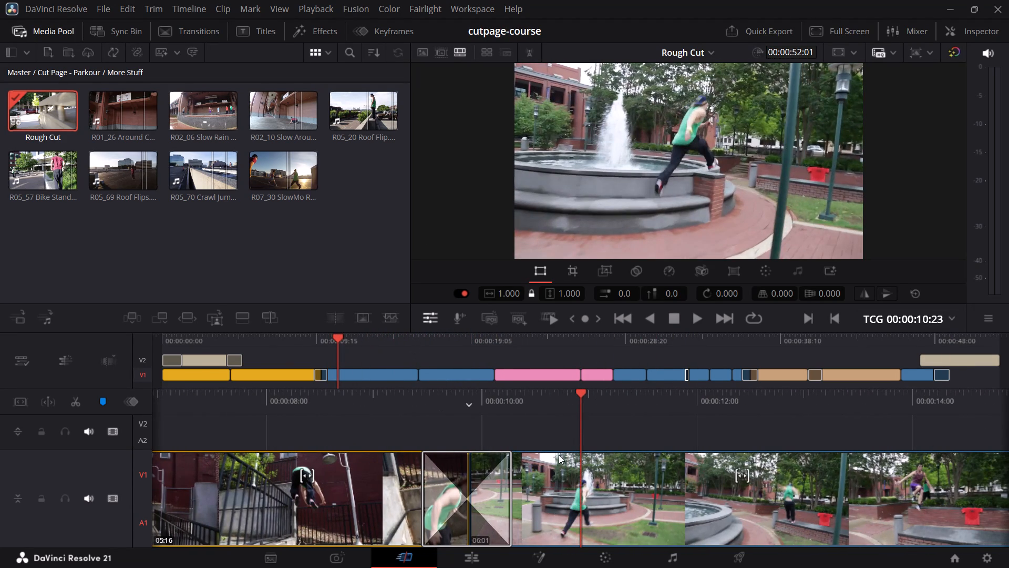
right_click(580, 410)
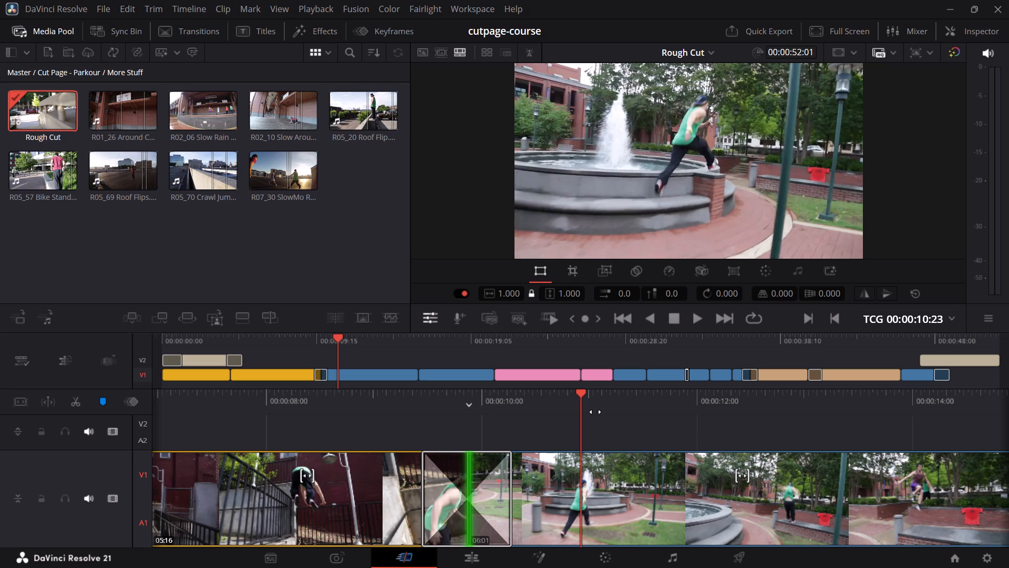
right_click(595, 412)
right_click(599, 412)
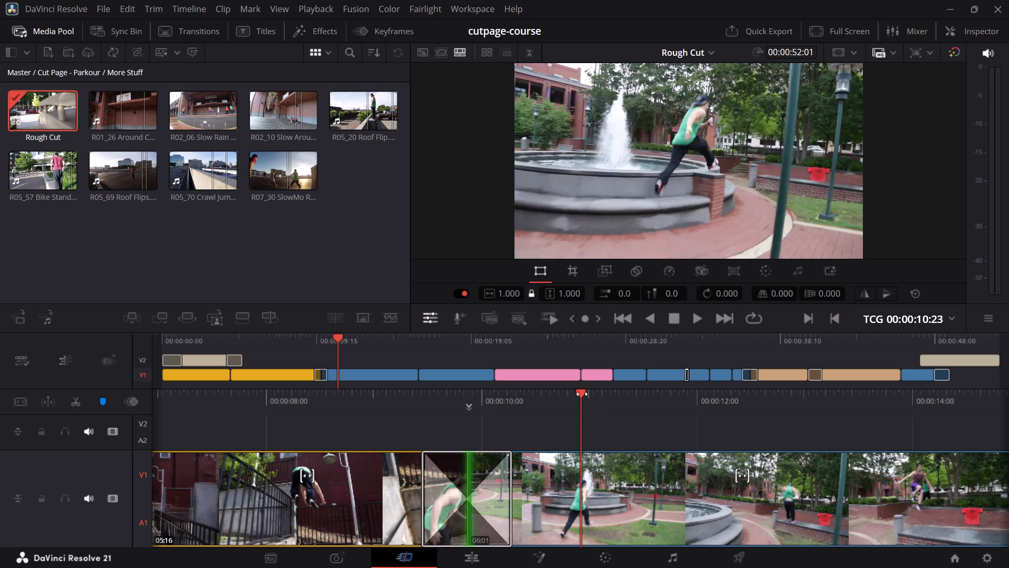
right_click(582, 394)
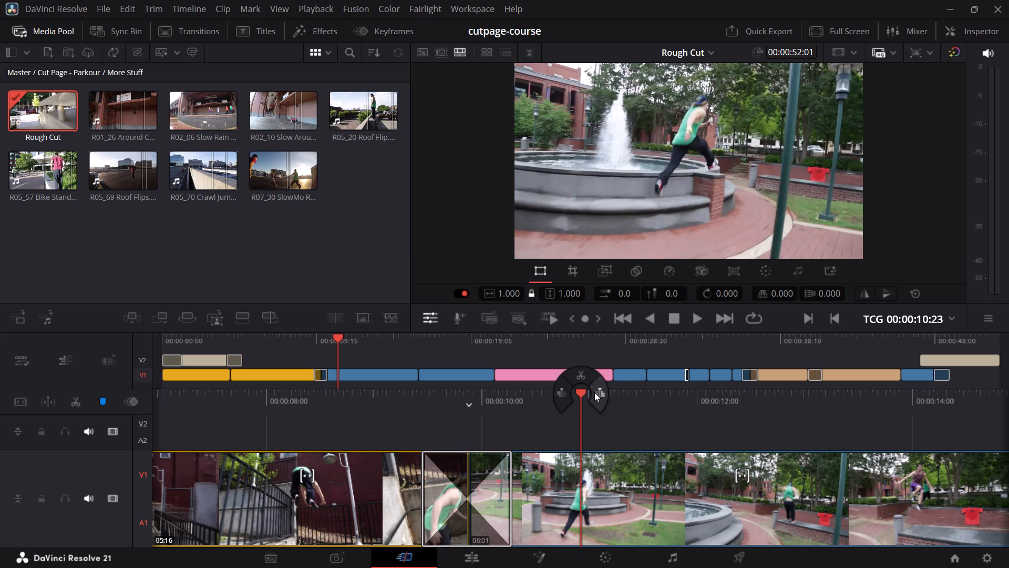
left_click(597, 392)
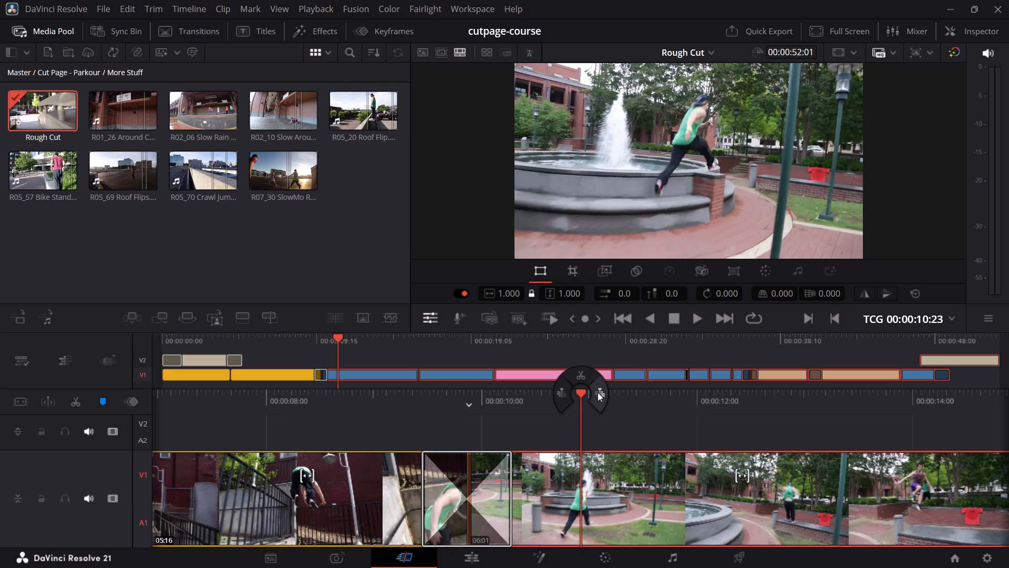
left_click(985, 360, "ctrl")
left_click(194, 357, "ctrl")
left_click(194, 357, "ctrl")
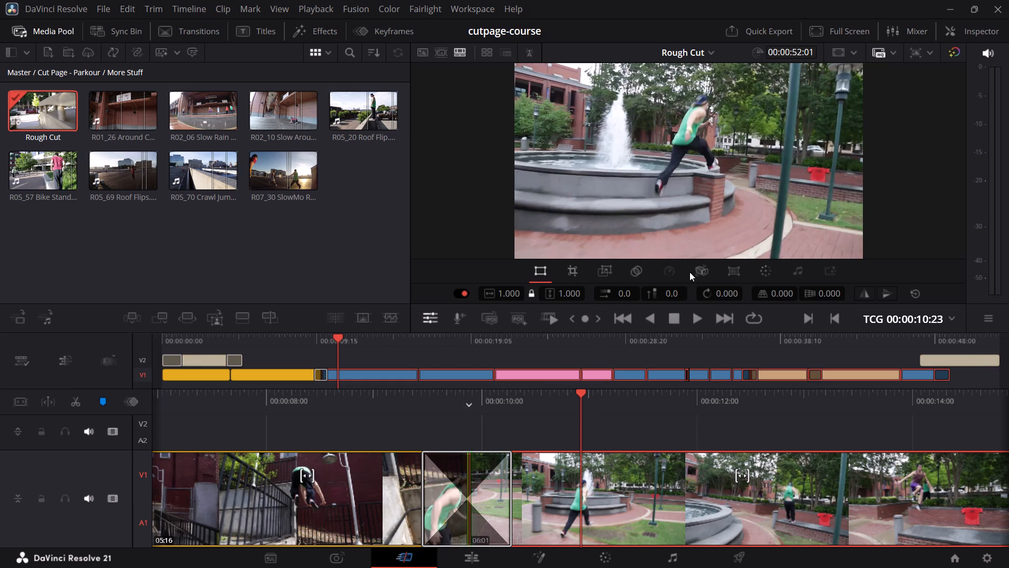
Apply Auto Color to the selected clips, compare with the correction disabled and re-enabled, and clear the selection.
left_click(766, 268)
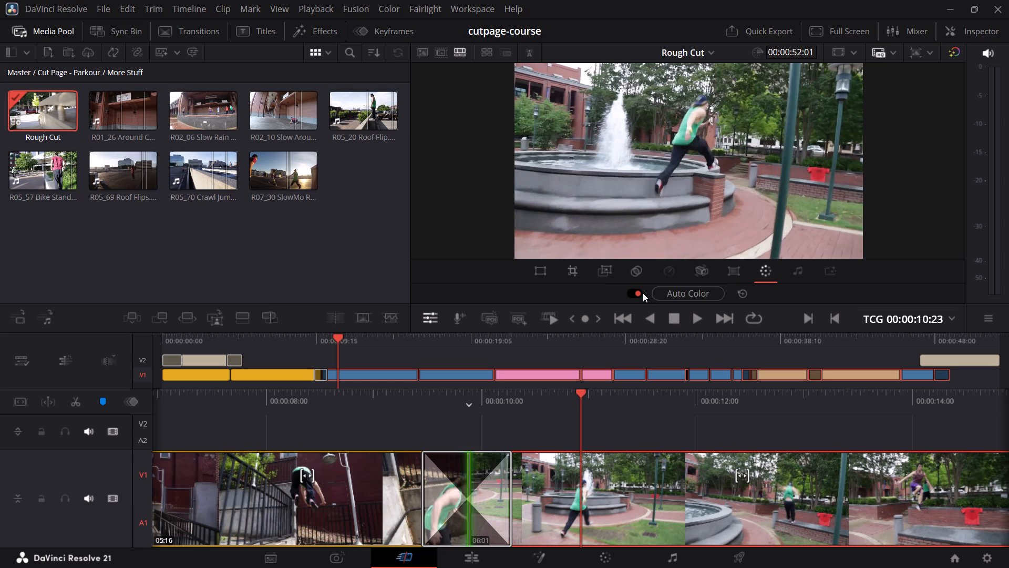
left_click(670, 292)
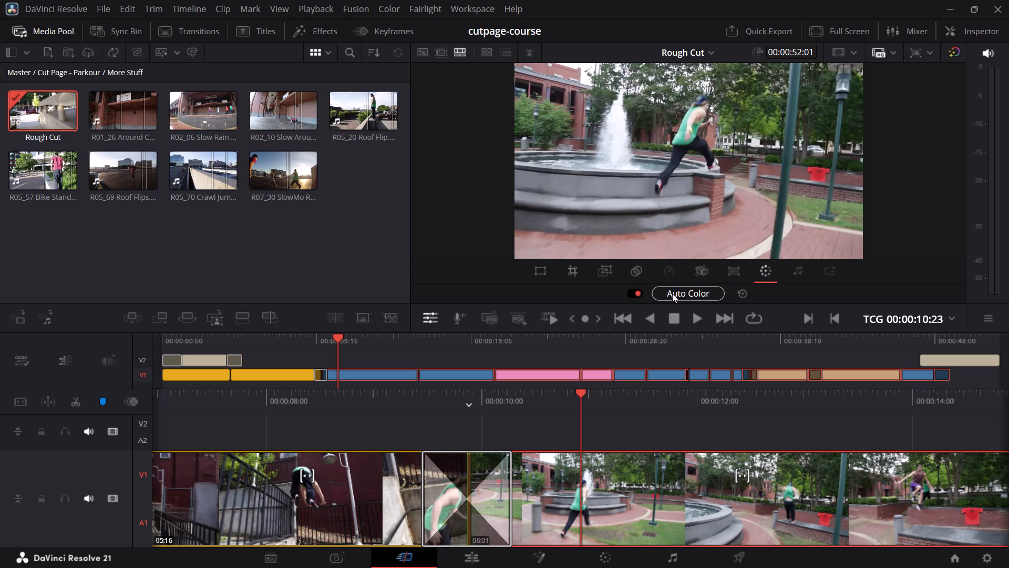
left_click(638, 290)
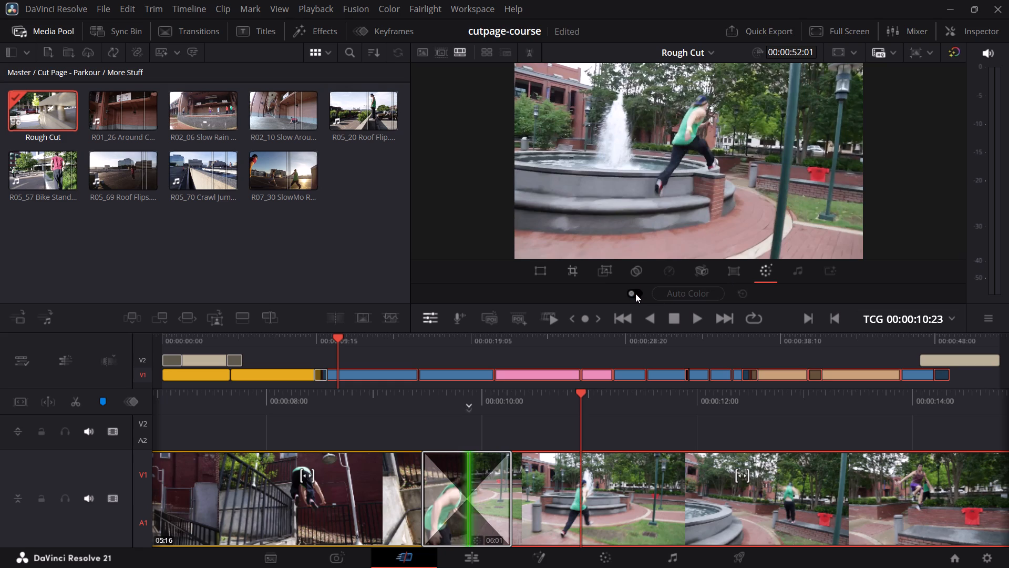
left_click(634, 294)
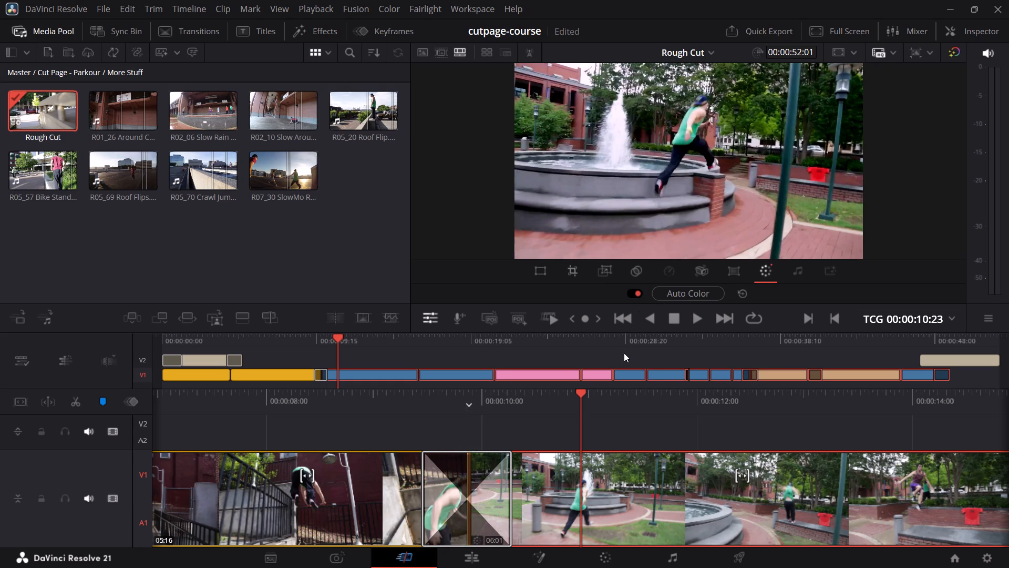
left_click(624, 353)
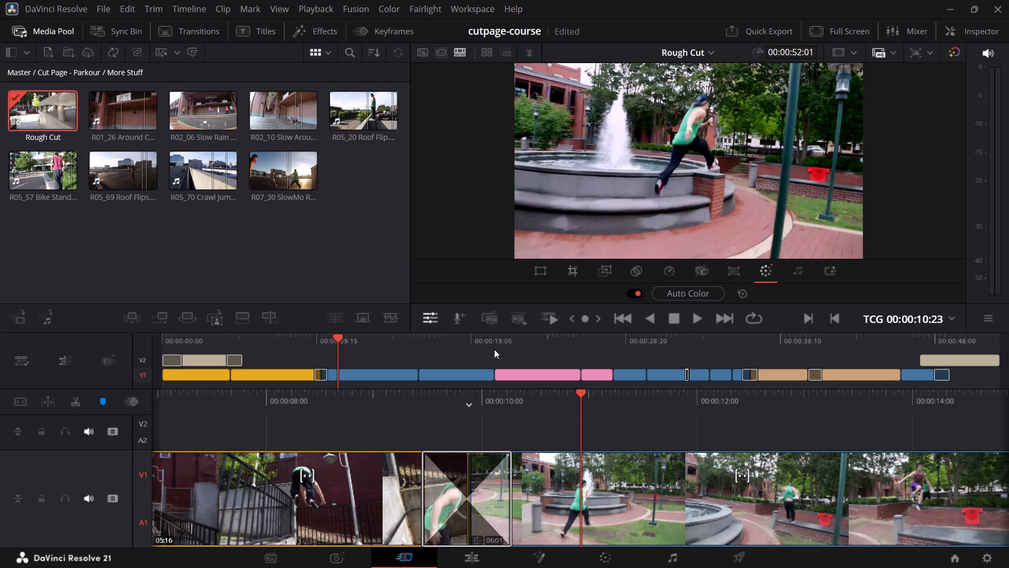
Scrub back and forth through the Rough Cut timeline to examine the Auto Color correction on the different V1 clips.
left_click_drag(497, 348, 537, 347)
left_click_drag(358, 339, 364, 341)
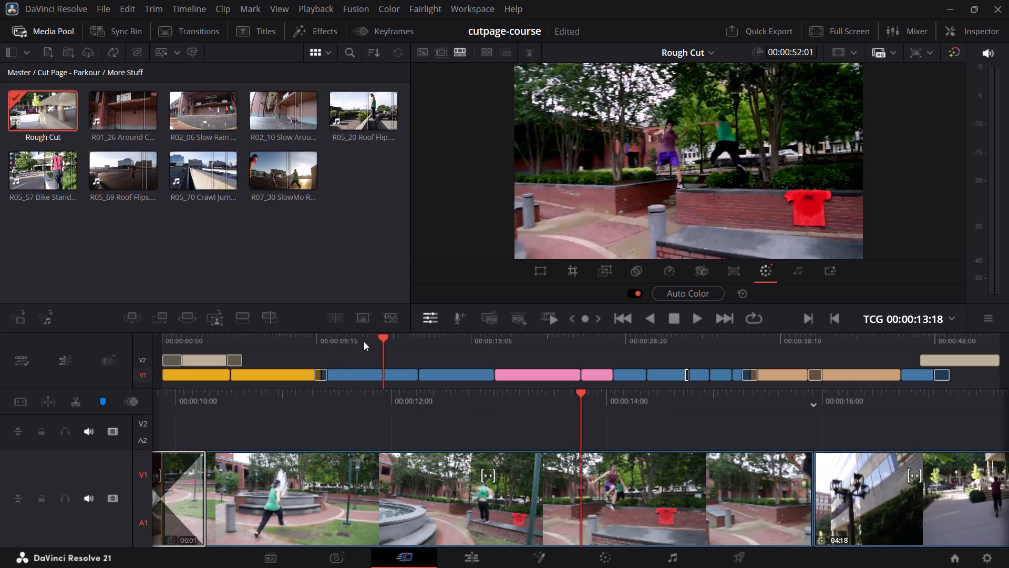
left_click_drag(364, 341, 364, 345)
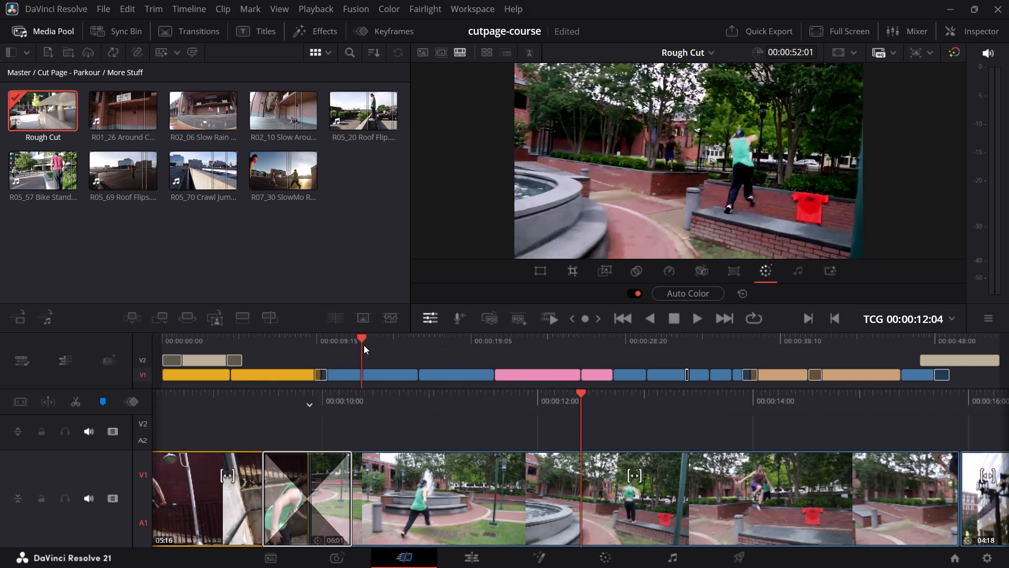
left_click_drag(364, 345, 522, 347)
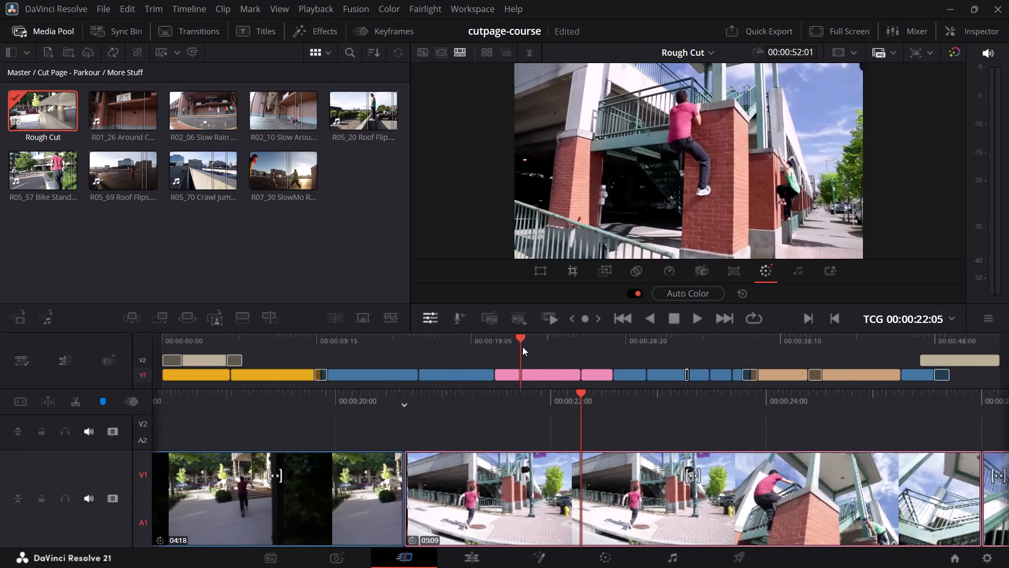
left_click_drag(522, 347, 665, 359)
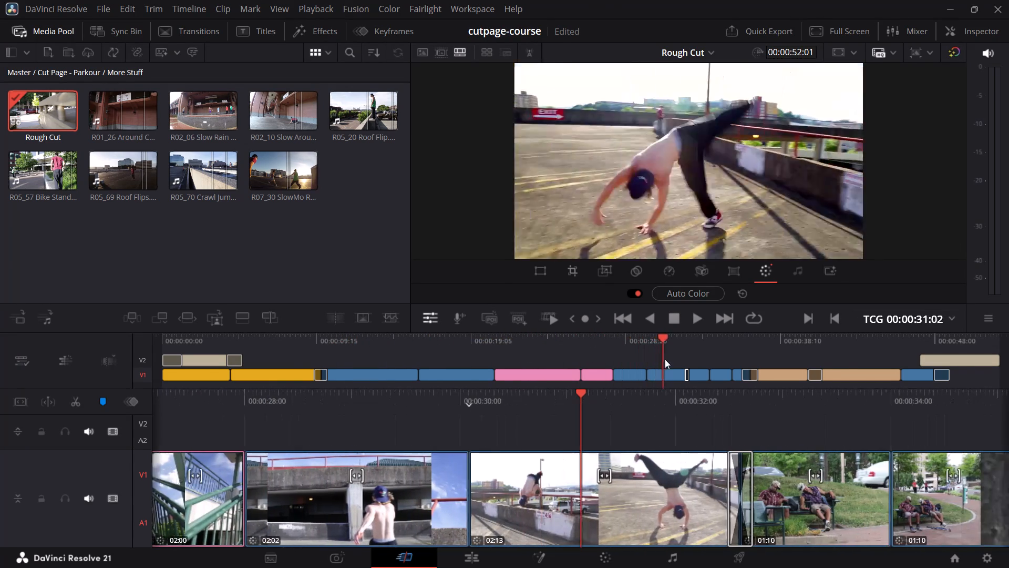
left_click_drag(665, 359, 701, 369)
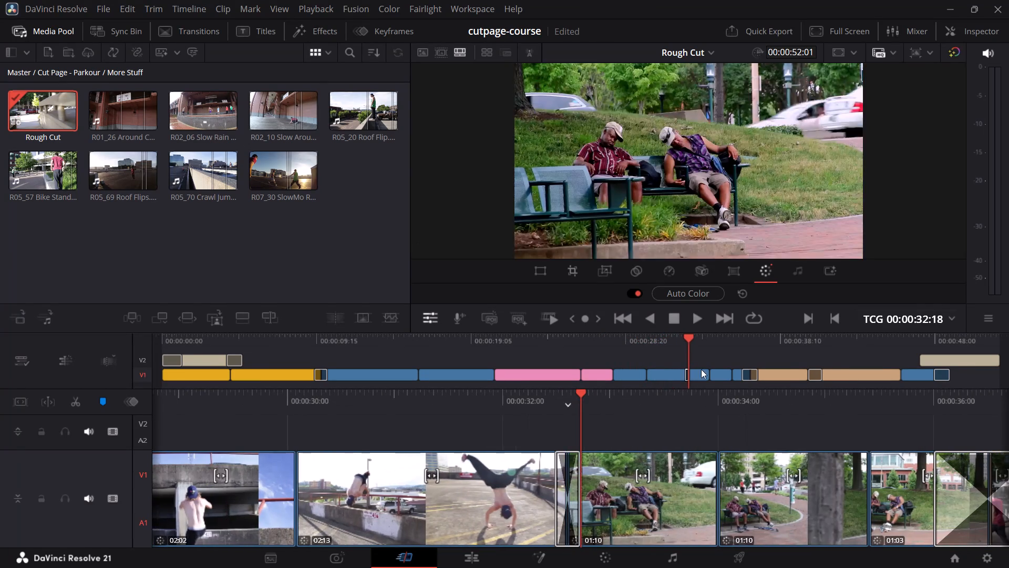
left_click_drag(701, 369, 877, 382)
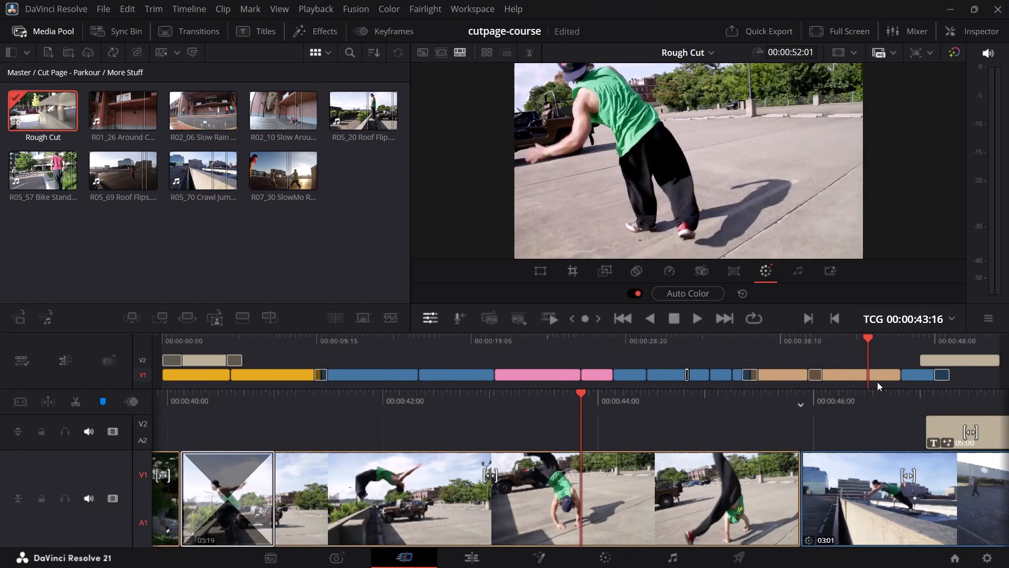
left_click_drag(877, 382, 831, 402)
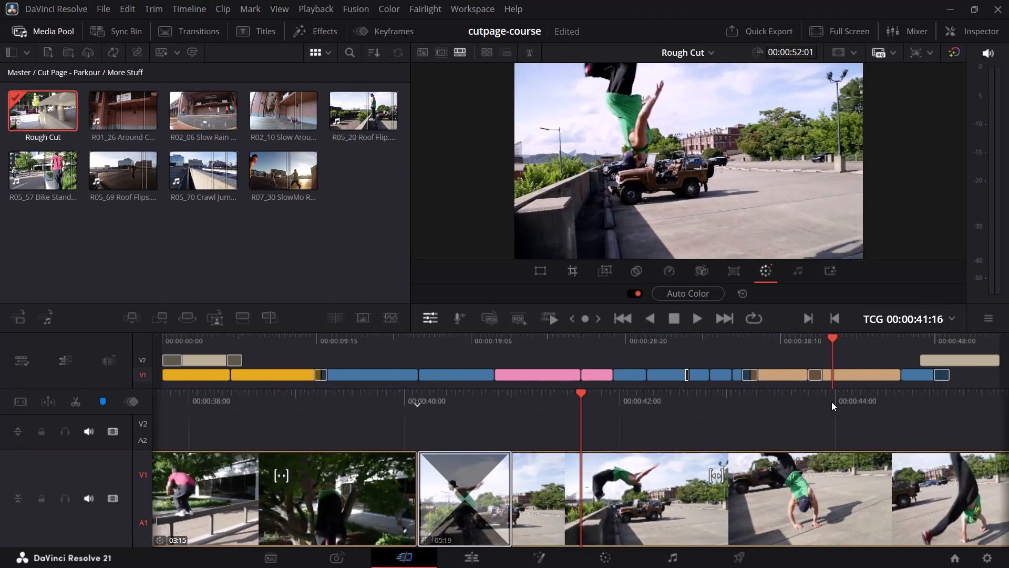
left_click_drag(831, 402, 765, 398)
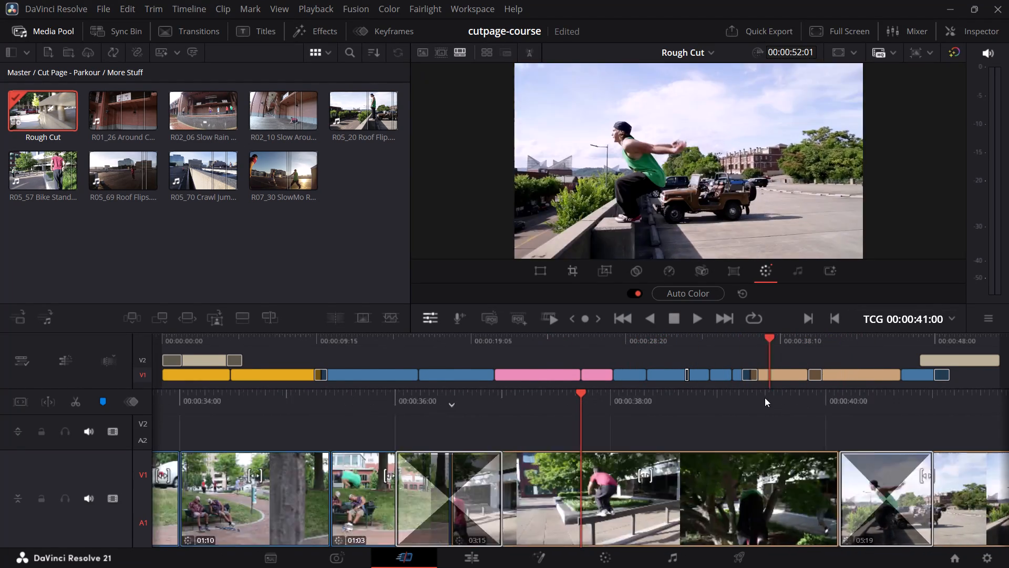
left_click_drag(765, 398, 802, 402)
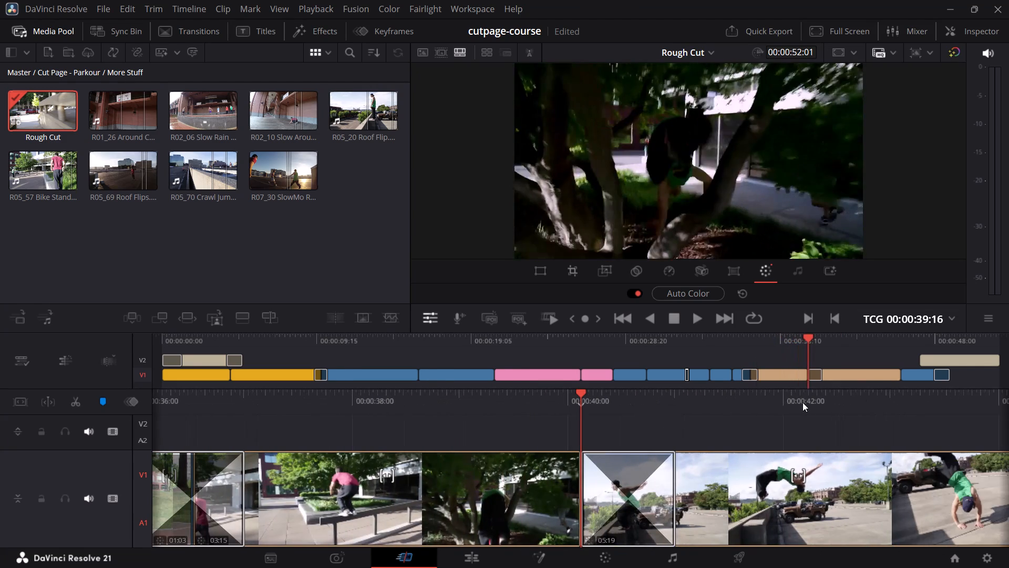
left_click_drag(802, 402, 889, 412)
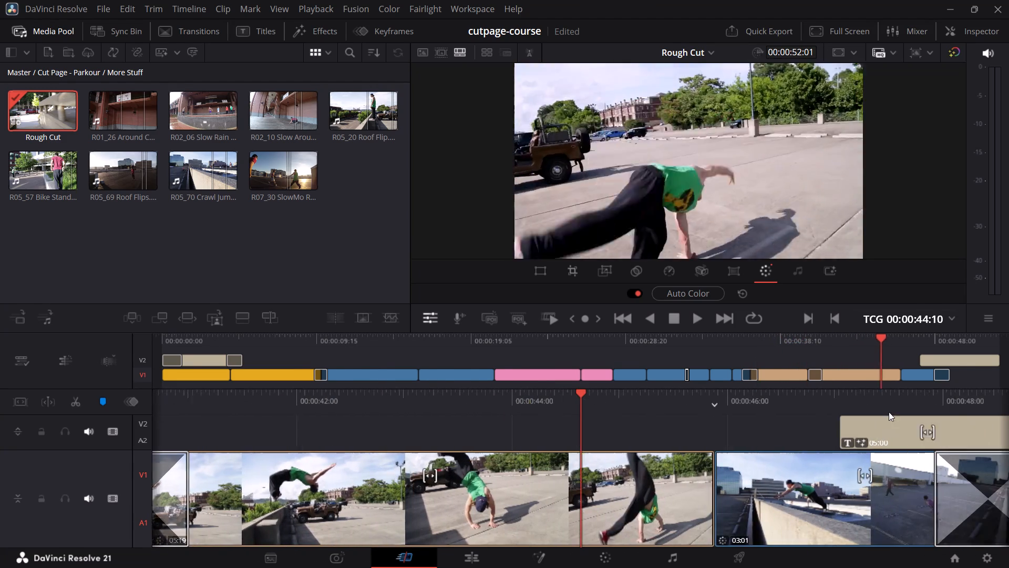
left_click_drag(889, 412, 481, 420)
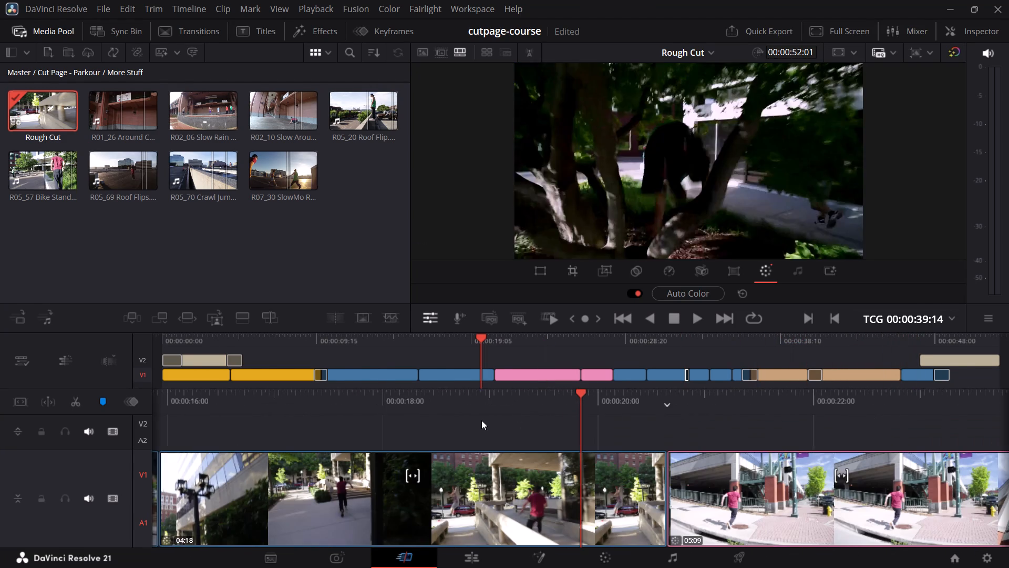
left_click_drag(481, 420, 417, 431)
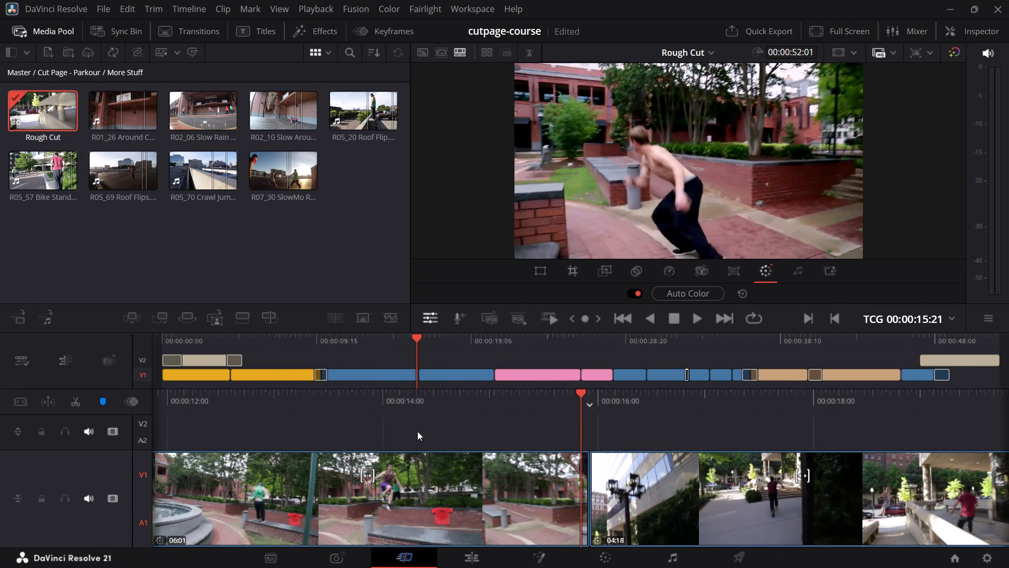
left_click_drag(417, 431, 610, 449)
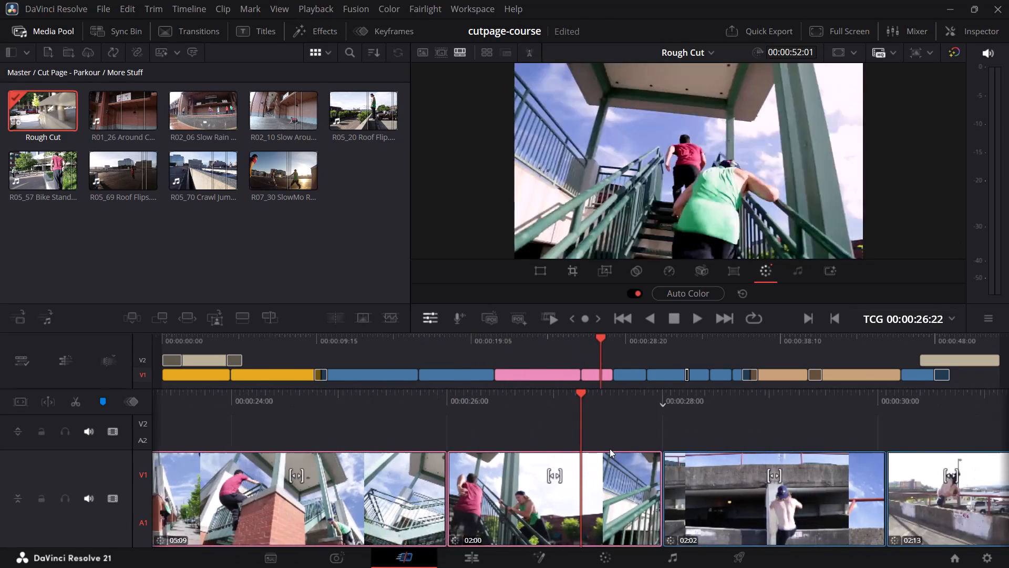
left_click_drag(610, 449, 736, 472)
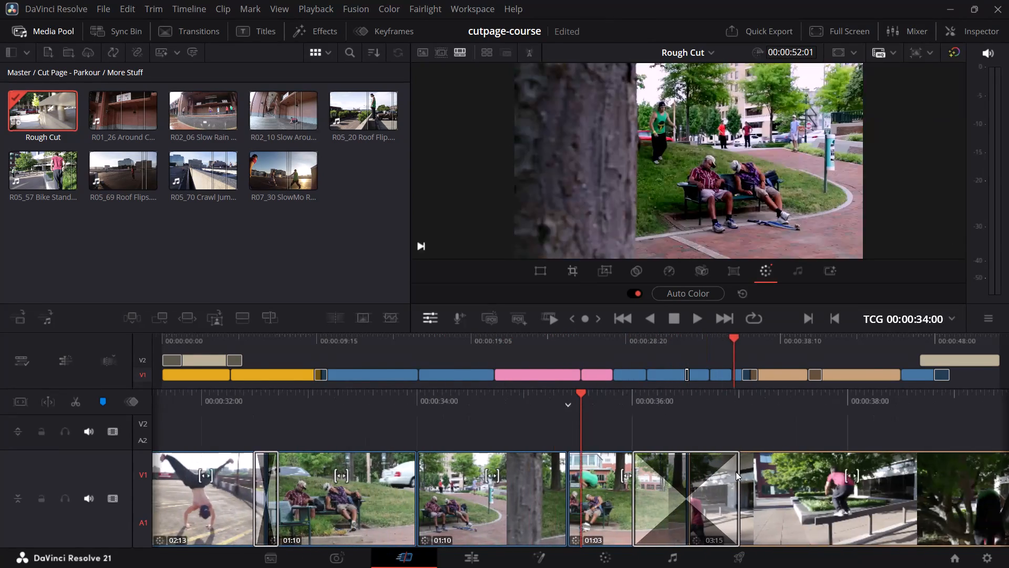
left_click_drag(736, 472, 861, 497)
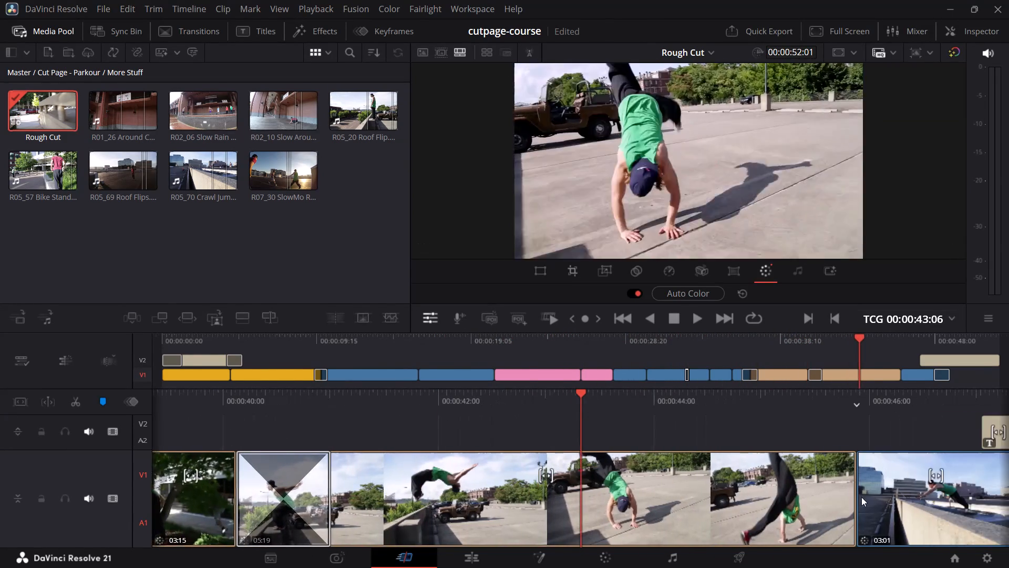
left_click_drag(861, 497, 816, 500)
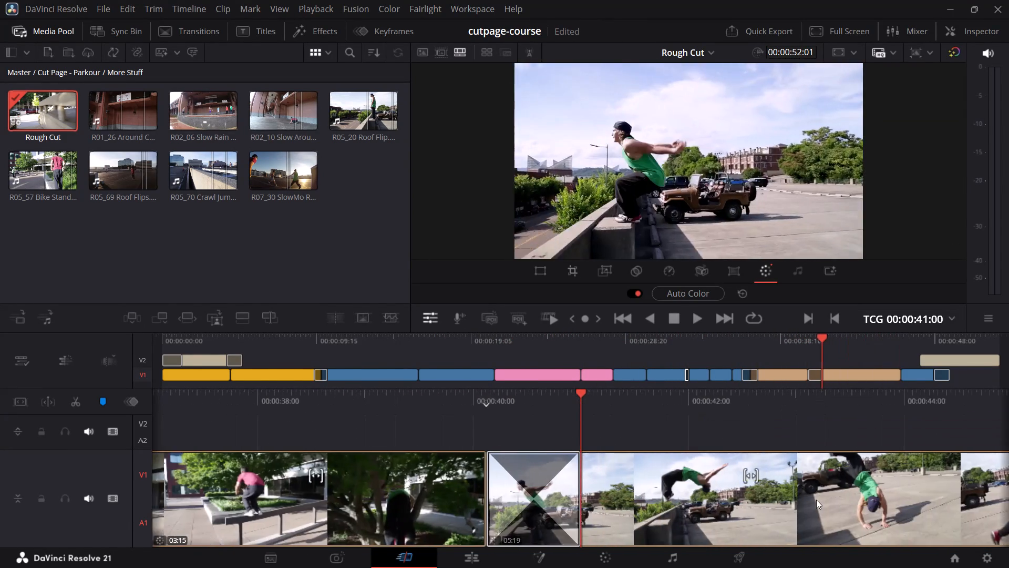
left_click_drag(816, 500, 825, 504)
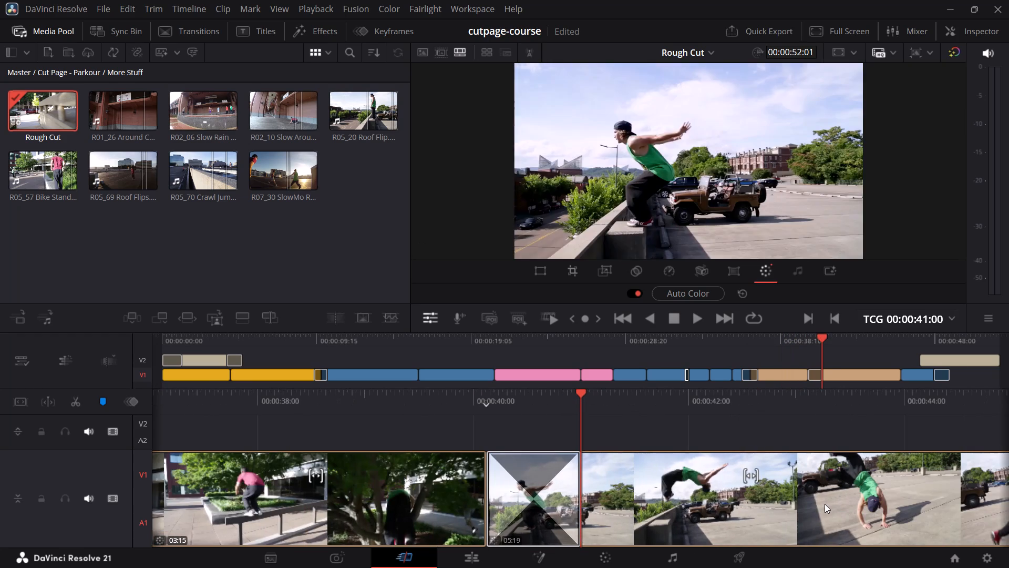
left_click_drag(825, 504, 840, 508)
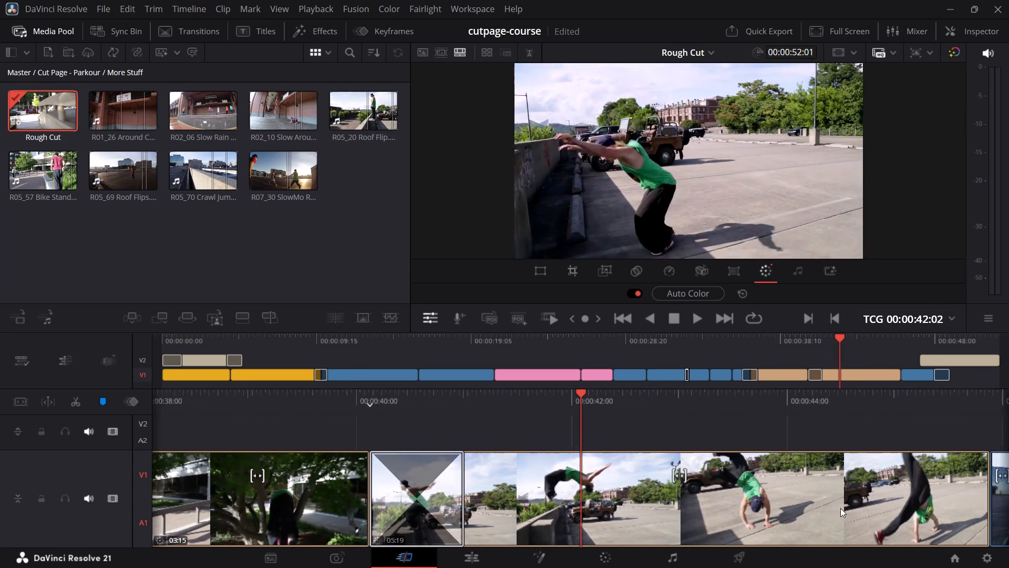
Scrub around the roof flip clip between about 00:00:40:03 and 00:00:42:14 to review the move, and select that clip.
left_click_drag(840, 508, 818, 513)
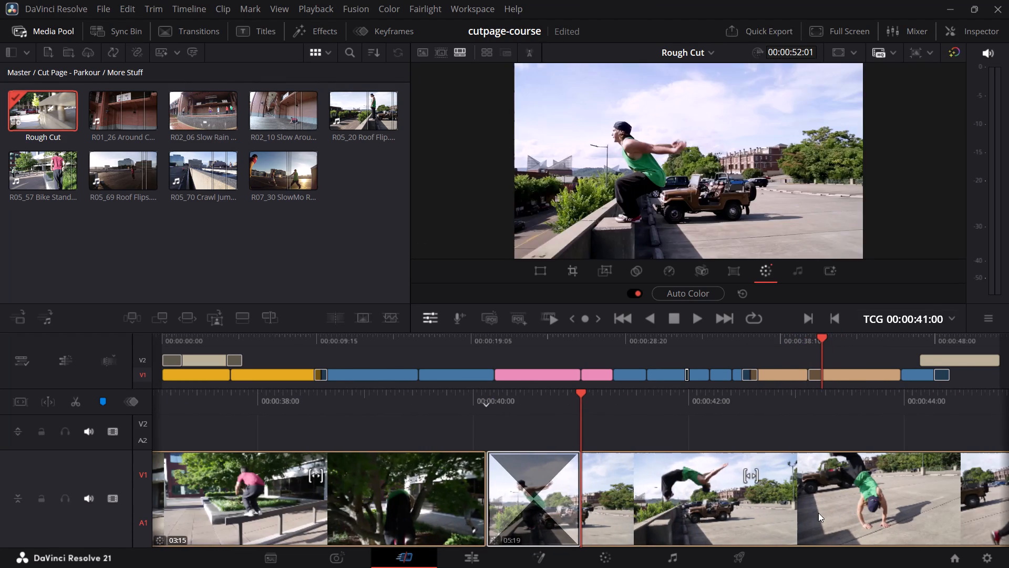
left_click_drag(818, 513, 845, 521)
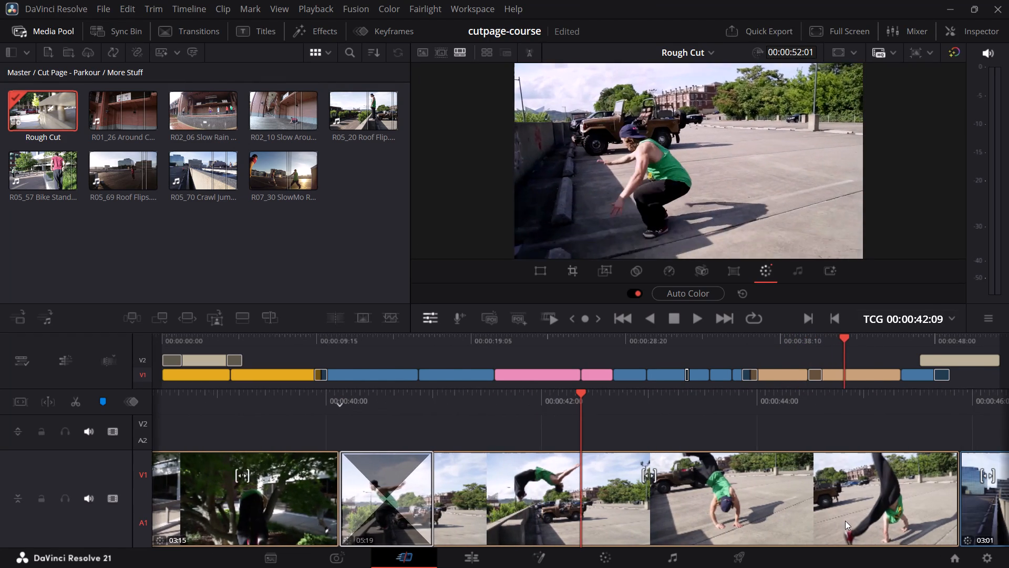
left_click_drag(845, 521, 848, 521)
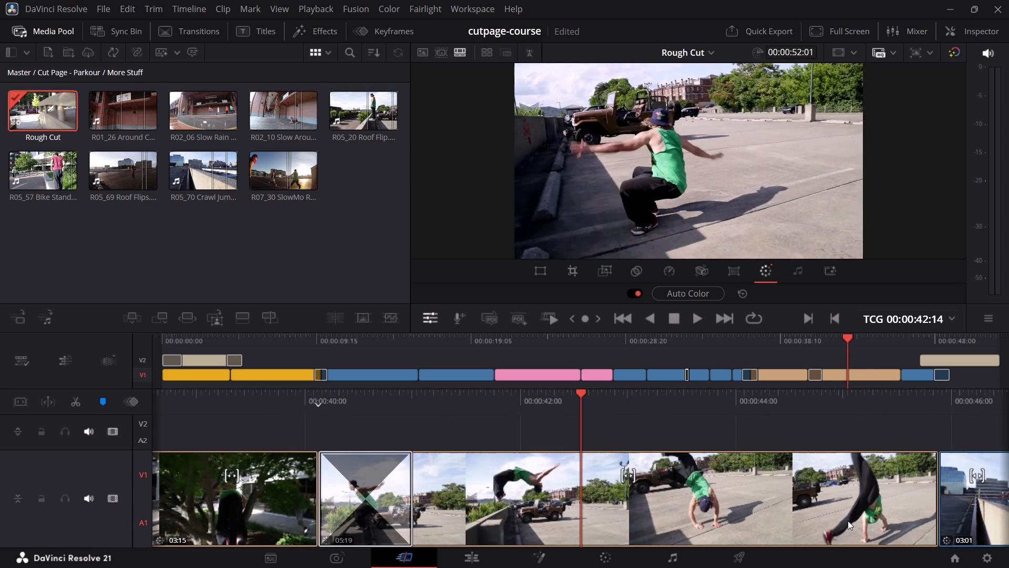
left_click_drag(848, 521, 841, 518)
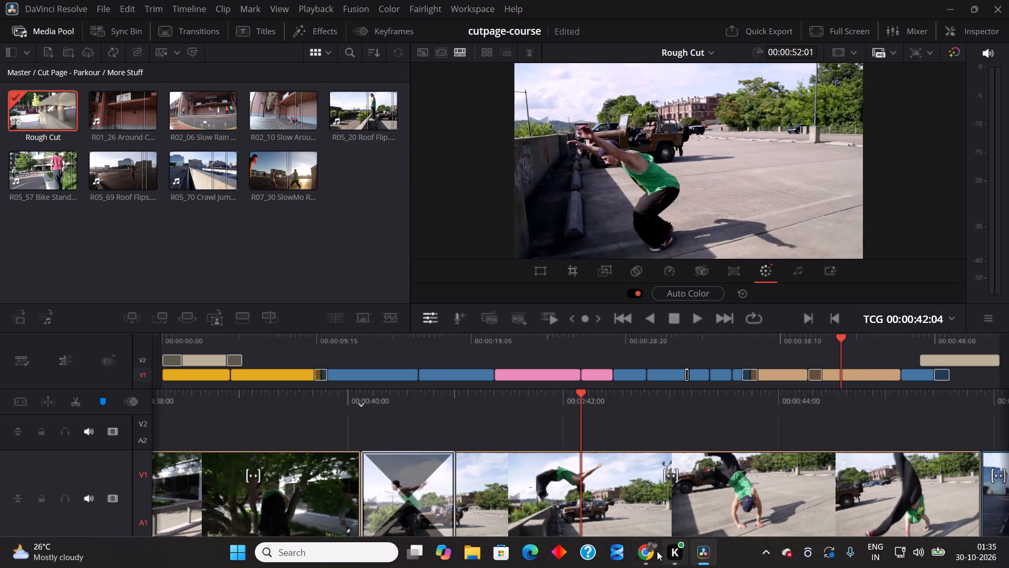
left_click(808, 339)
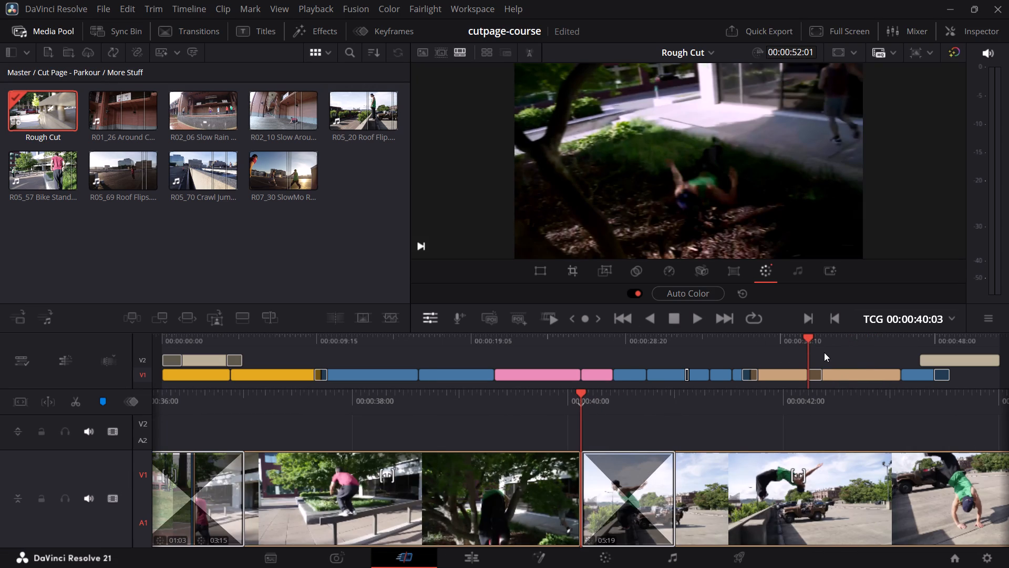
left_click(843, 372)
Look through the roof flip source clips and open R07_11 SlowMo Roof Backflip from the SlowMotion bin inside Cut Page - Parkour.
double_click(262, 169)
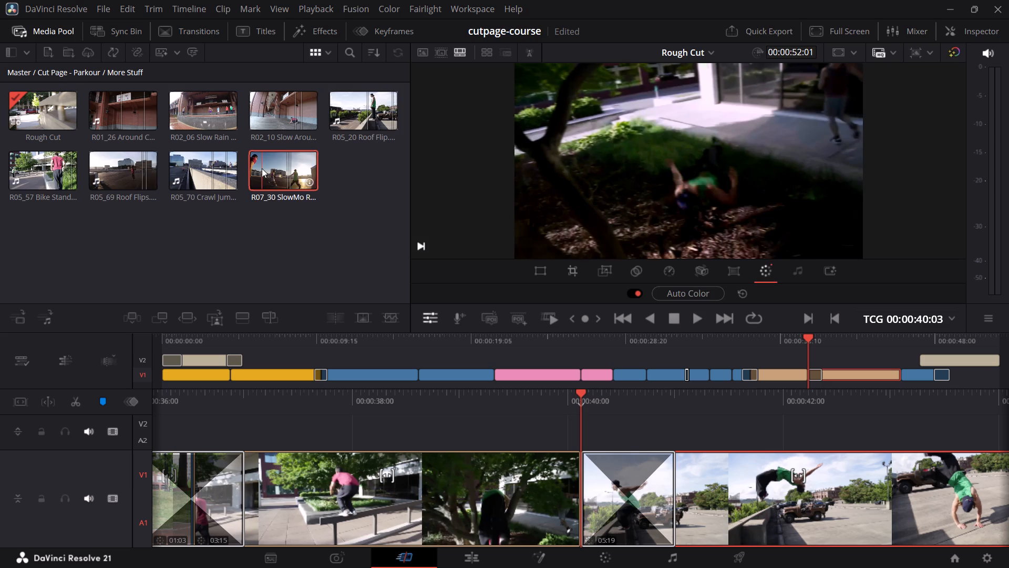
double_click(357, 139)
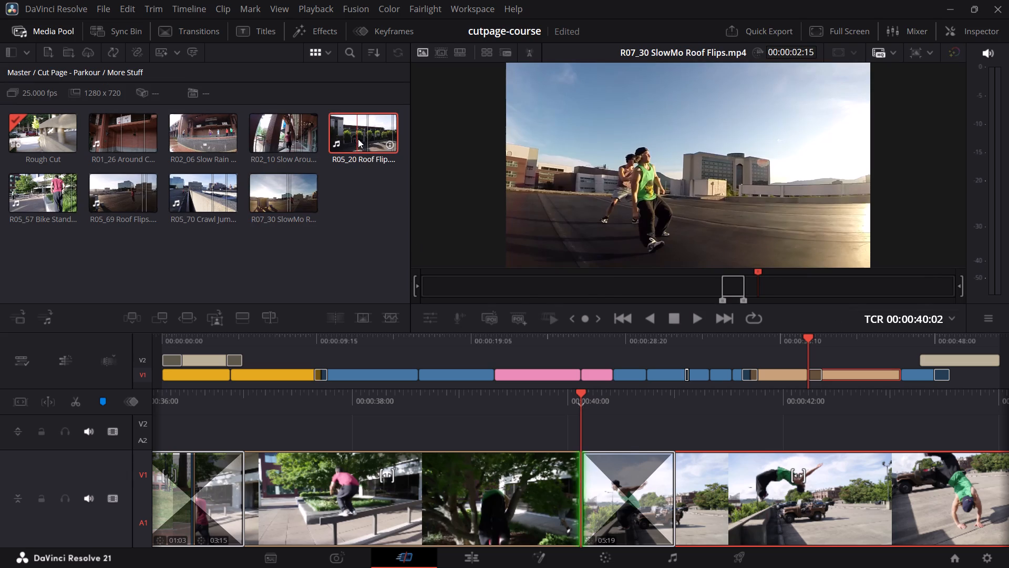
left_click(91, 69)
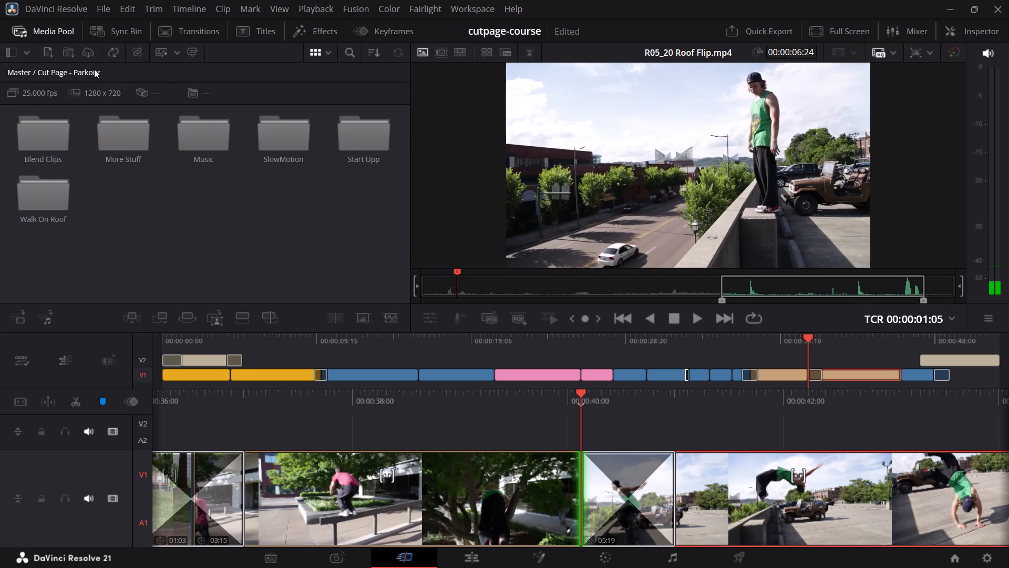
double_click(261, 136)
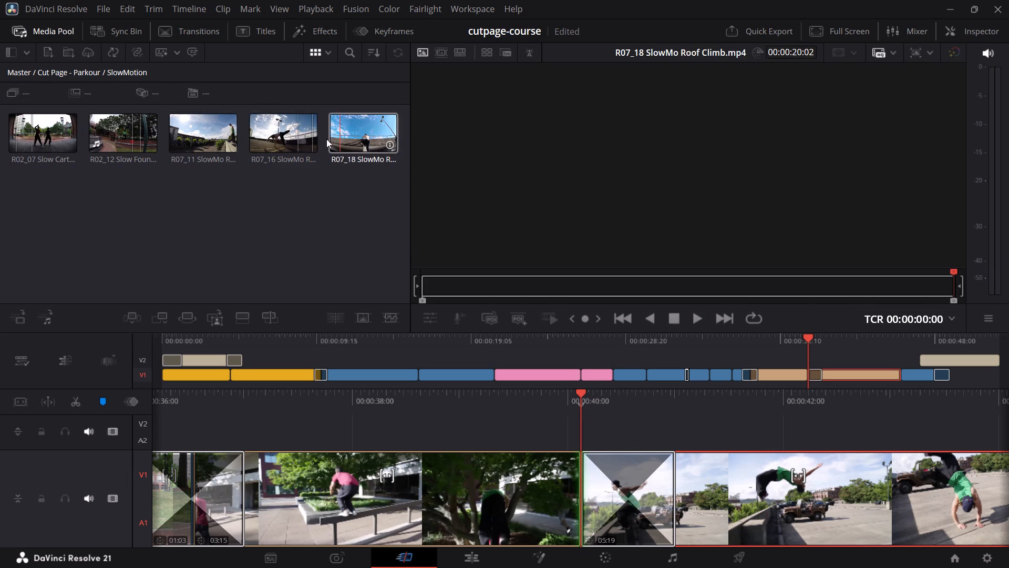
double_click(208, 135)
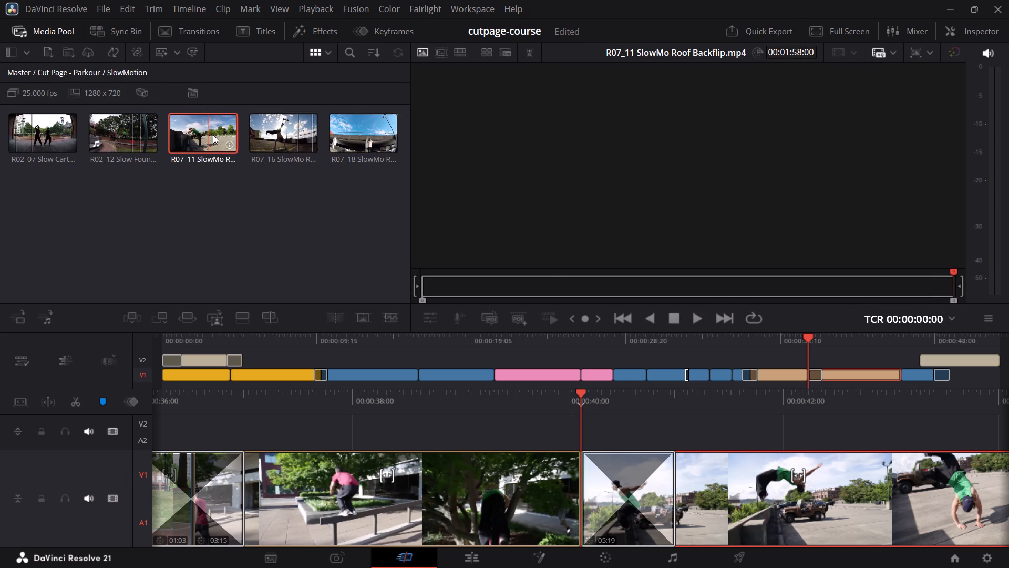
Find the moment before the jump in R07_11 SlowMo Roof Backflip and set the In point at 00:00:55:17.
left_click_drag(527, 295, 468, 299)
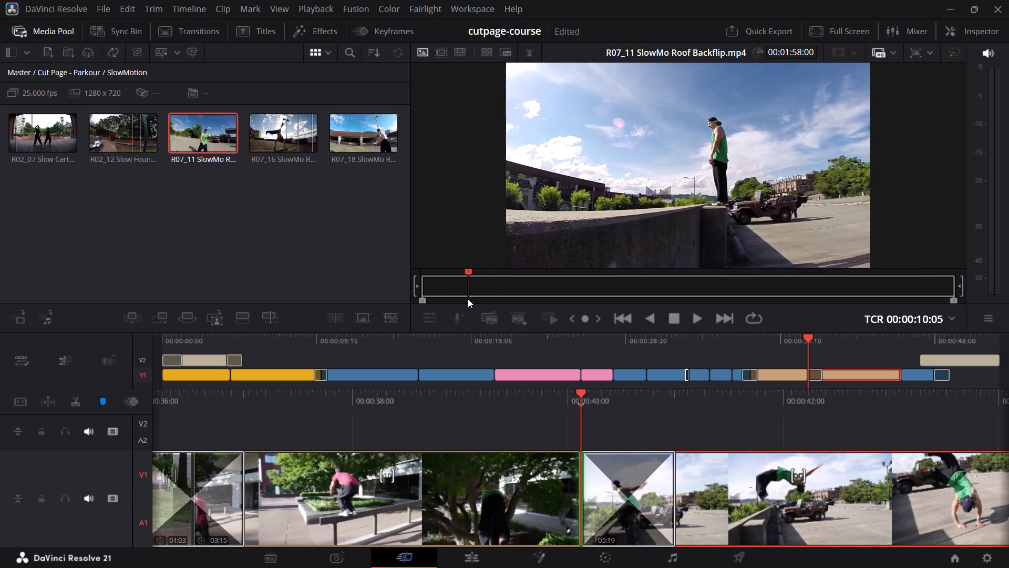
left_click_drag(468, 299, 733, 318)
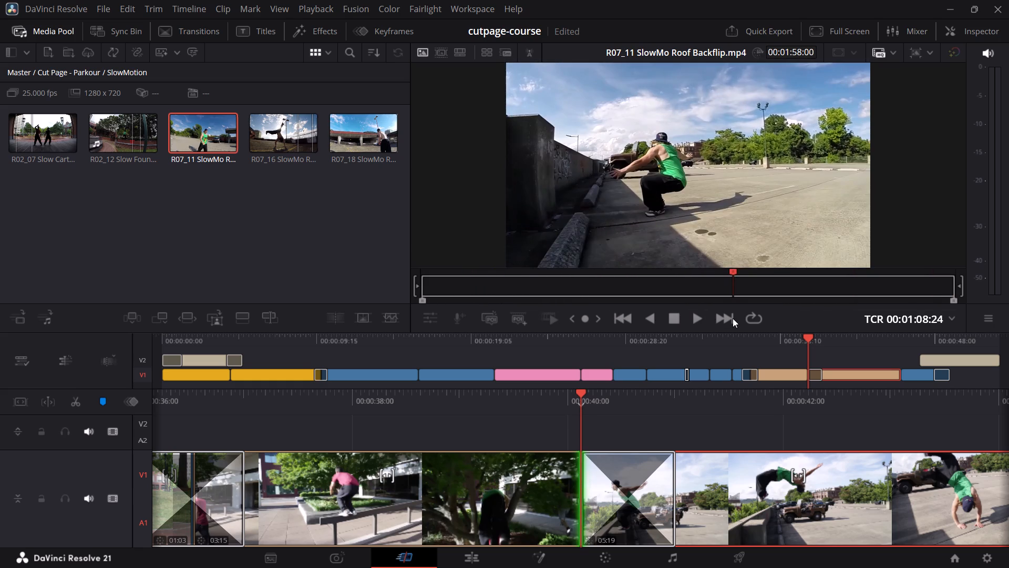
left_click_drag(733, 318, 660, 320)
key("space")
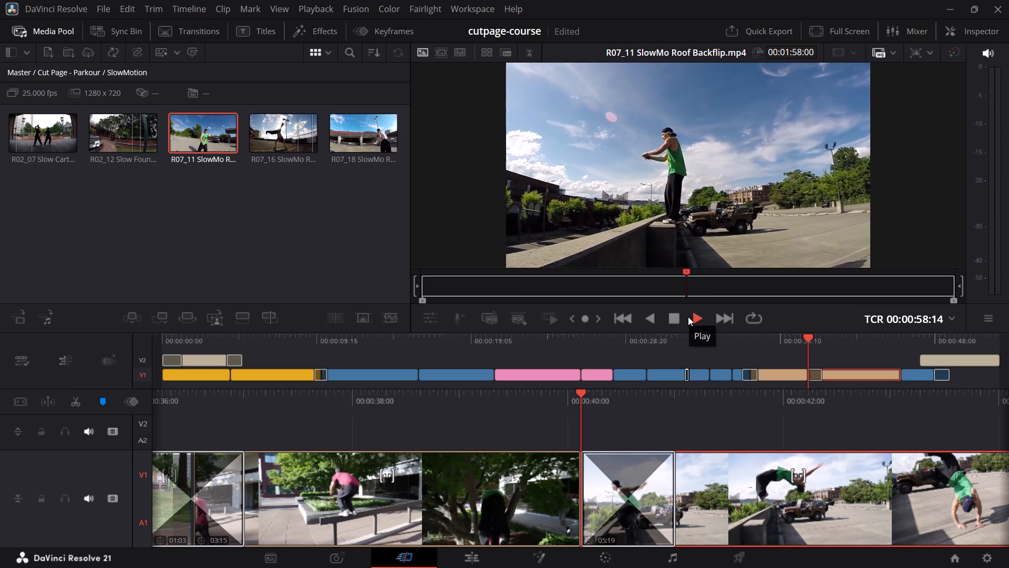
key("space")
left_click(674, 299)
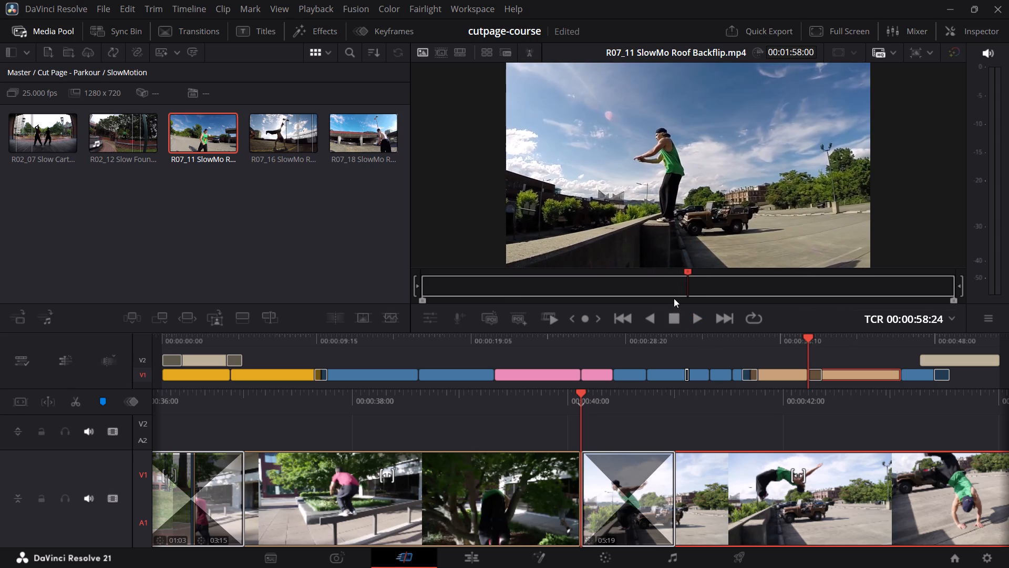
left_click(674, 298)
left_click(672, 296)
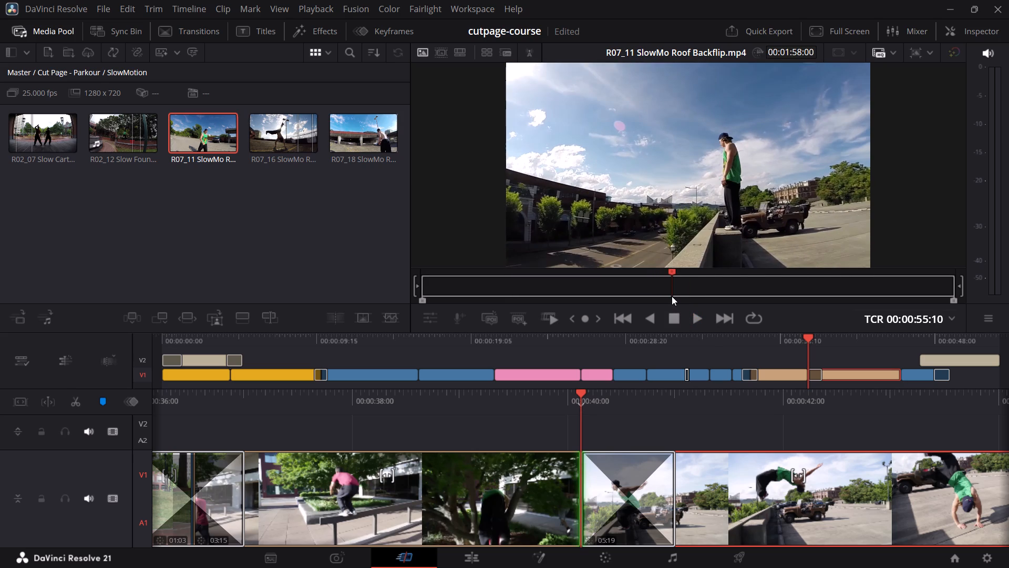
type("i")
key("space")
left_click(674, 296)
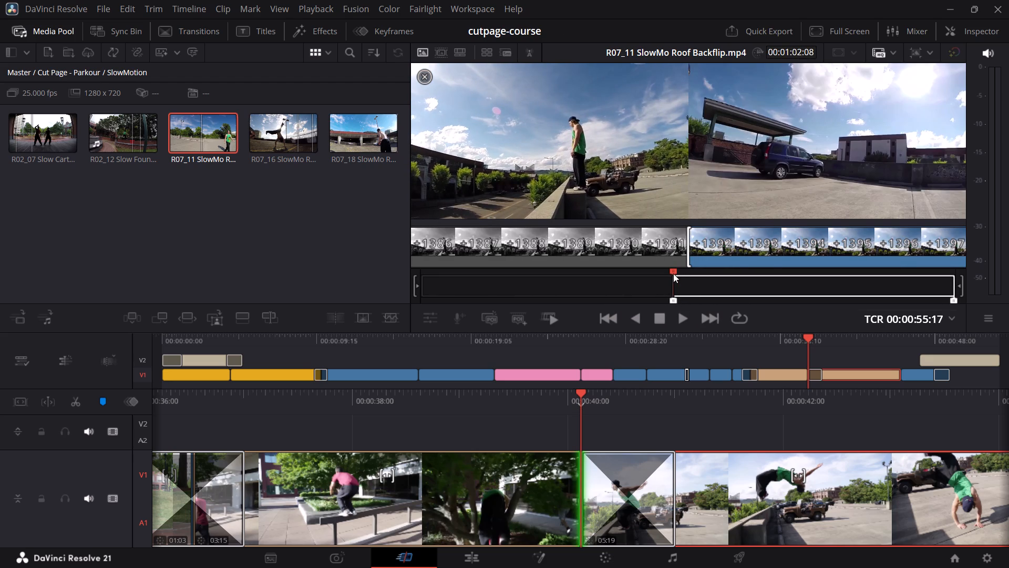
Set the Out point of R07_11 SlowMo Roof Backflip at 00:01:30:10, once the athlete has landed and is running away.
left_click_drag(674, 273, 861, 279)
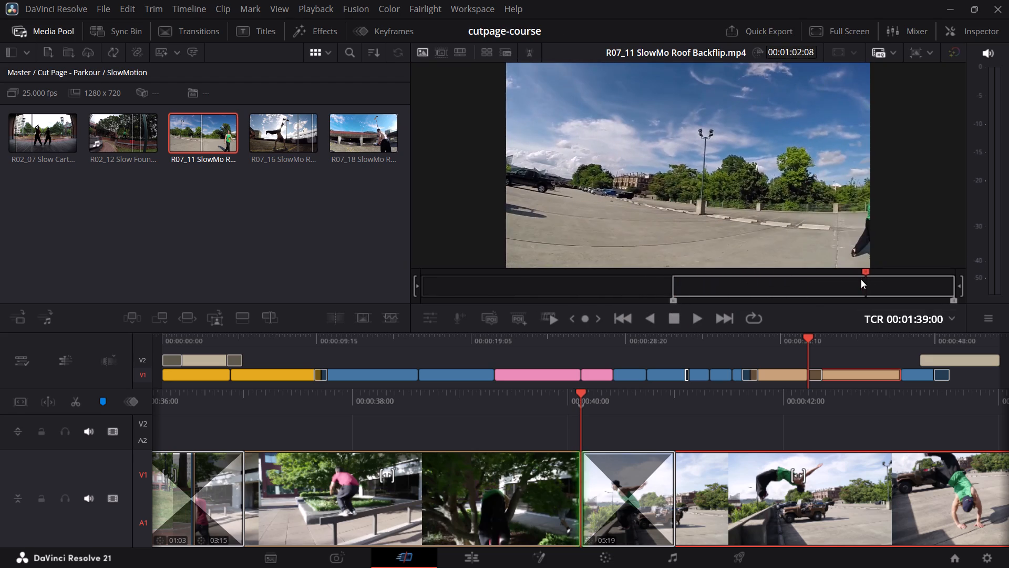
left_click_drag(861, 279, 801, 286)
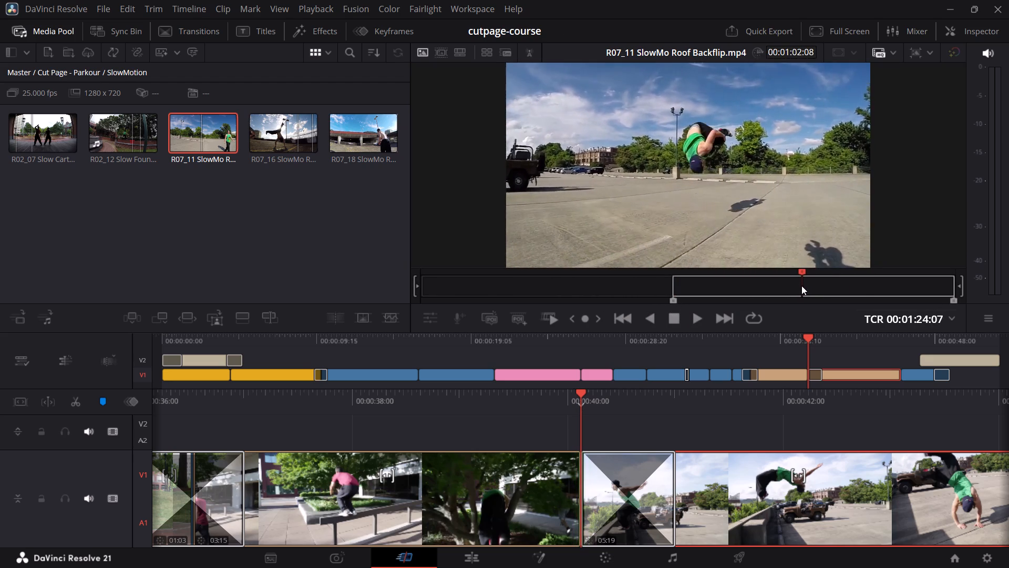
left_click_drag(801, 286, 823, 283)
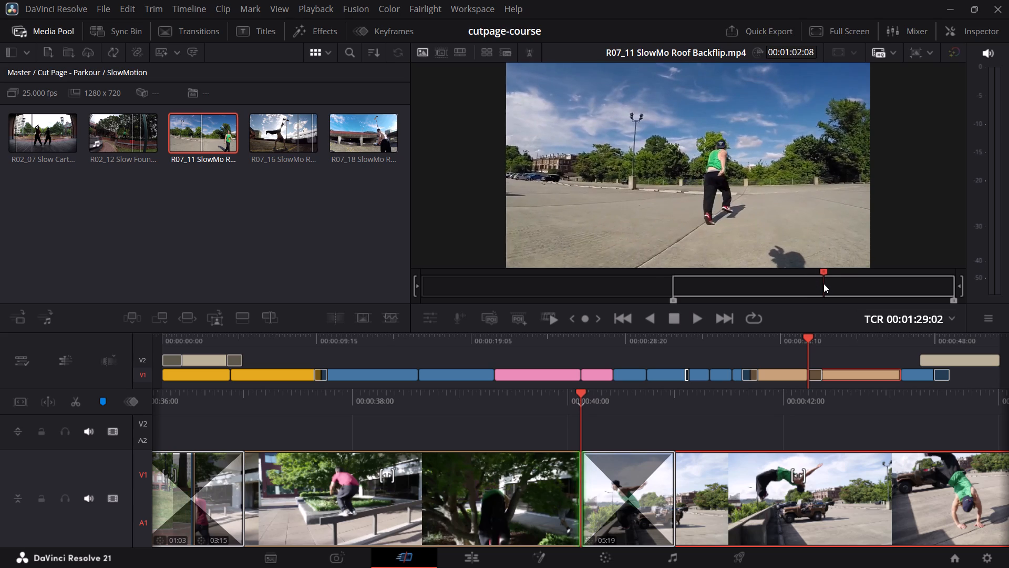
left_click_drag(823, 283, 829, 285)
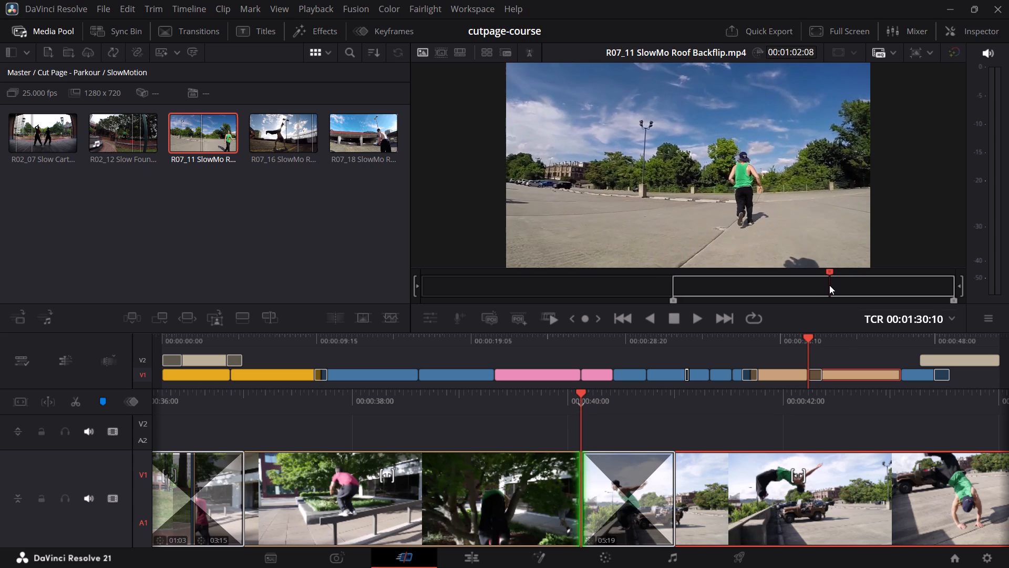
left_click_drag(829, 285, 827, 283)
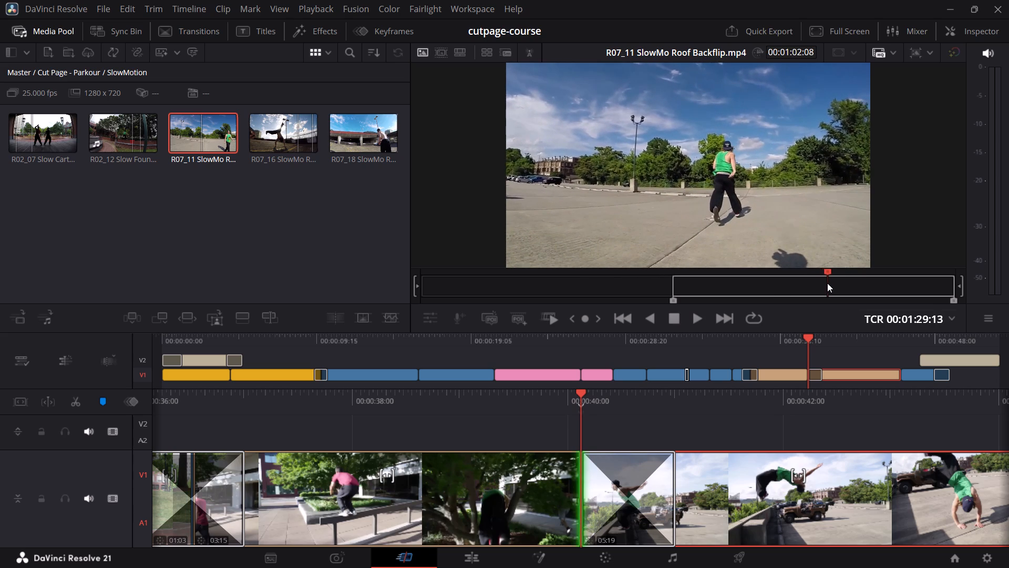
left_click_drag(827, 283, 829, 284)
key("o")
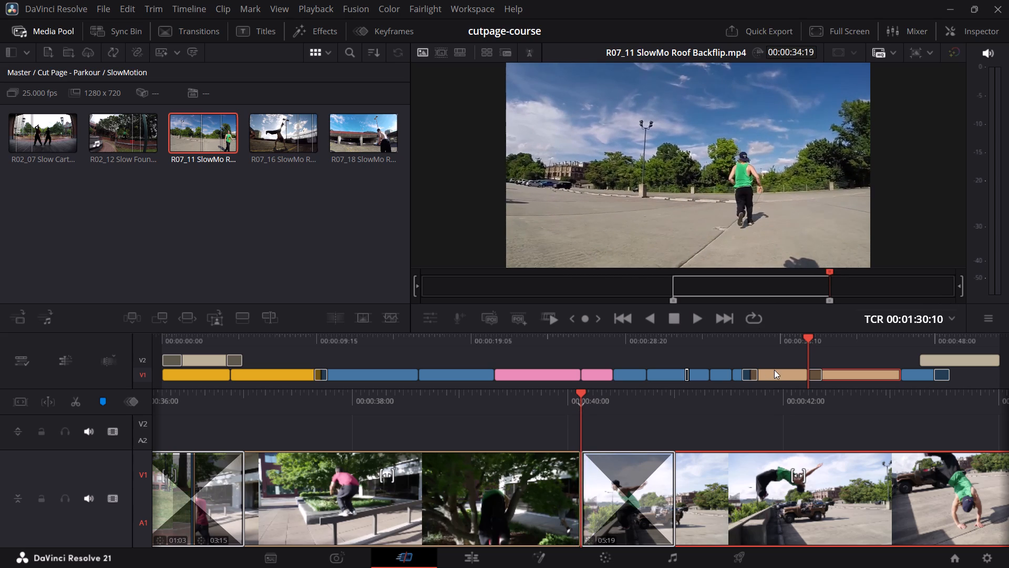
Ripple overwrite the roof flip clip on V1 at 00:00:42:01 with the marked range of R07_11 SlowMo Roof Backflip.
left_click_drag(805, 337, 836, 356)
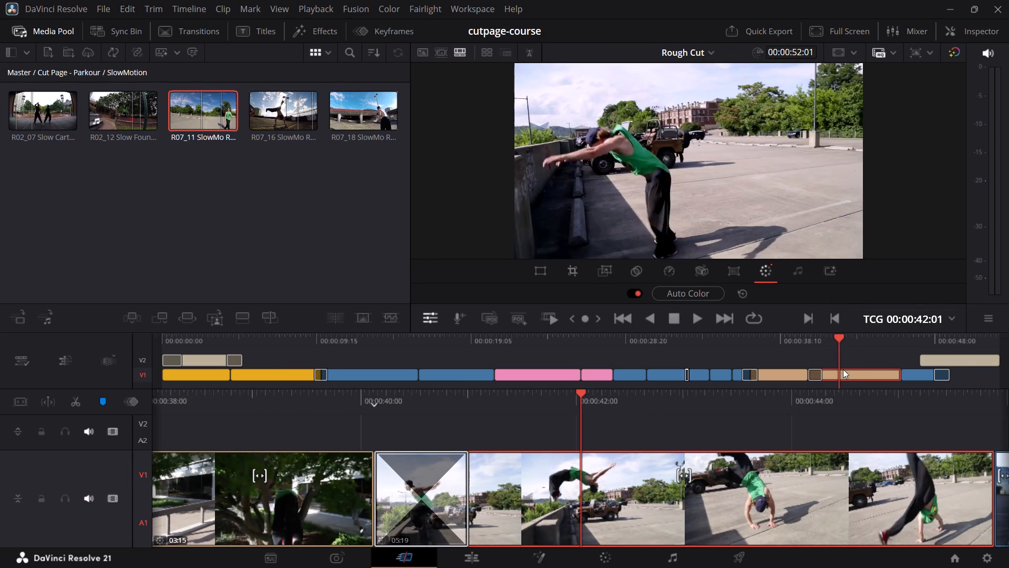
left_click(845, 371)
left_click(204, 115)
key("shift+F10")
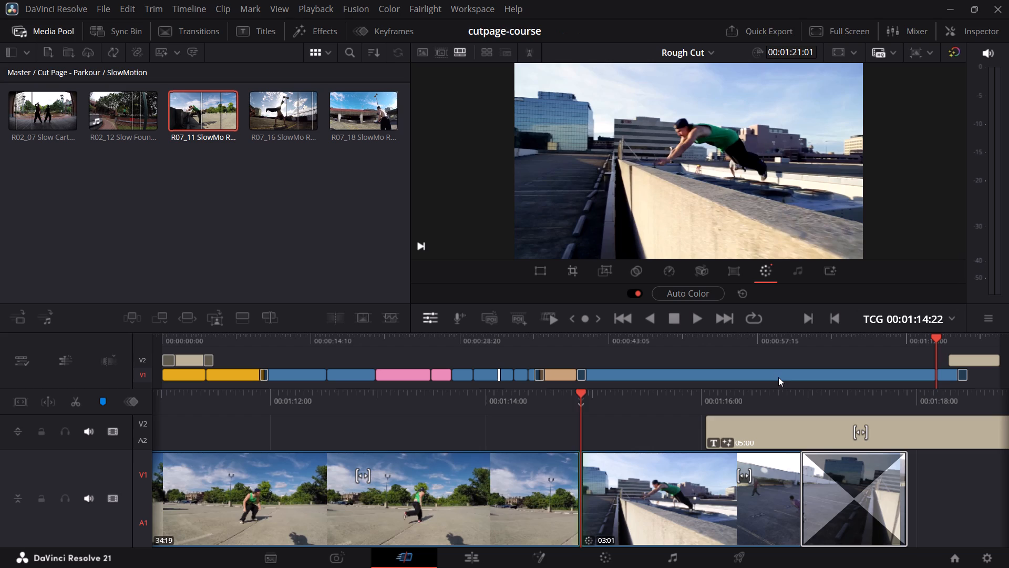
Scrub through the replacement Roof Backflip clip on V1 to examine its action, returning to 00:00:41:00.
left_click_drag(673, 339, 589, 352)
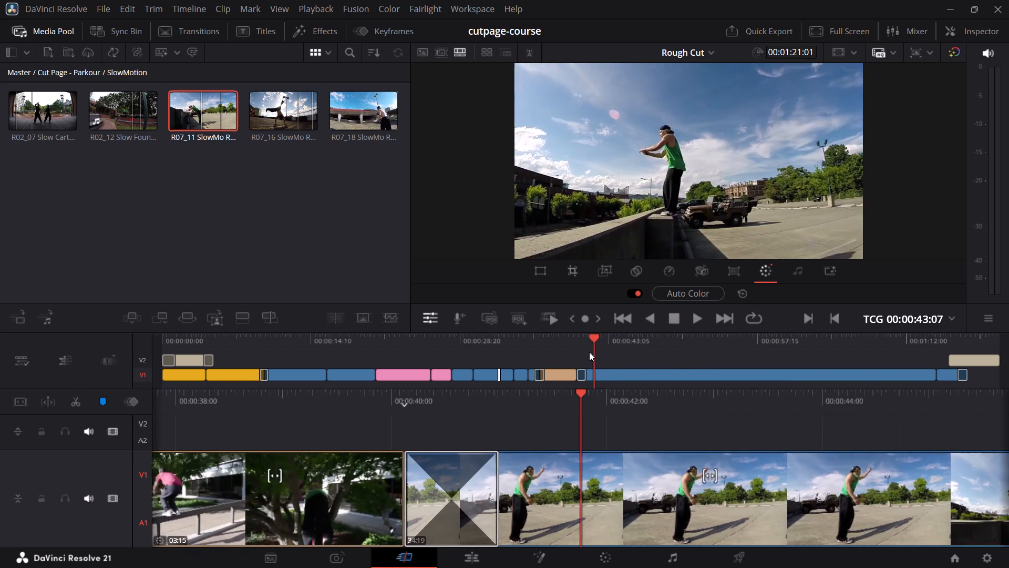
left_click_drag(589, 352, 795, 374)
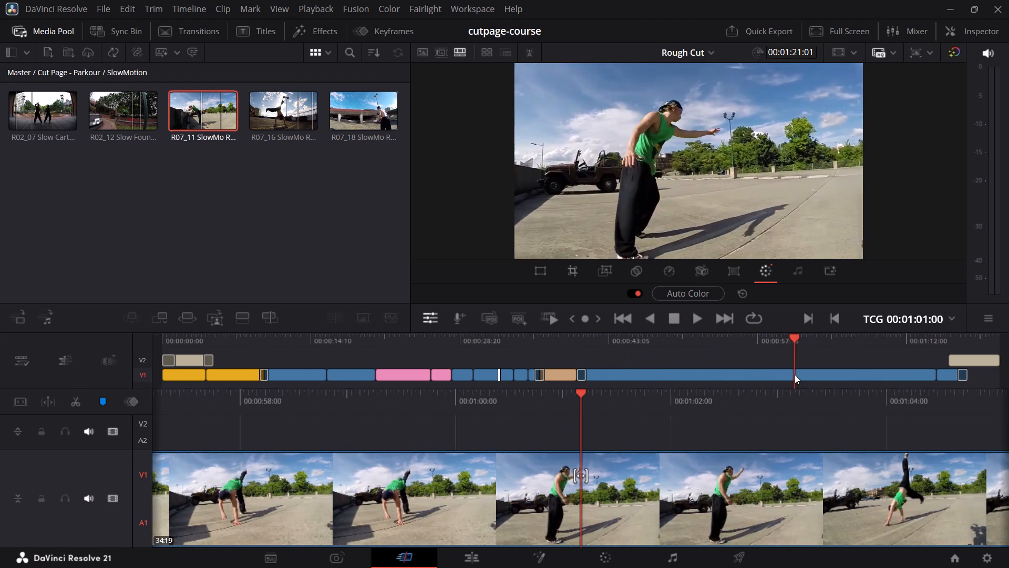
left_click_drag(795, 374, 616, 376)
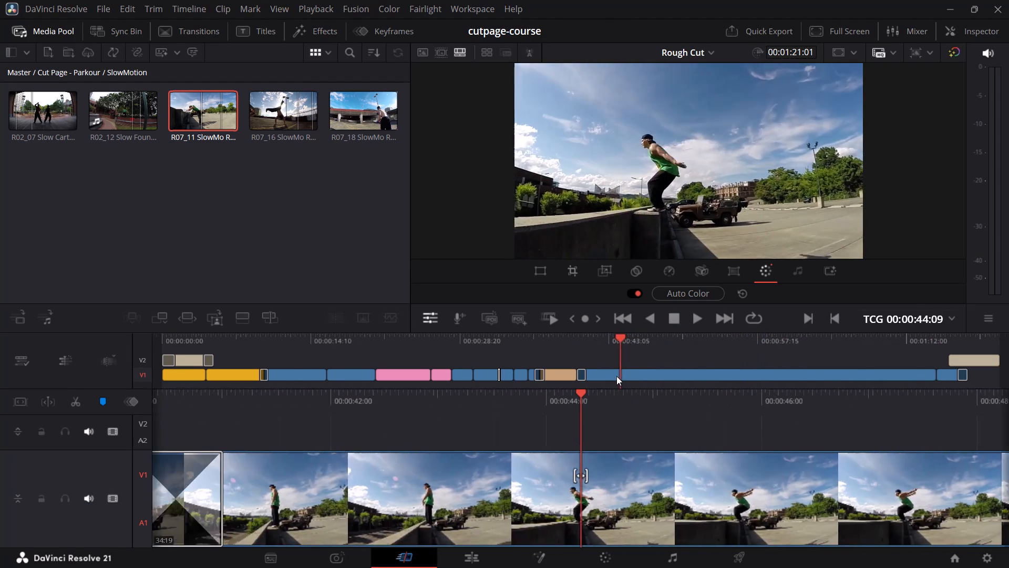
left_click_drag(616, 376, 586, 372)
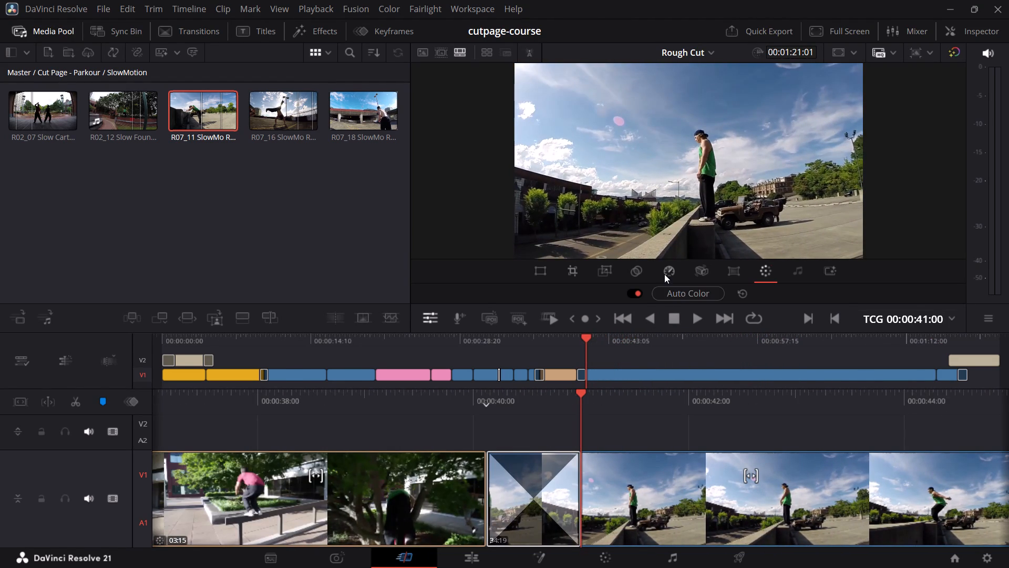
Open the Speed controls for the Roof Backflip clip on V1 and play through the jump to examine its timing.
left_click(665, 272)
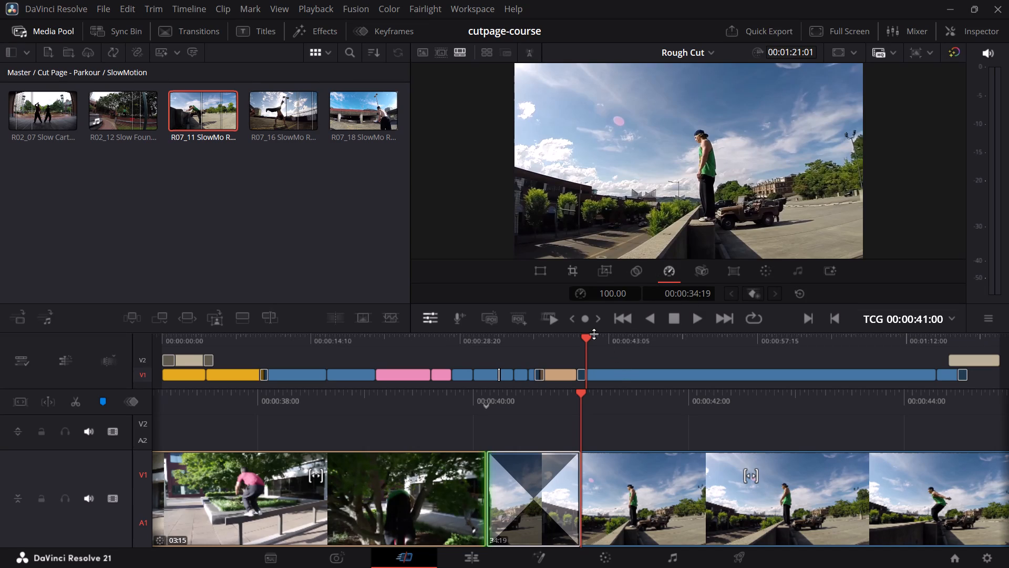
left_click_drag(589, 337, 618, 341)
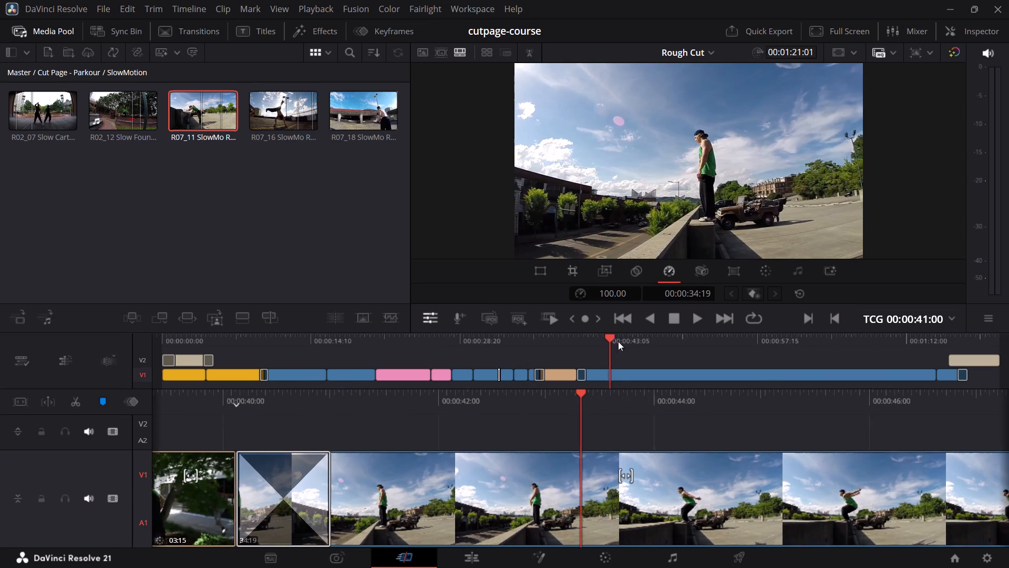
left_click_drag(618, 341, 588, 349)
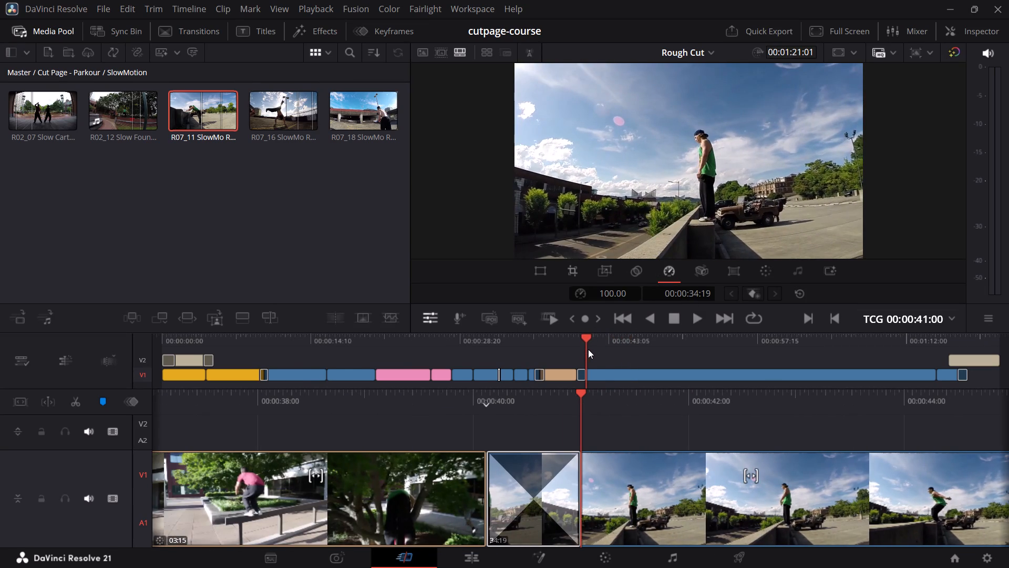
left_click_drag(588, 349, 727, 354)
key("space")
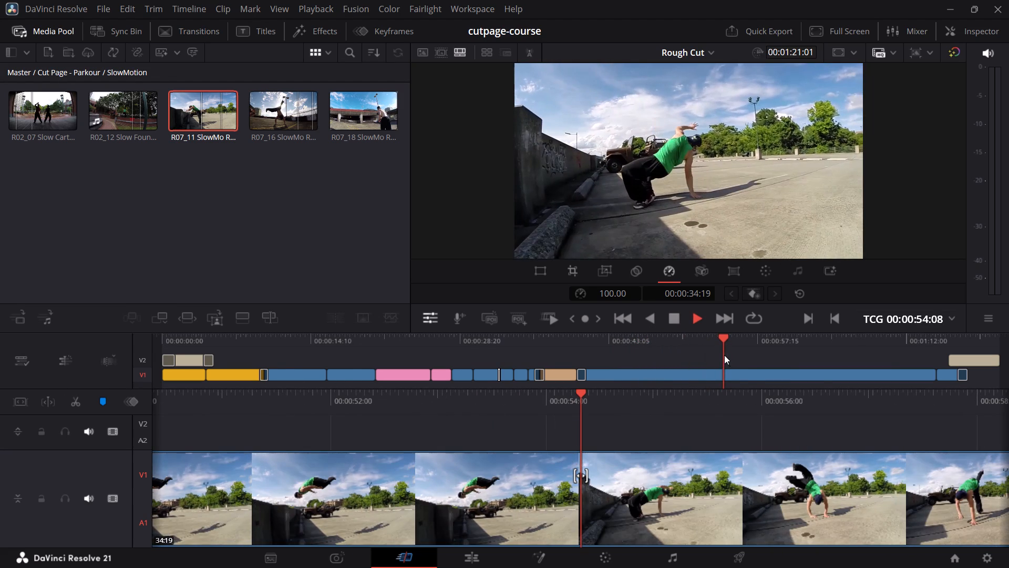
key("space")
left_click_drag(691, 337, 597, 360)
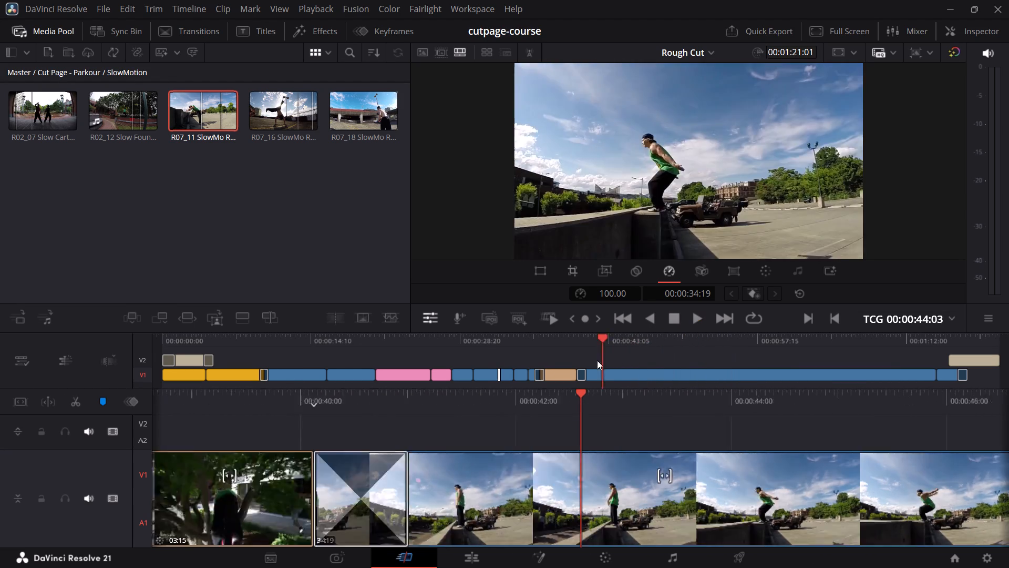
left_click_drag(597, 360, 587, 363)
key("space")
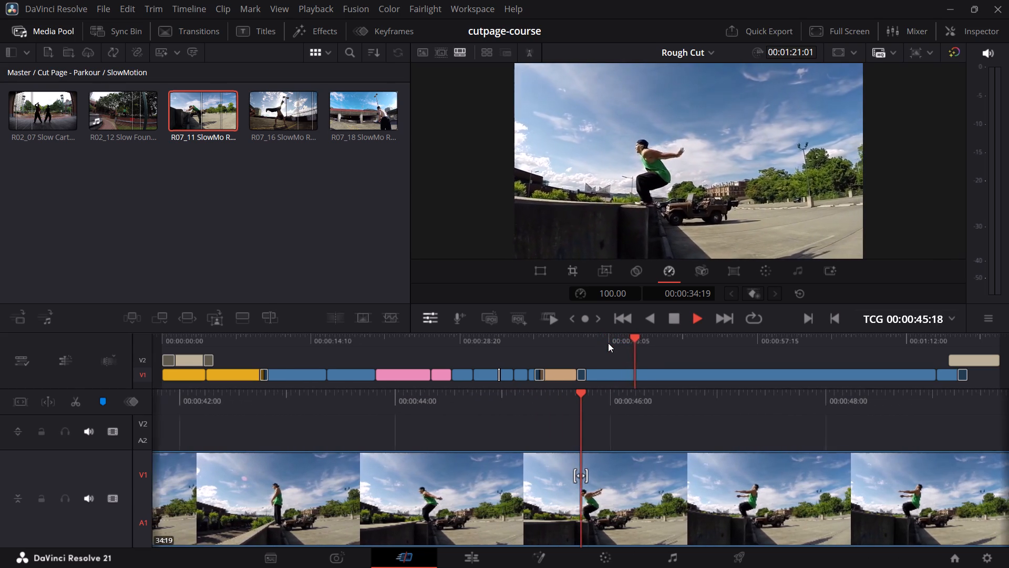
key("space")
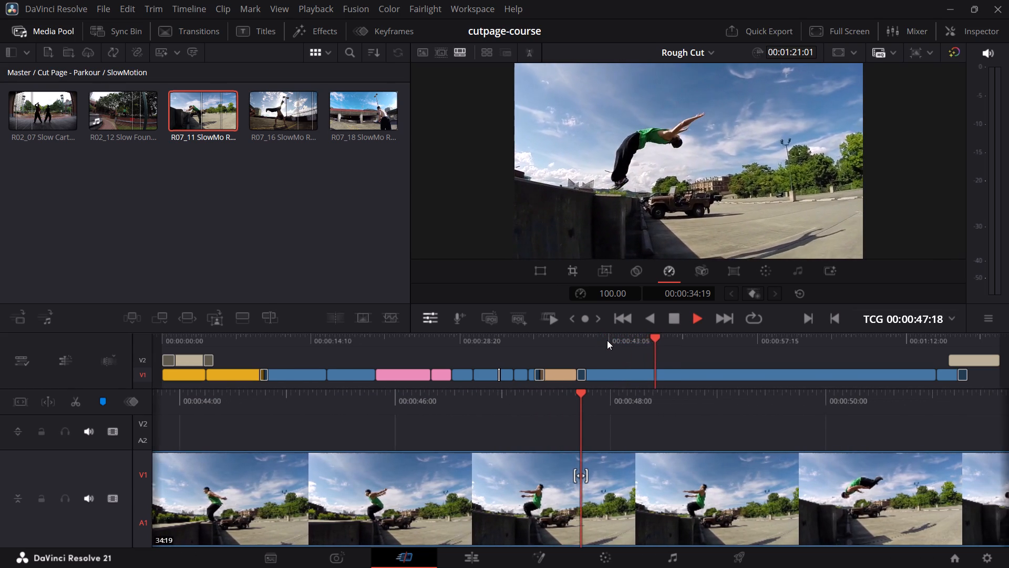
key("space")
key("space")
key("space")
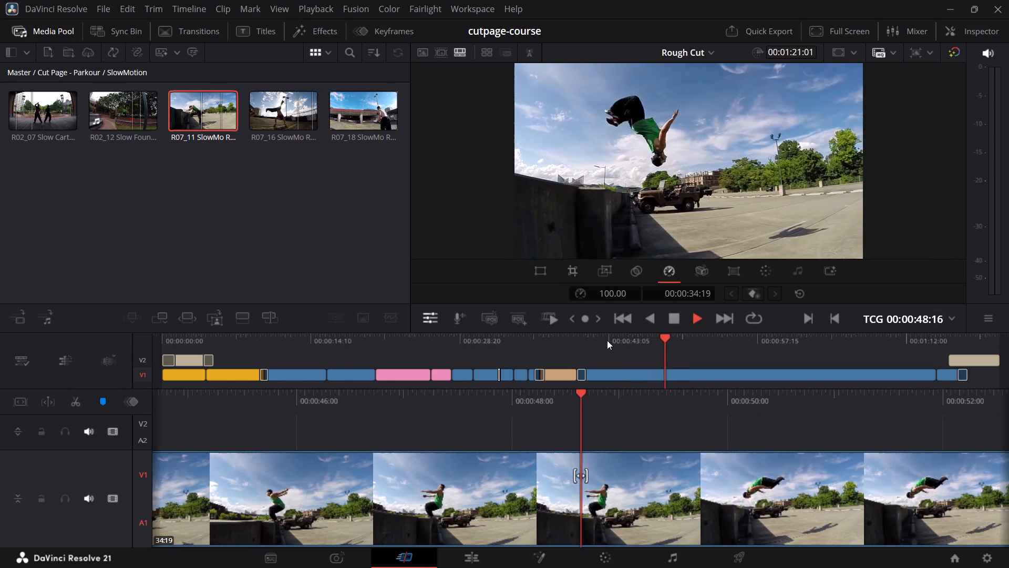
key("space")
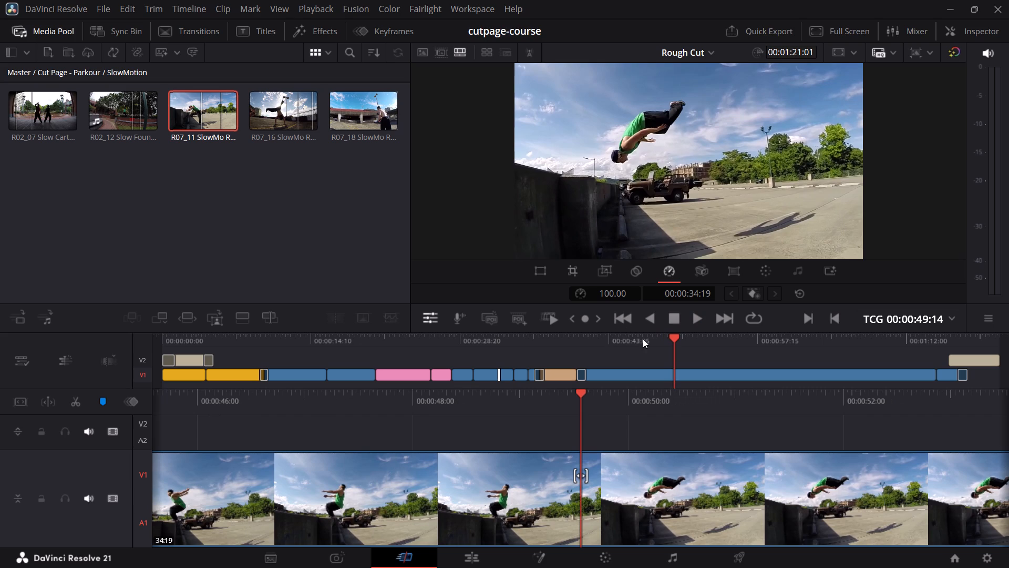
Find the mid-flip frame at 00:00:49:16 in the Roof Backflip clip on V1 and add a speed point there.
key("Left")
key("Left")
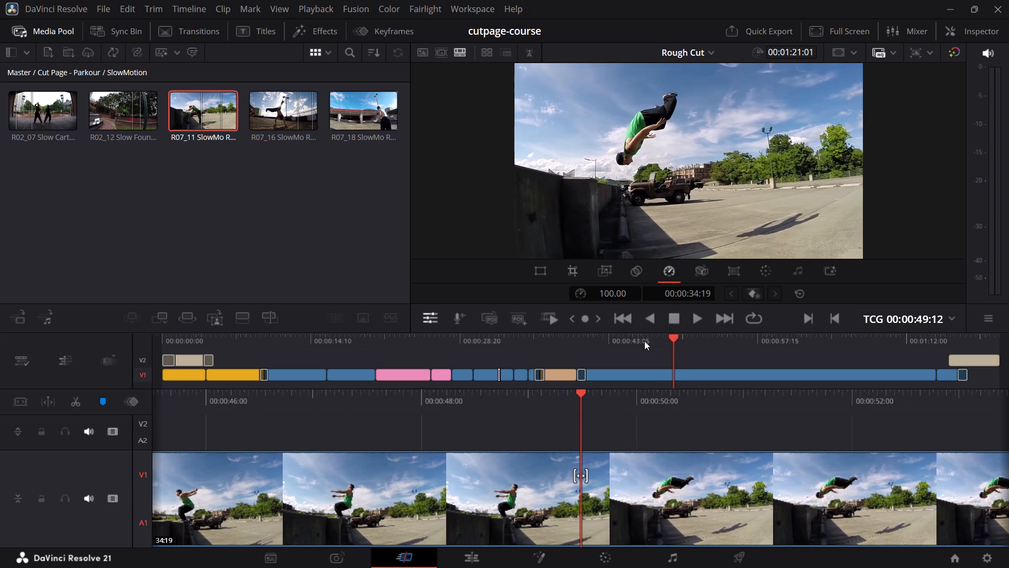
key("Right")
key("Right")
key("Right")
key("Right")
key("Right")
key("Right")
key("Right")
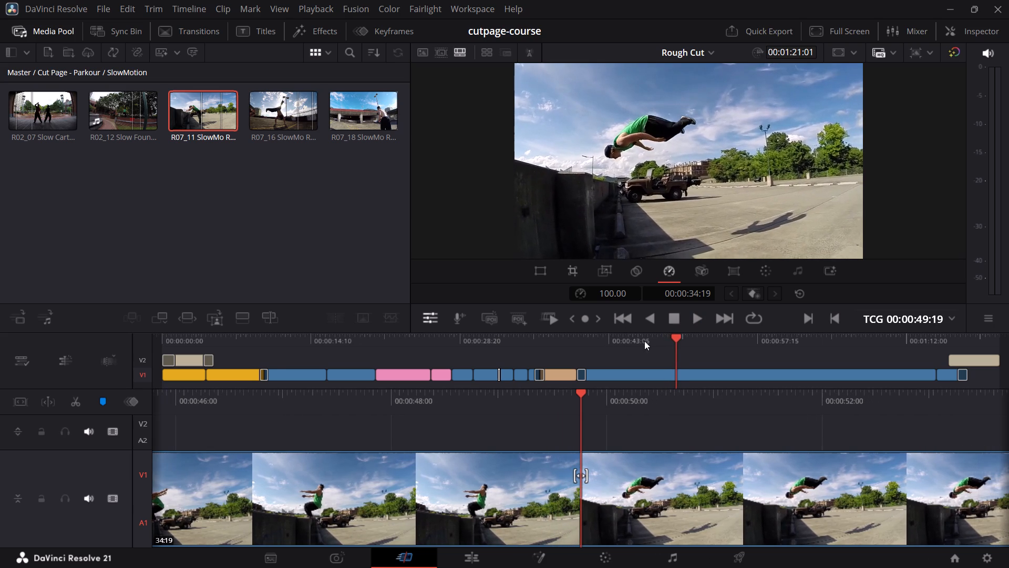
key("Left")
key("Left")
key("Left")
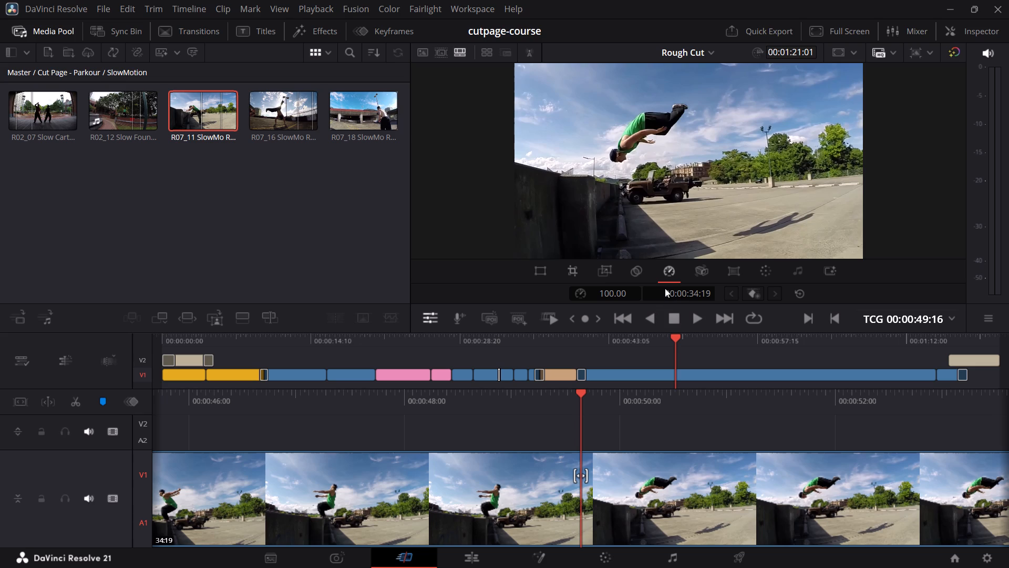
left_click(753, 293)
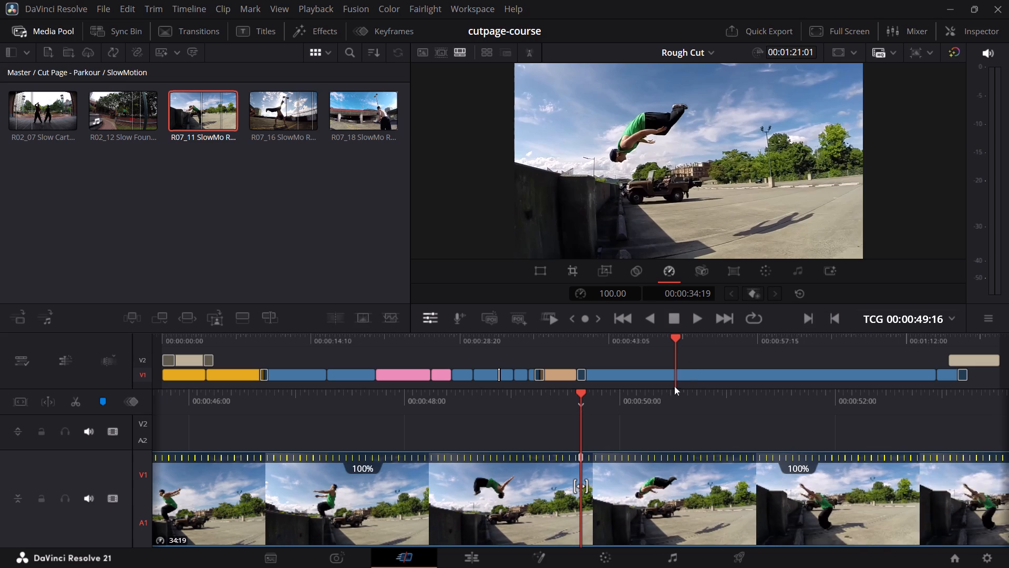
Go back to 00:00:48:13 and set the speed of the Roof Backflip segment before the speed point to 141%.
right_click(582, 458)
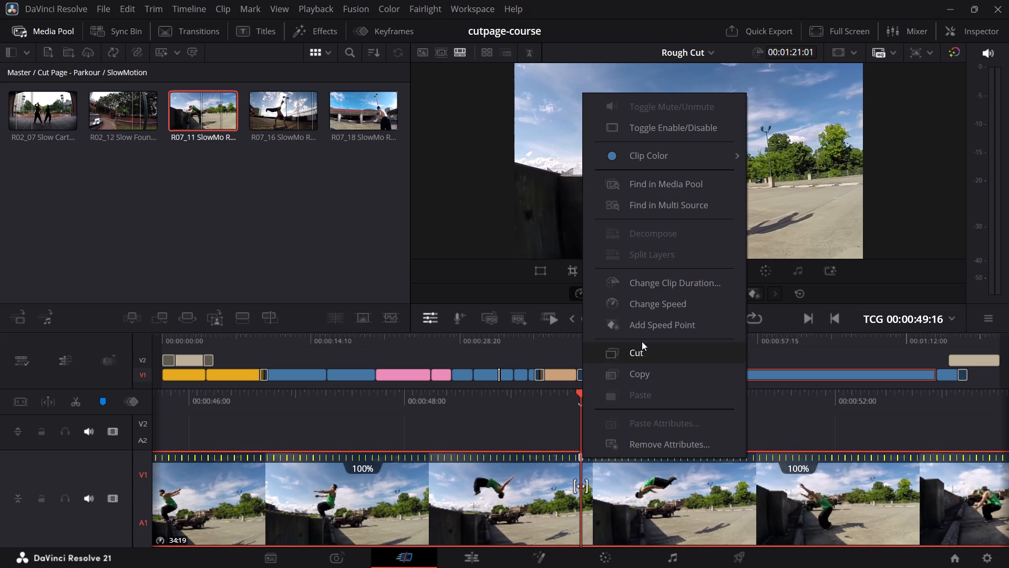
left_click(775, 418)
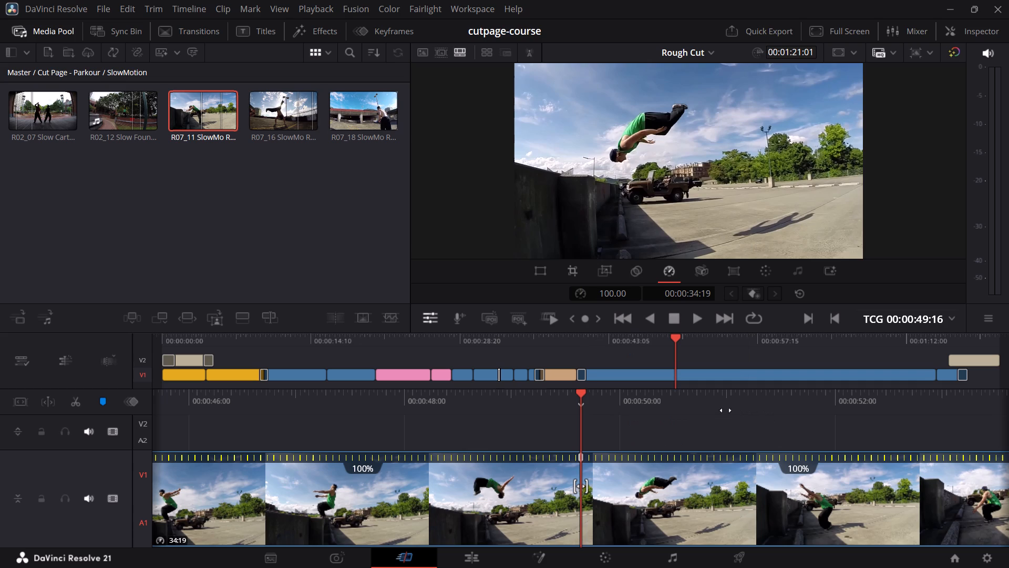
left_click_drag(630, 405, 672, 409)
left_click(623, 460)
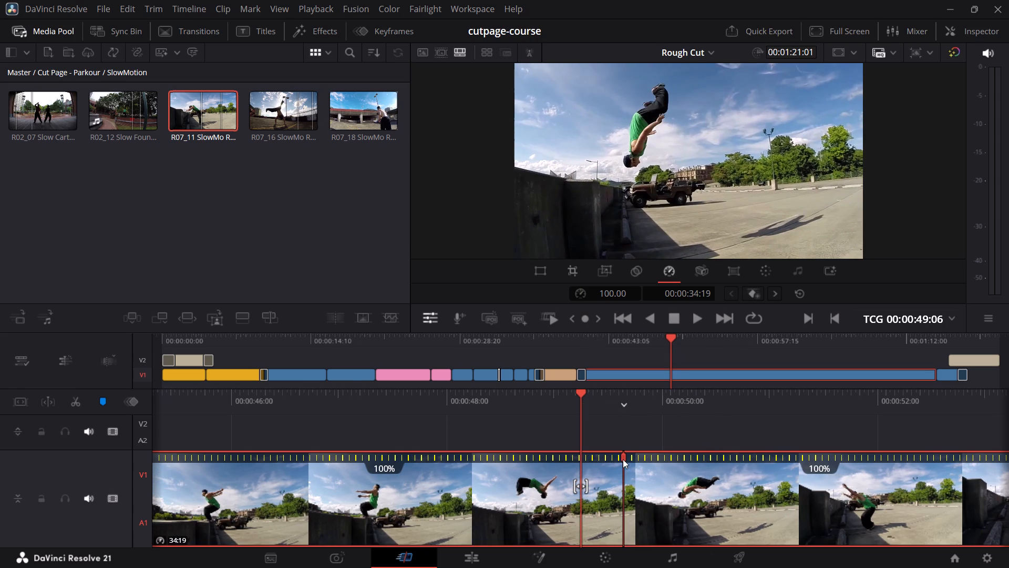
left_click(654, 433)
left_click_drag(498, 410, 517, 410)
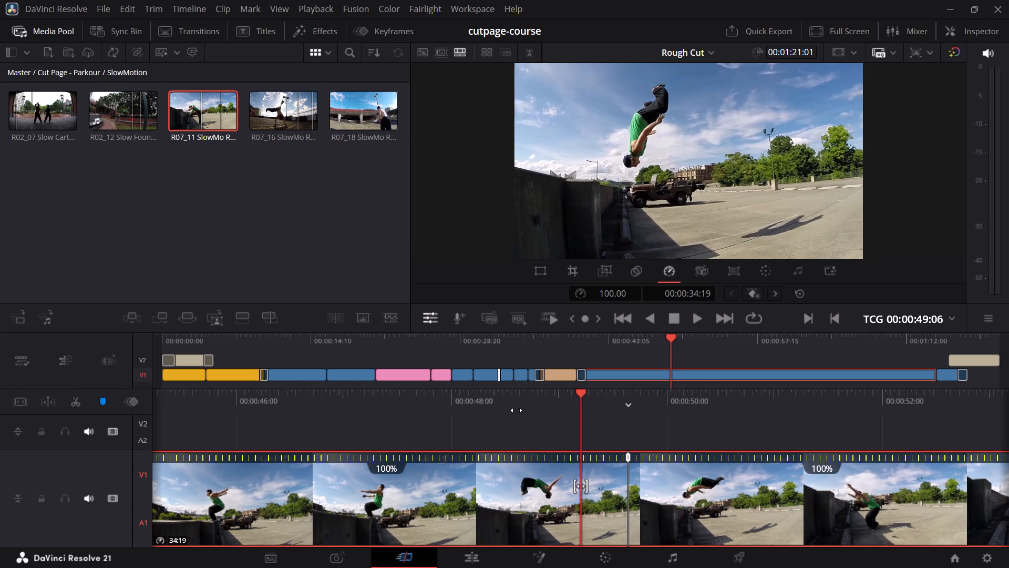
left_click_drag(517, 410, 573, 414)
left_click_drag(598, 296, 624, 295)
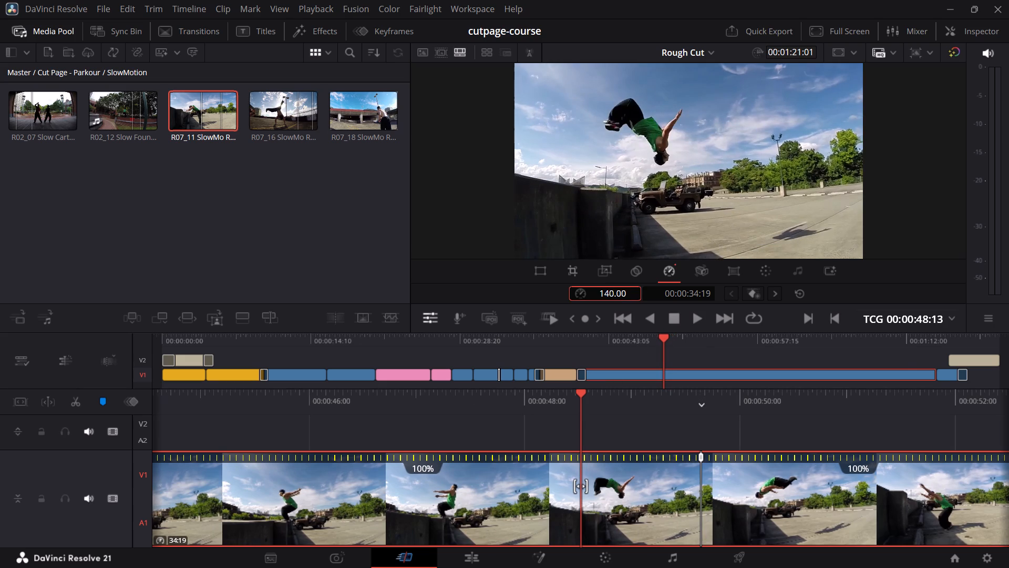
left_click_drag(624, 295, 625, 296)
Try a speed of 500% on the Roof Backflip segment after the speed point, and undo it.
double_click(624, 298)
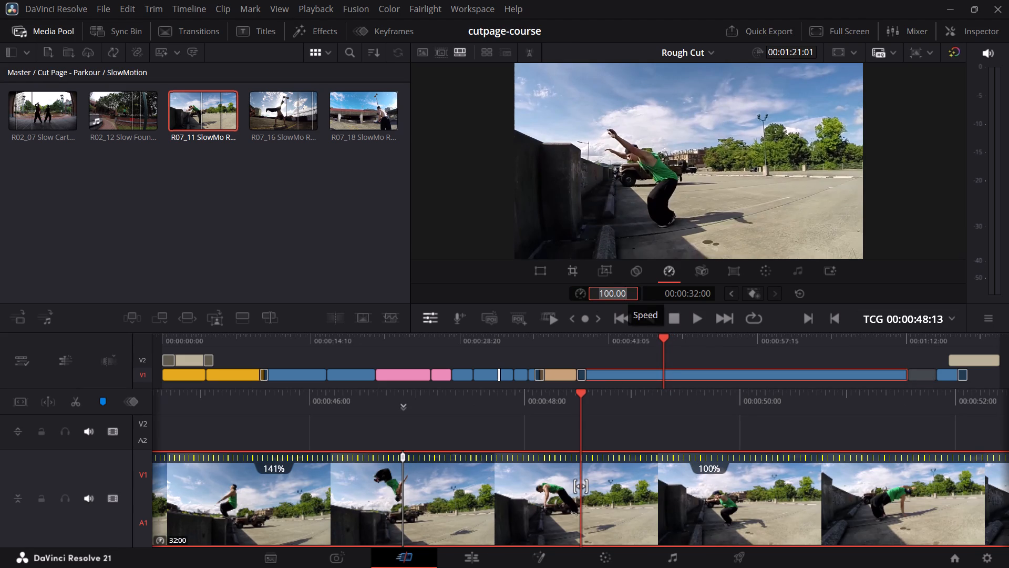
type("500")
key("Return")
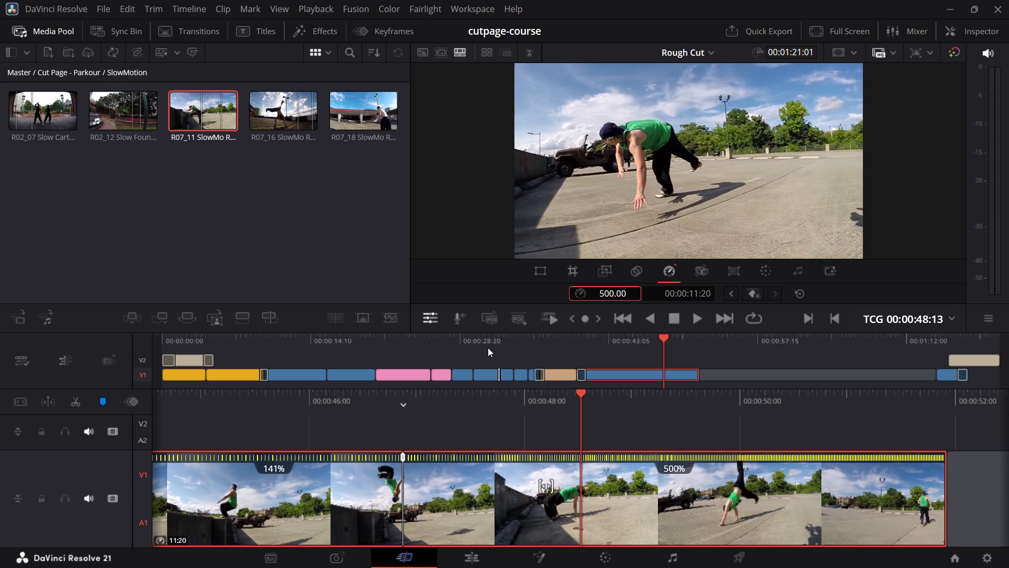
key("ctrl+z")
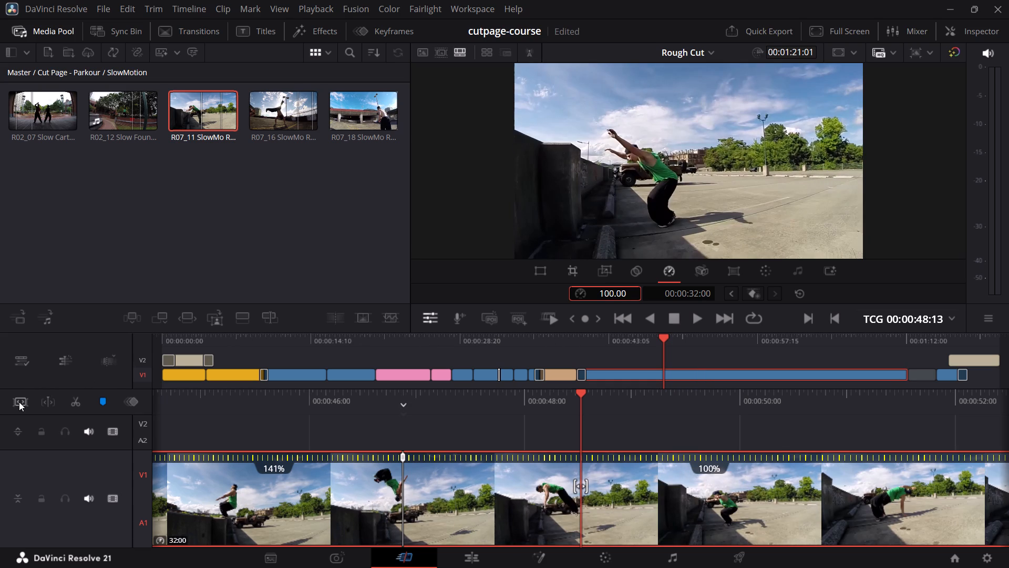
Turn on timeline ripple editing.
left_click(18, 402)
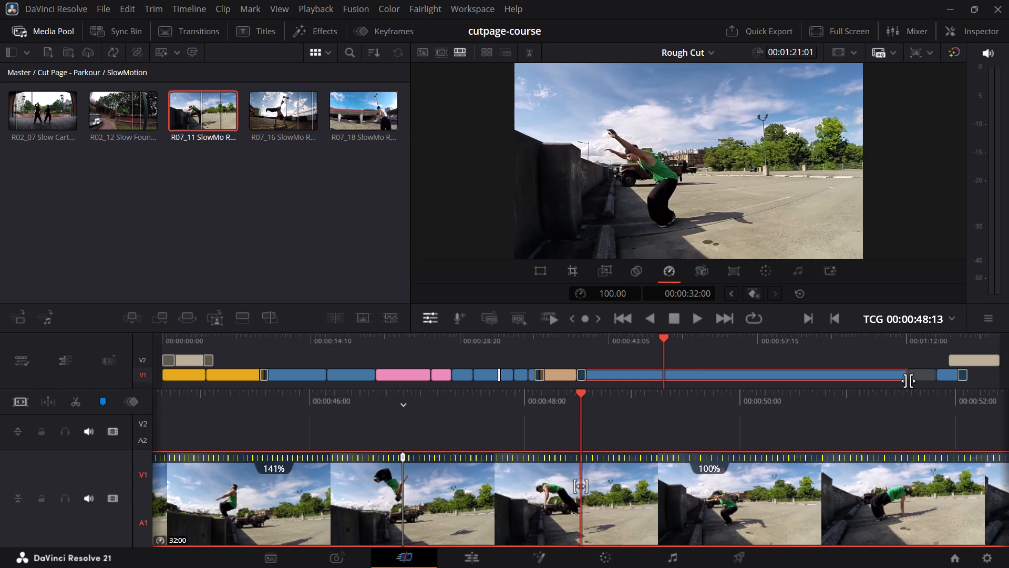
Delete the empty gap on V1 between the end of the Roof Backflip clip and the following clip.
left_click_drag(918, 340, 906, 353)
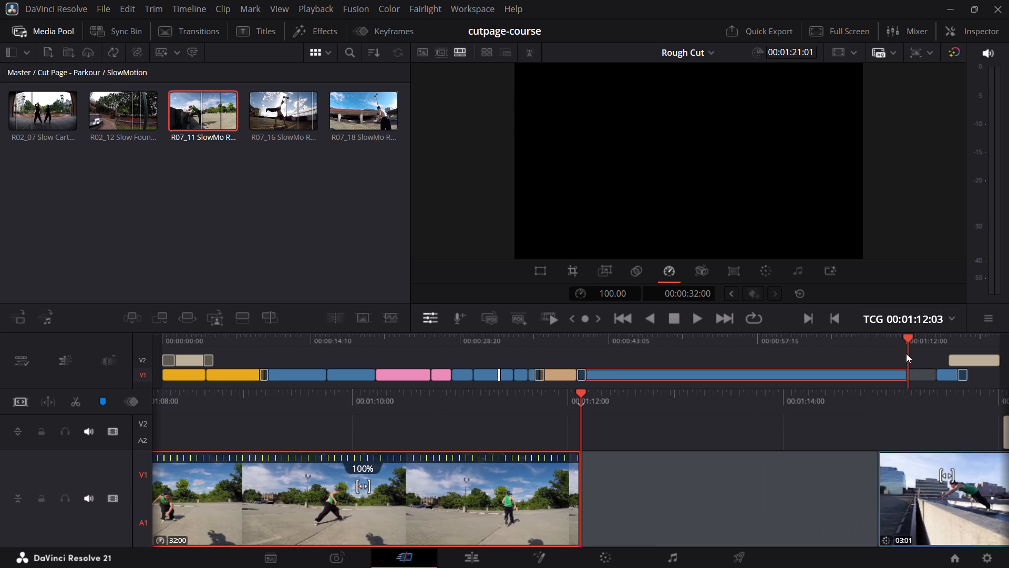
left_click_drag(906, 353, 905, 355)
left_click(924, 376)
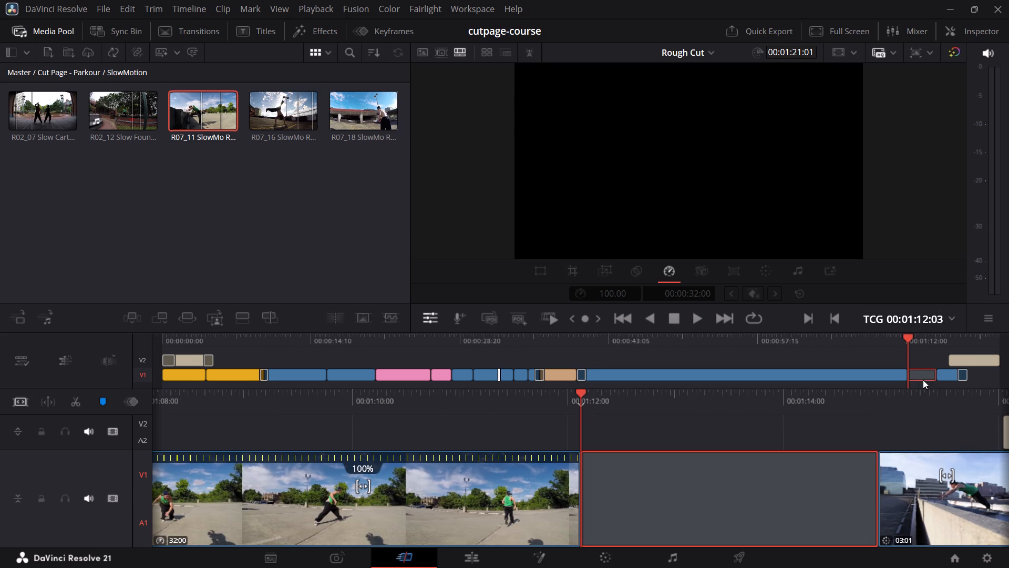
key("BackSpace")
Play the run-up of the Roof Backflip clip and set the segment before the speed point to 500% speed.
left_click(597, 346)
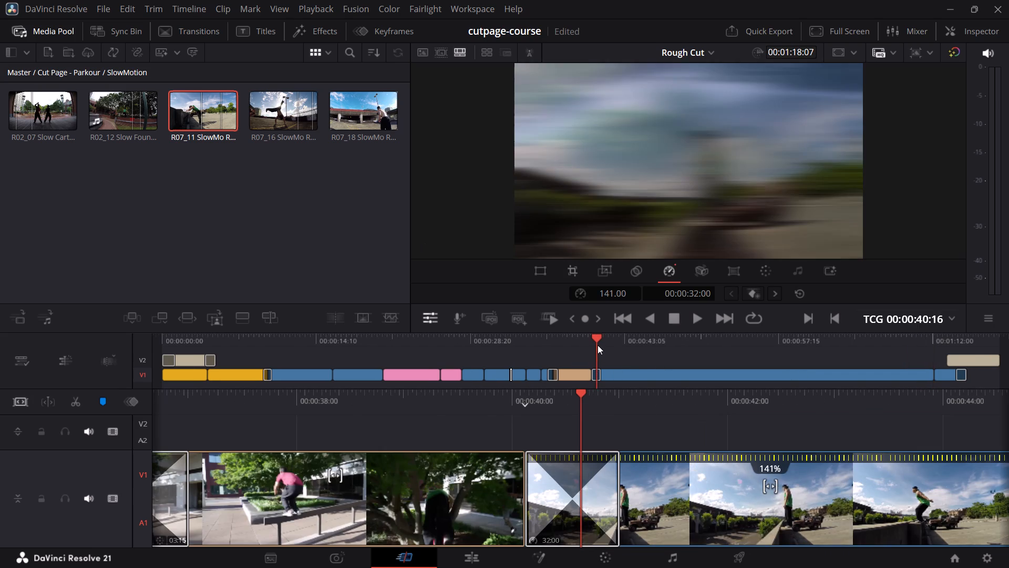
key("space")
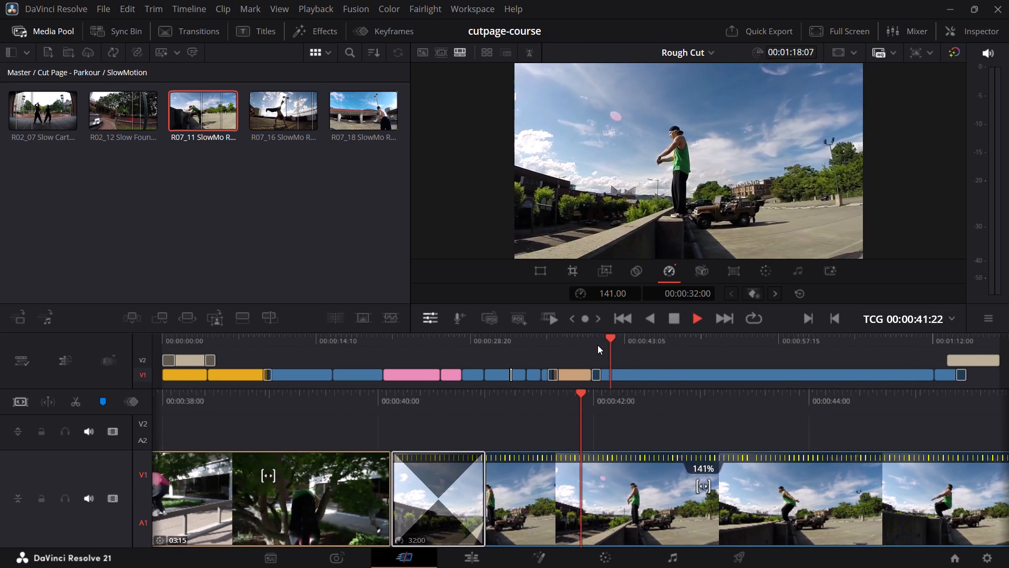
key("space")
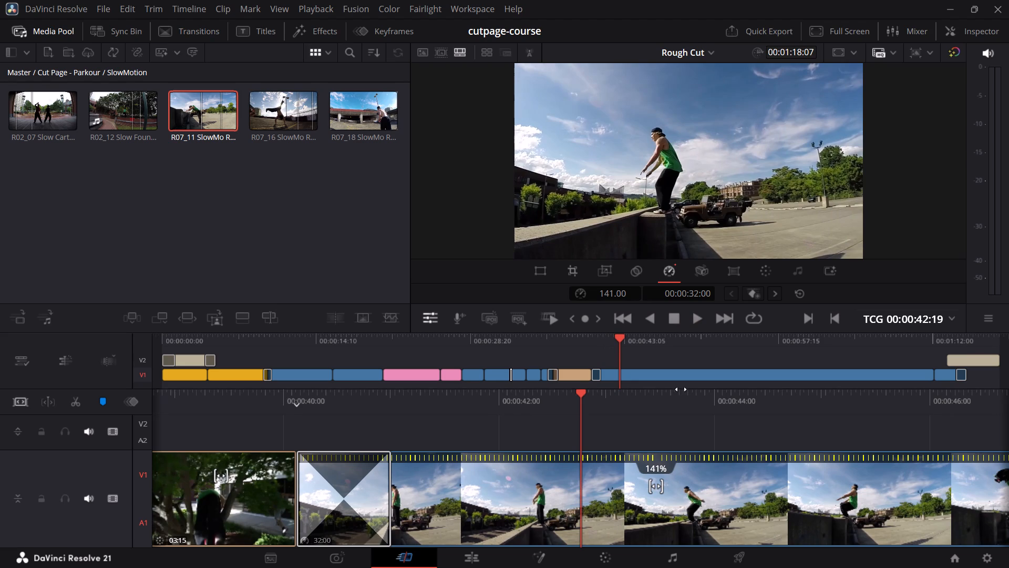
key("space")
key("space")
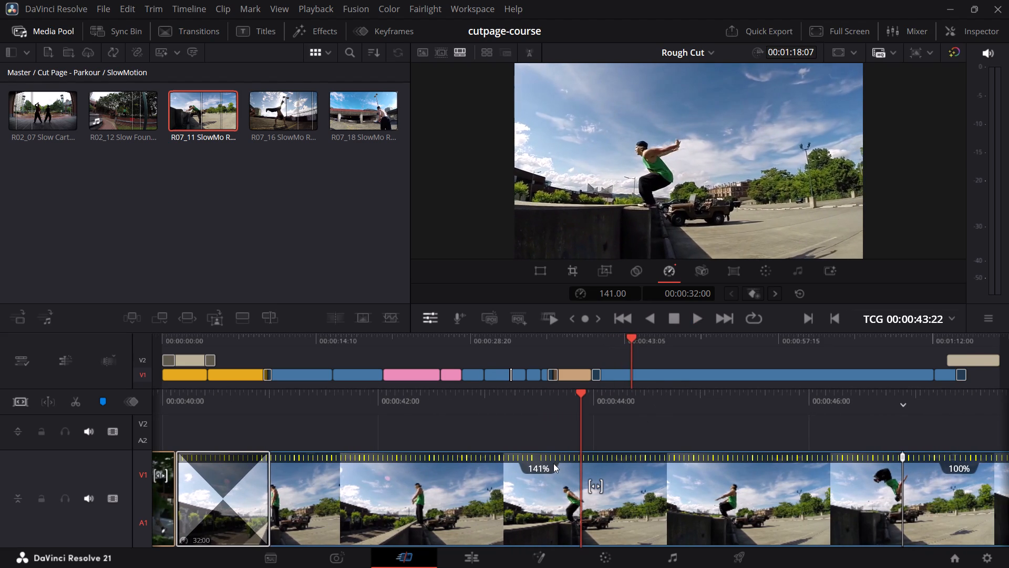
double_click(617, 293)
key("5")
key("0")
key("0")
key("Return")
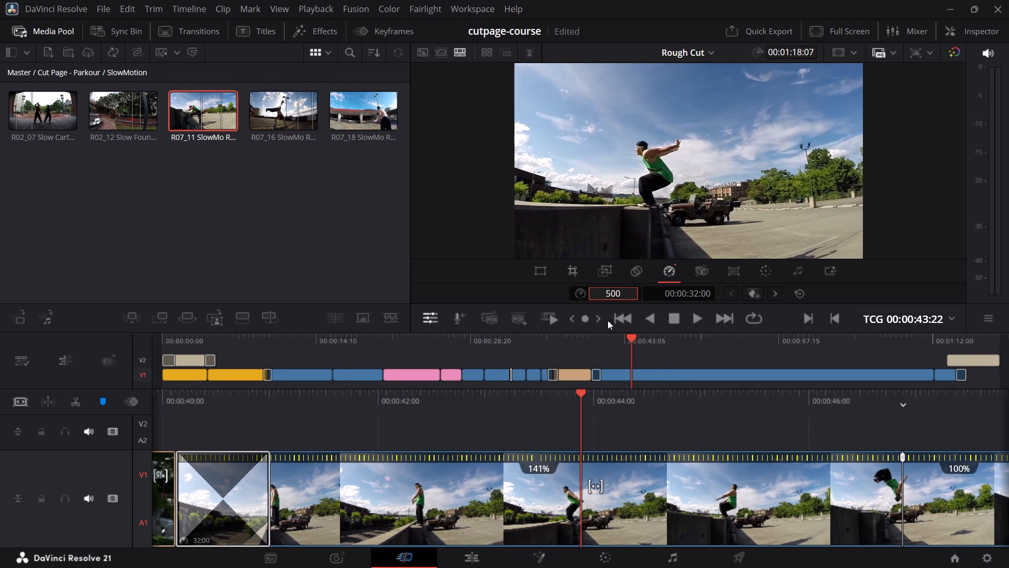
Play the Roof Backflip clip across the speed point to check the speed change, returning to 00:00:41:20.
left_click(627, 339)
key("space")
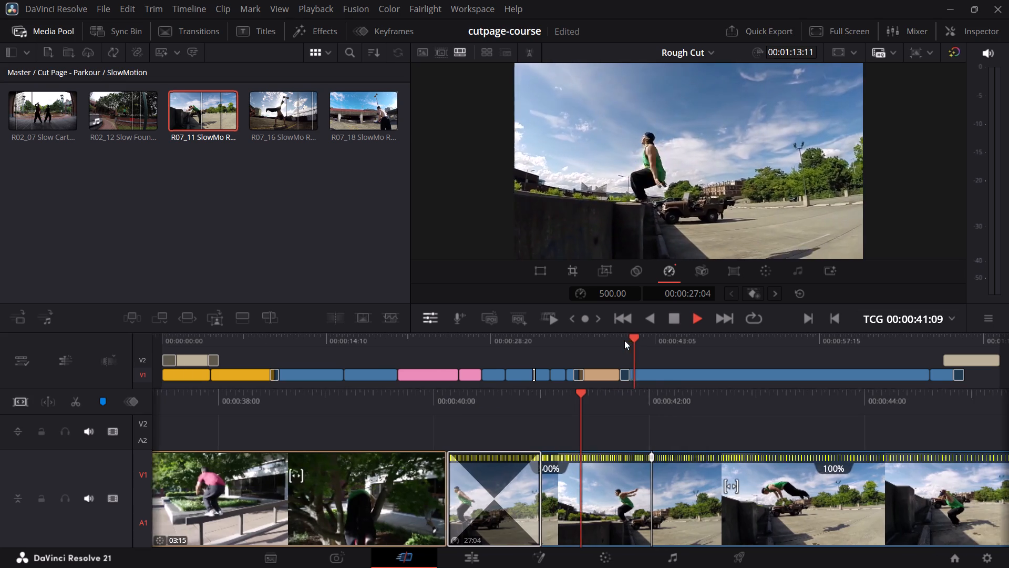
key("space")
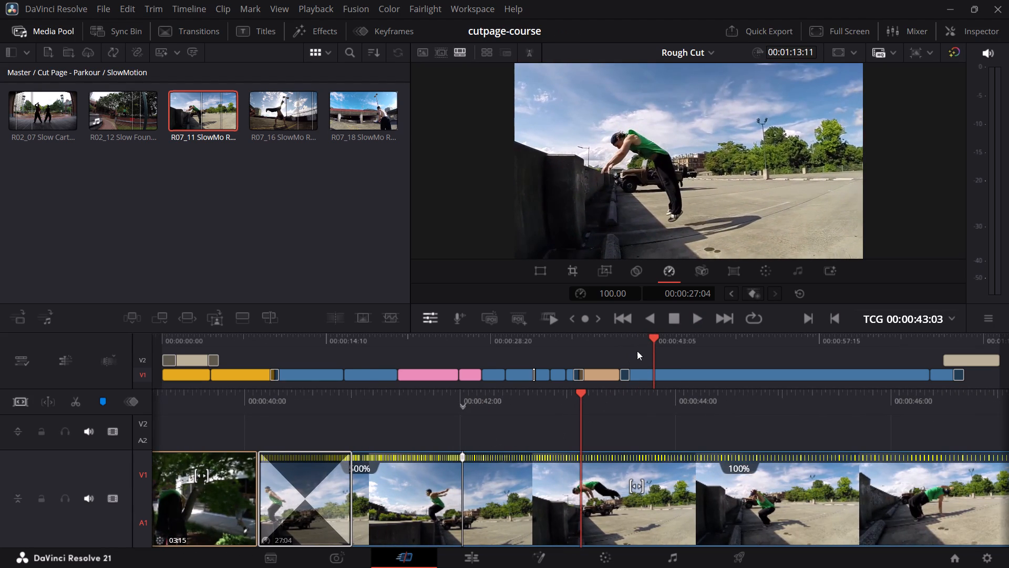
left_click_drag(639, 400, 785, 413)
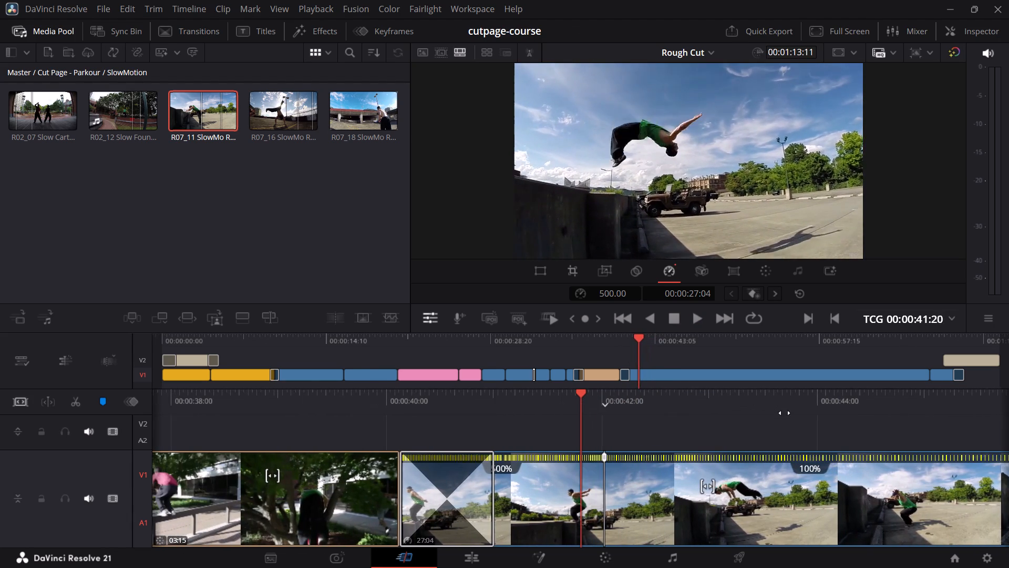
left_click_drag(785, 413, 778, 415)
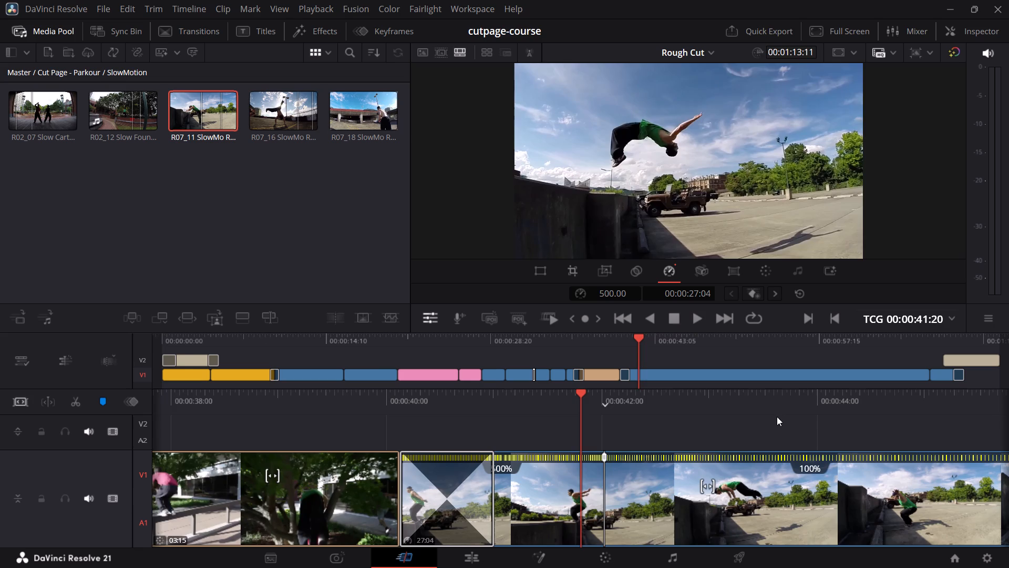
Play the Roof Backflip clip past the speed point and set the segment before that point to 400% speed.
key("space")
key("space")
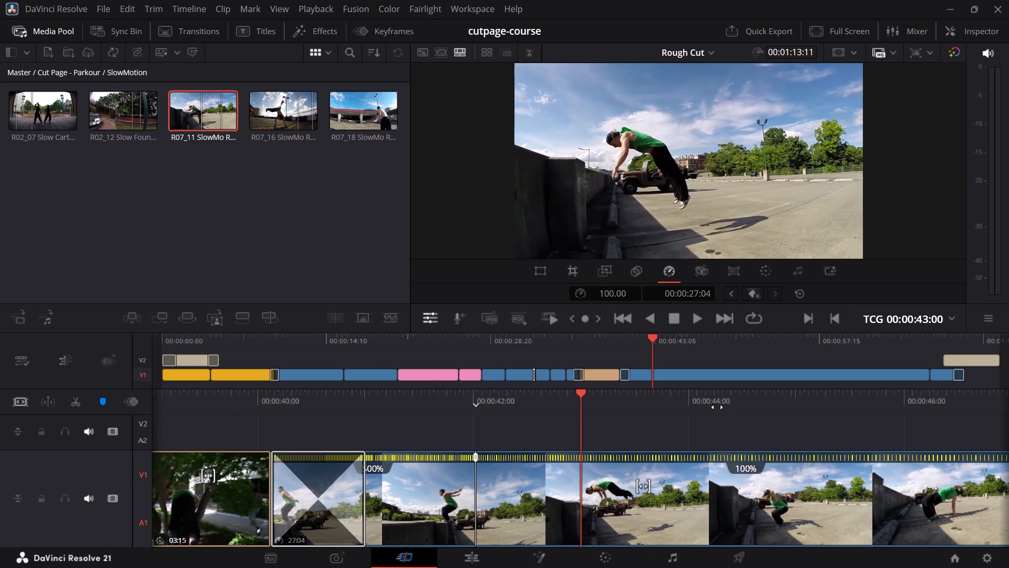
left_click_drag(708, 401, 754, 407)
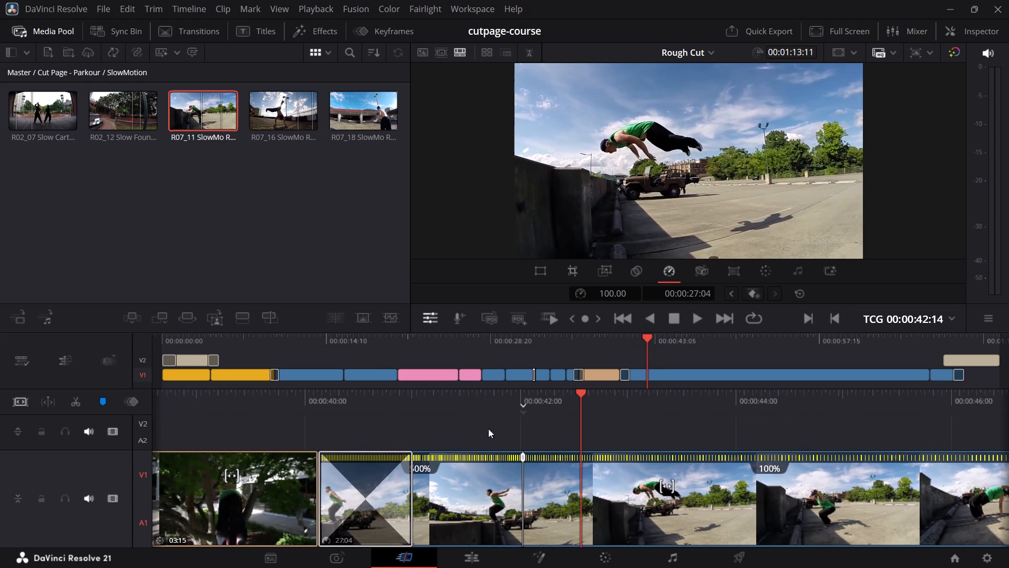
left_click_drag(629, 408, 701, 414)
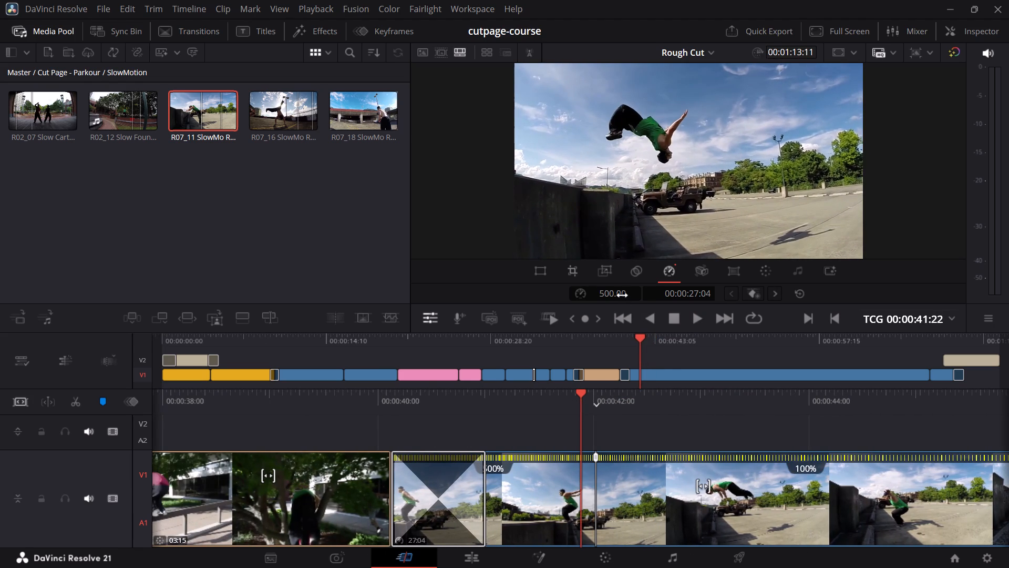
double_click(622, 296)
type("400")
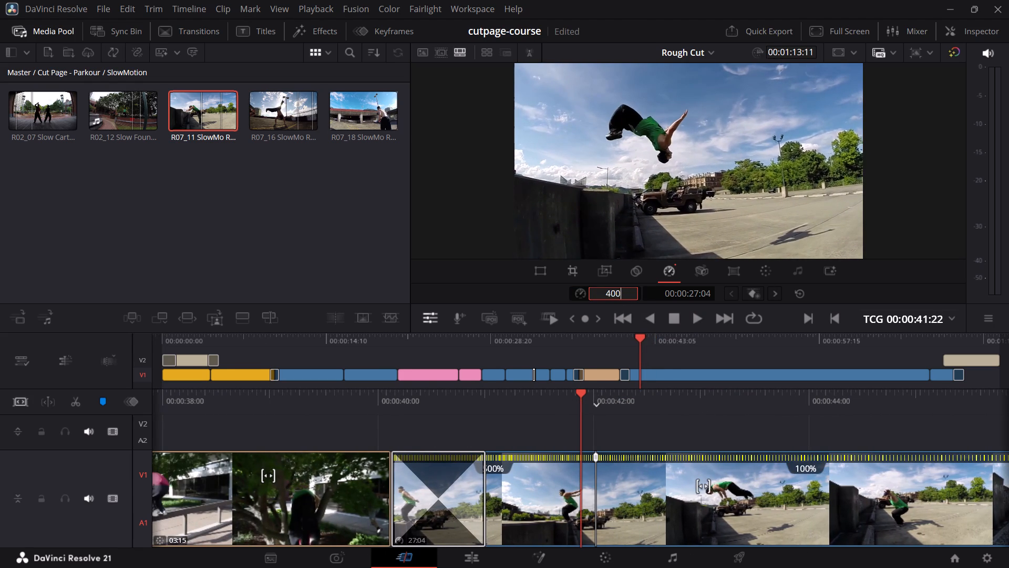
key("Return")
Play back the backflip and move the Roof Backflip clip's speed point slightly earlier, to about 00:00:42:09.
left_click(619, 346)
key("space")
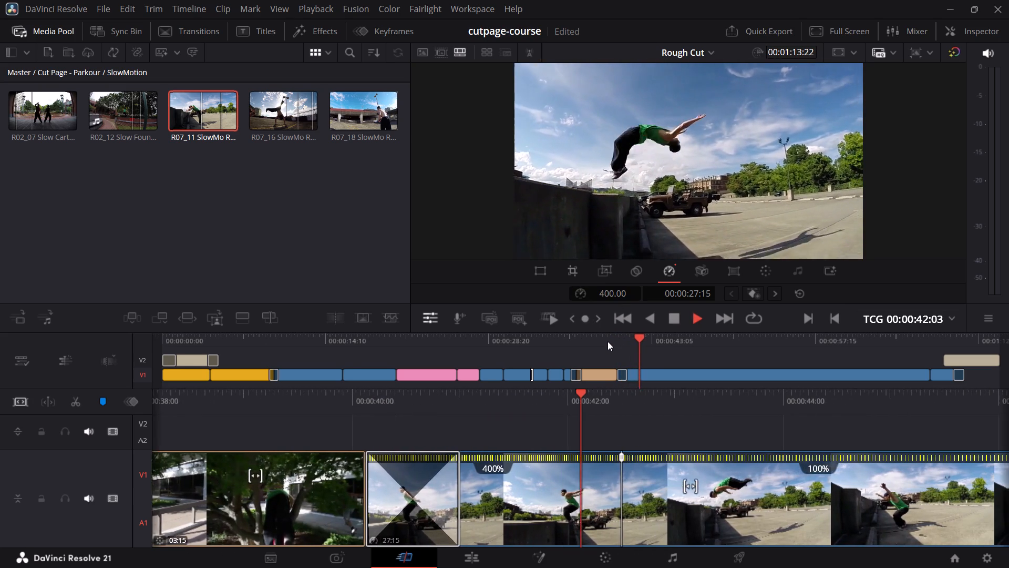
key("space")
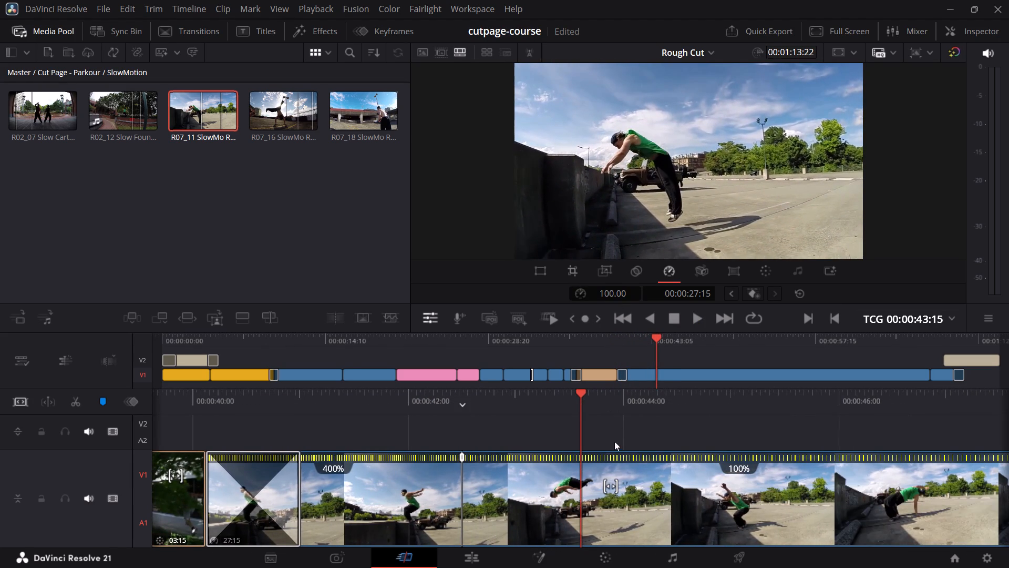
left_click_drag(648, 401, 656, 401)
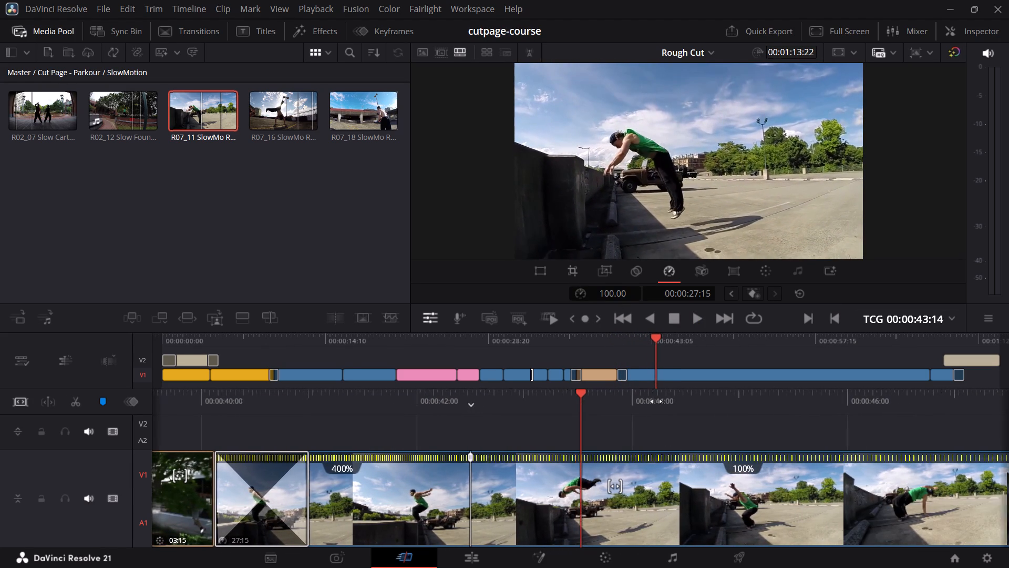
left_click_drag(656, 401, 698, 415)
left_click_drag(514, 457, 513, 456)
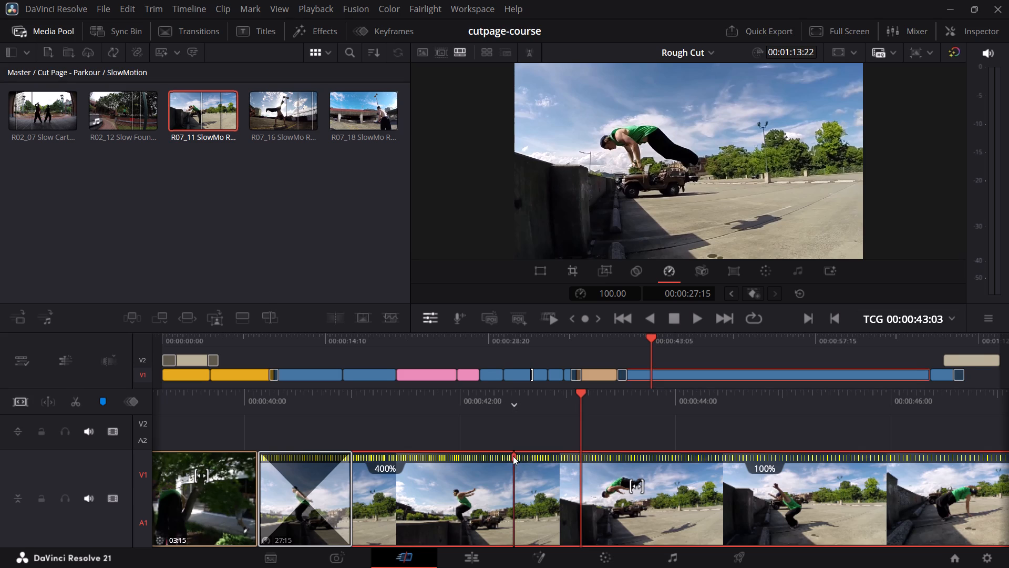
left_click_drag(513, 456, 491, 458)
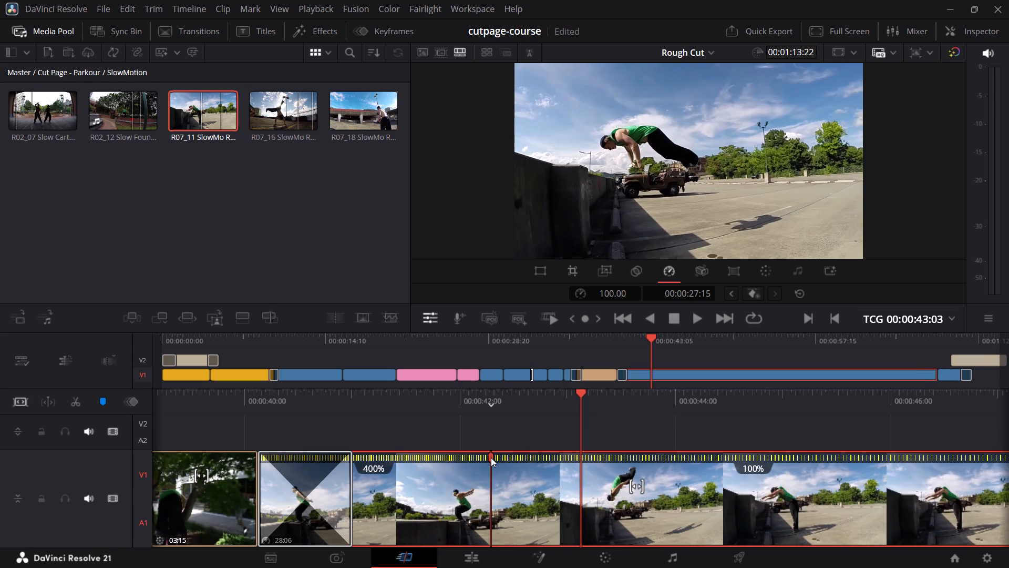
left_click_drag(491, 458, 499, 460)
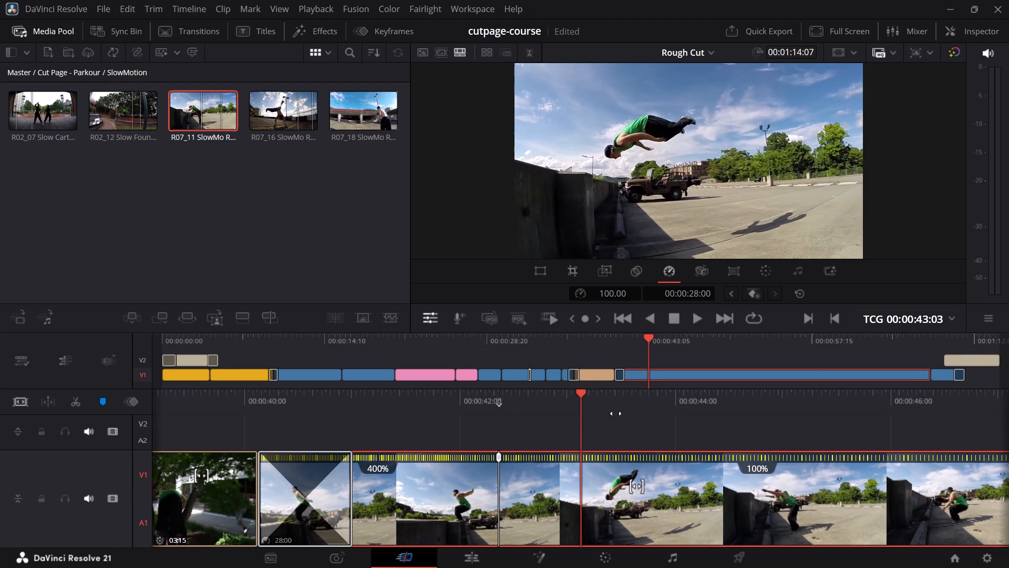
Replay the backflip through to the landing and add a second speed point at 00:00:44:01, just before the feet touch down.
left_click_drag(629, 399, 713, 420)
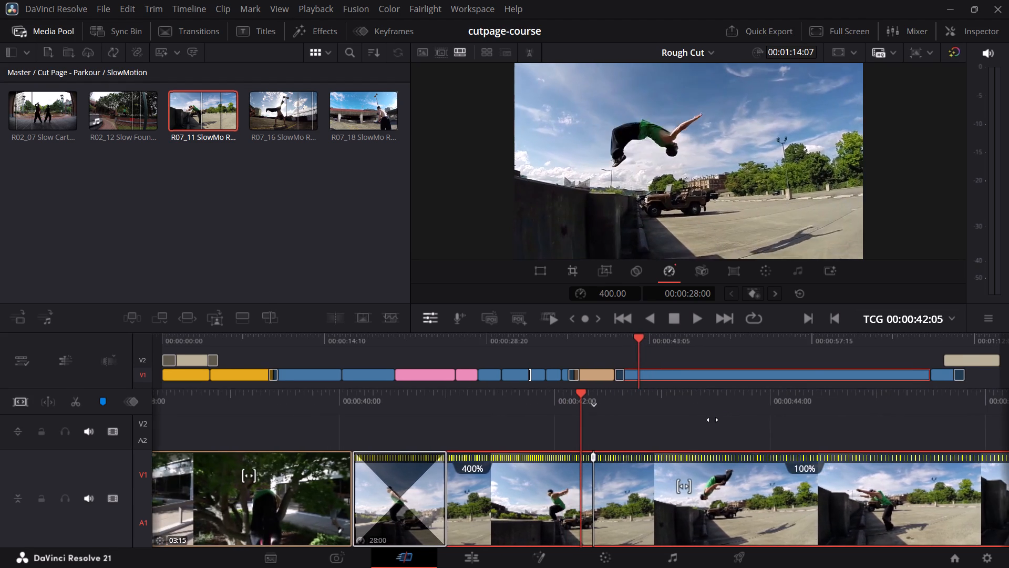
left_click_drag(713, 420, 781, 434)
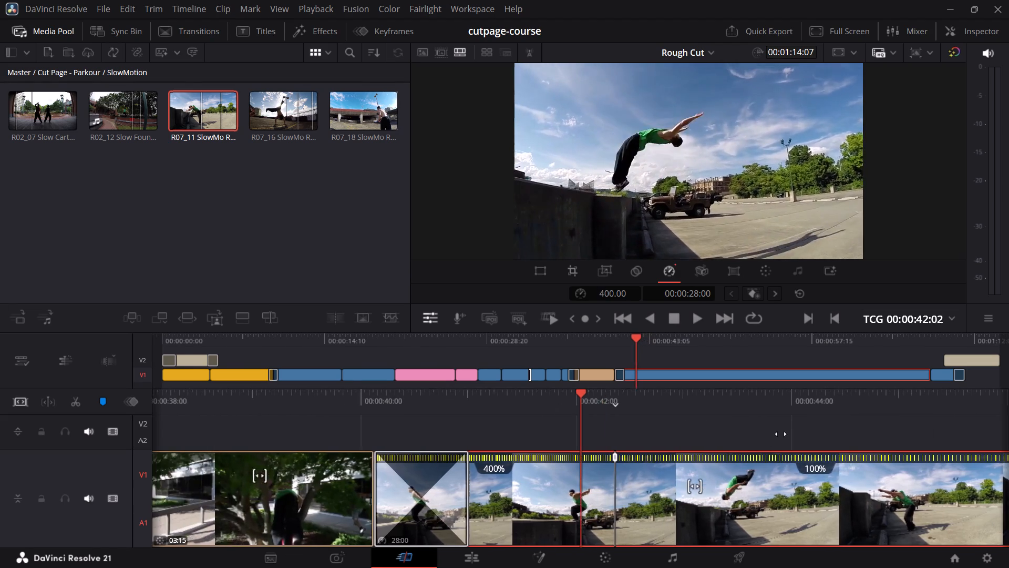
left_click_drag(781, 434, 838, 423)
key("space")
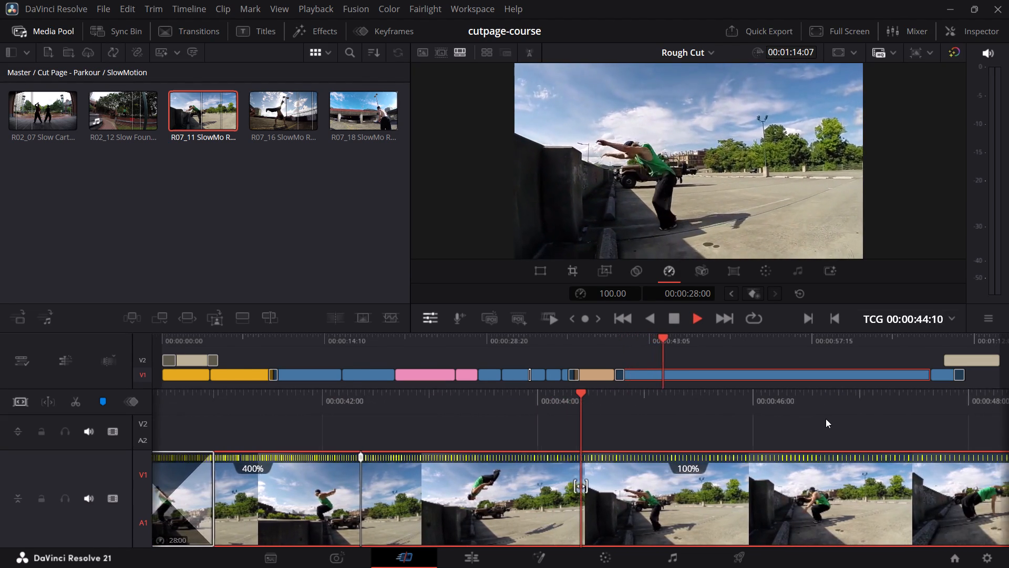
key("space")
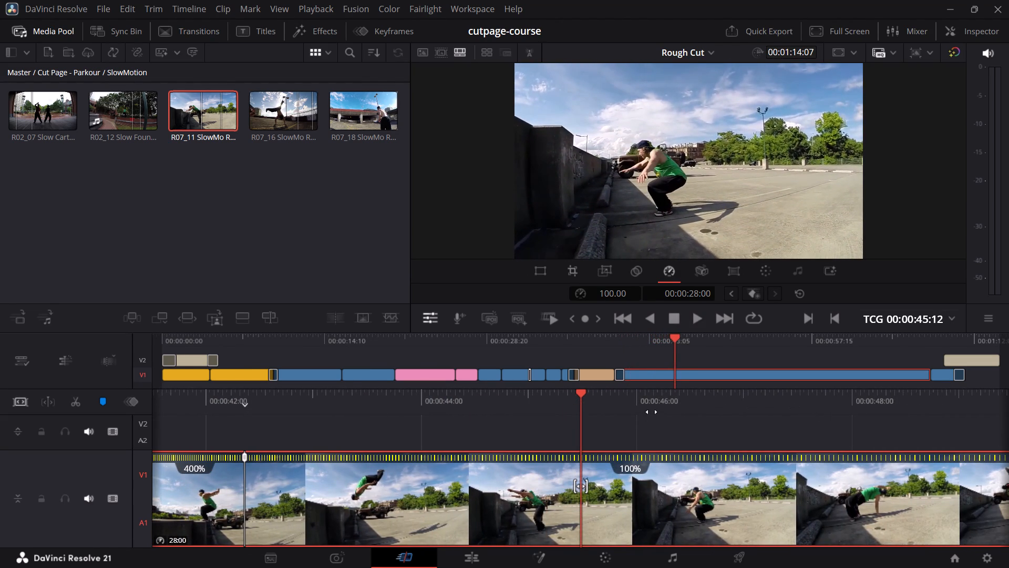
left_click_drag(656, 399, 818, 415)
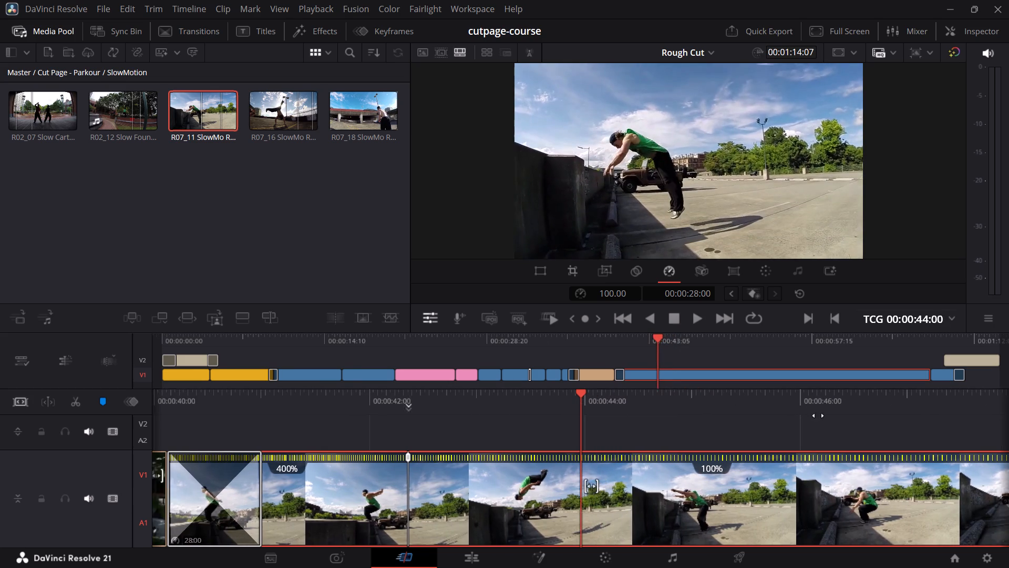
left_click_drag(818, 415, 808, 420)
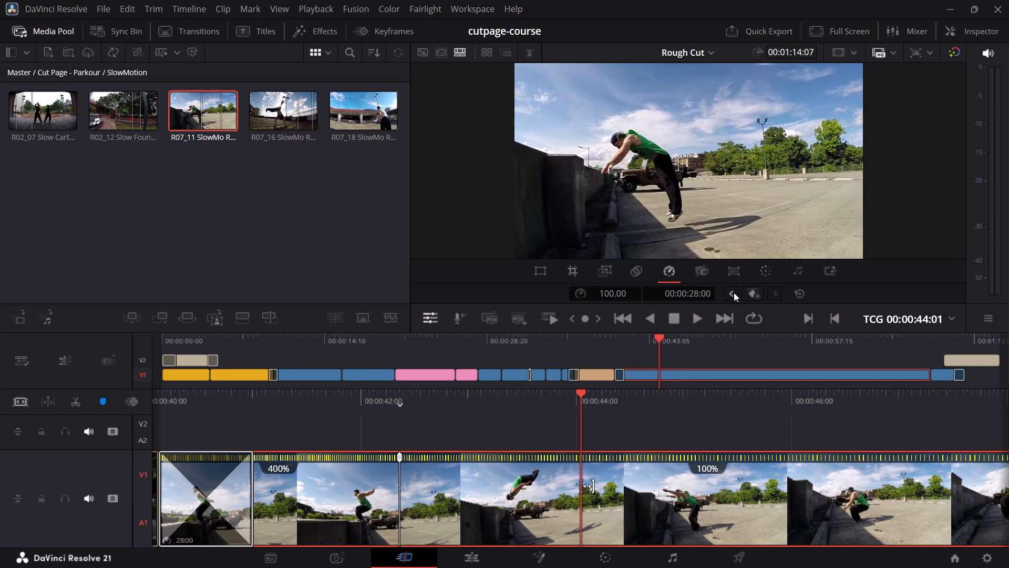
left_click(749, 297)
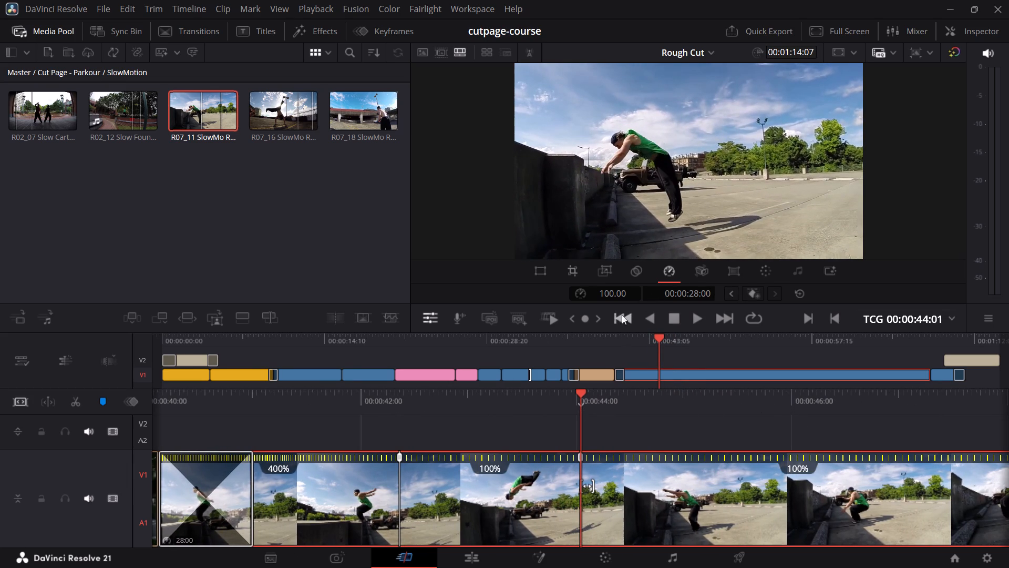
Scrub through the rest of the Roof Backflip clip to examine the moves after the landing, then return to just before the second speed point.
left_click_drag(724, 401, 499, 403)
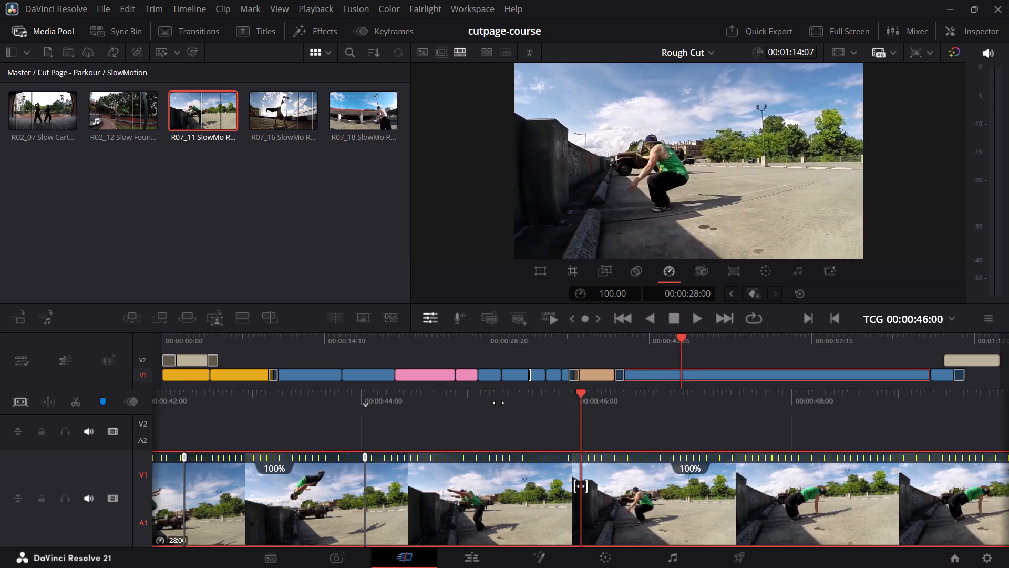
left_click_drag(499, 403, 416, 398)
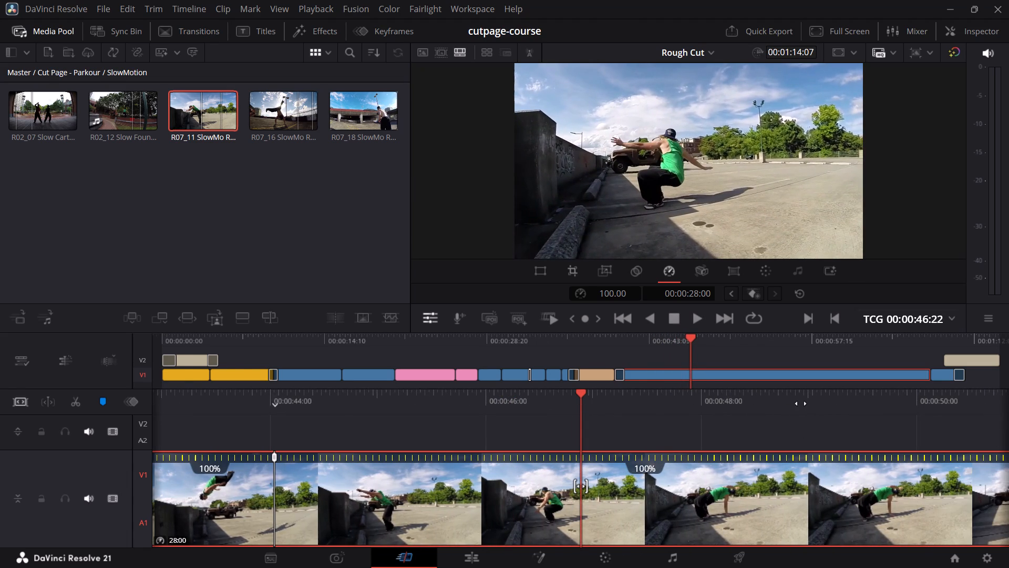
left_click_drag(801, 399, 403, 399)
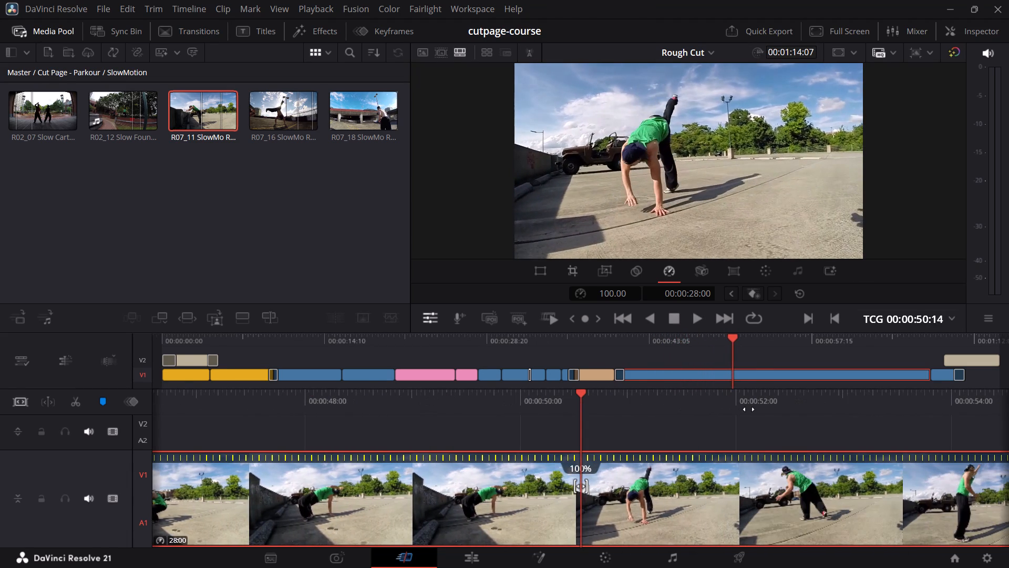
left_click_drag(749, 409, 553, 413)
left_click_drag(791, 405, 730, 410)
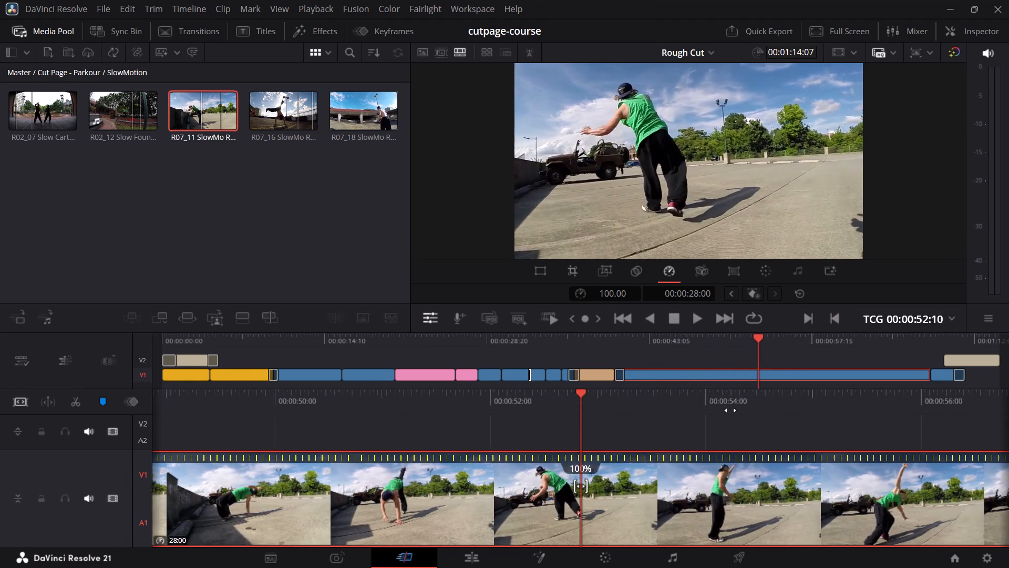
left_click_drag(730, 410, 588, 412)
left_click_drag(836, 405, 607, 405)
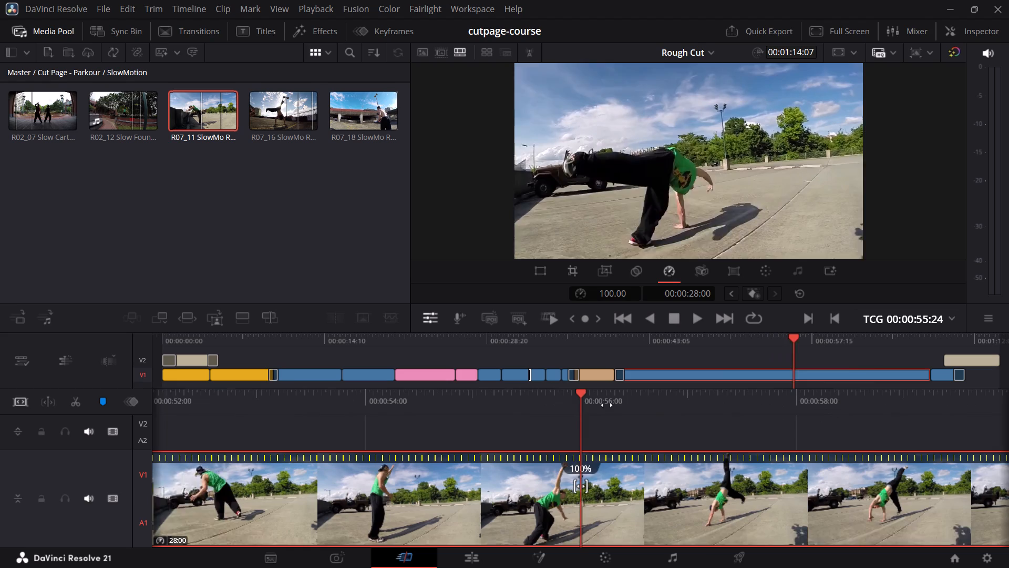
left_click_drag(607, 405, 571, 404)
left_click_drag(757, 399, 582, 410)
left_click_drag(726, 417, 688, 417)
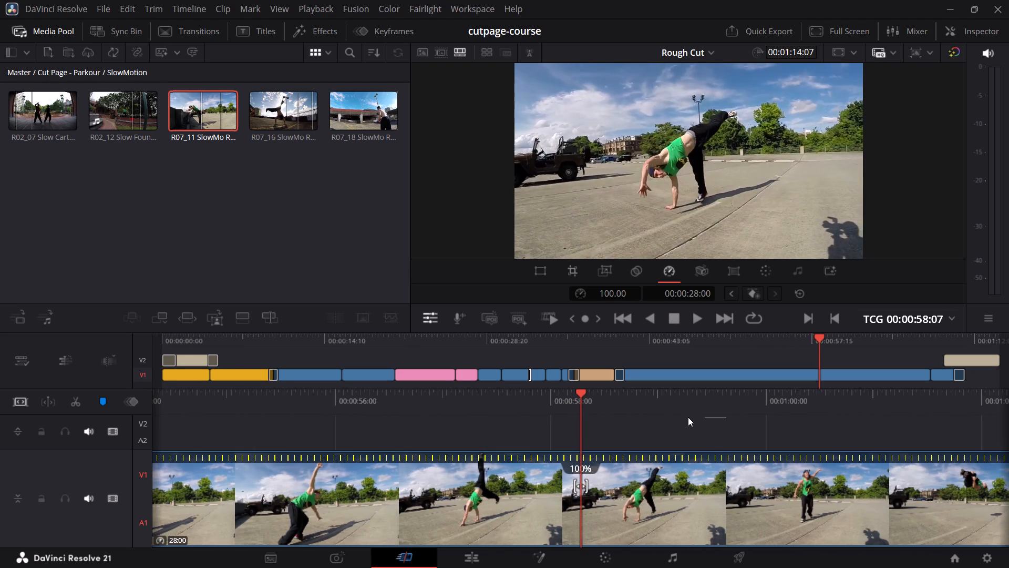
left_click_drag(688, 417, 648, 417)
left_click_drag(701, 394, 555, 408)
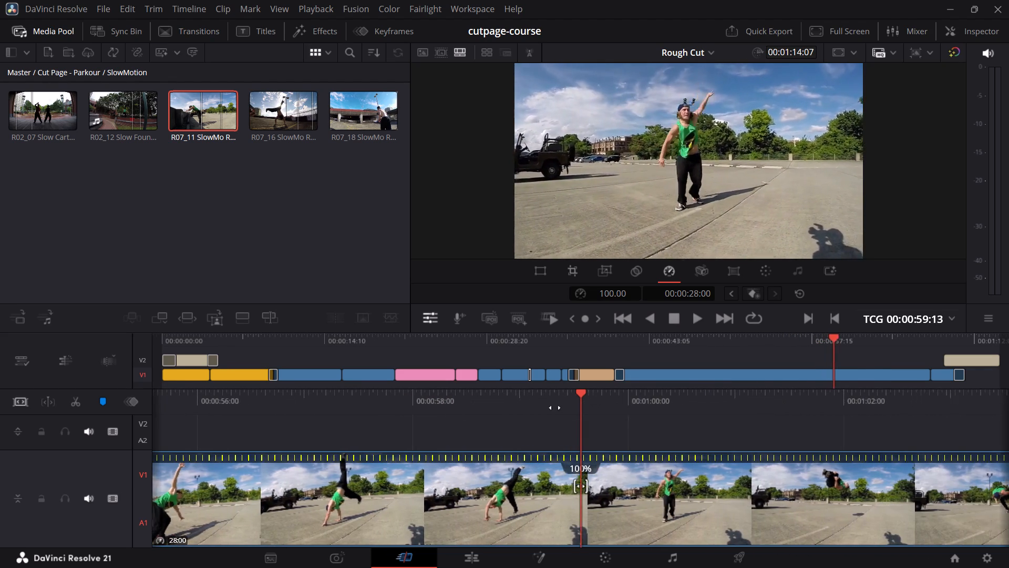
left_click_drag(555, 408, 467, 403)
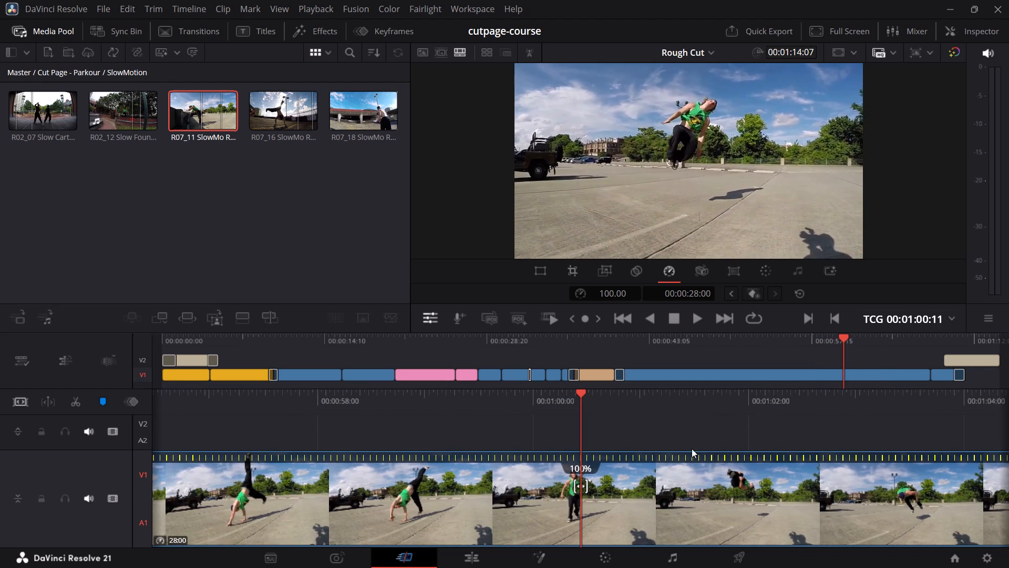
left_click_drag(658, 398, 1008, 438)
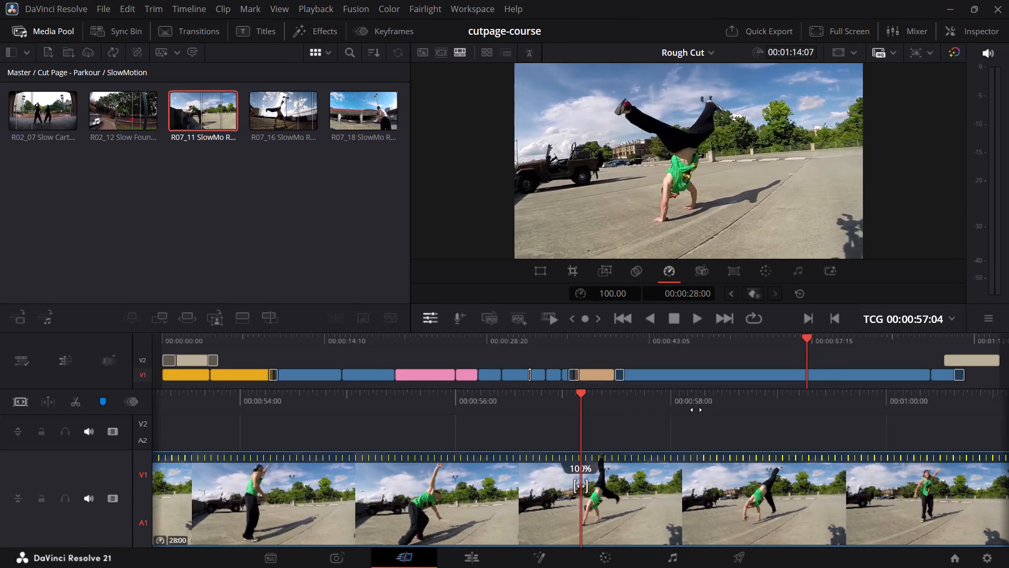
left_click_drag(687, 400, 1008, 419)
left_click_drag(633, 400, 633, 400)
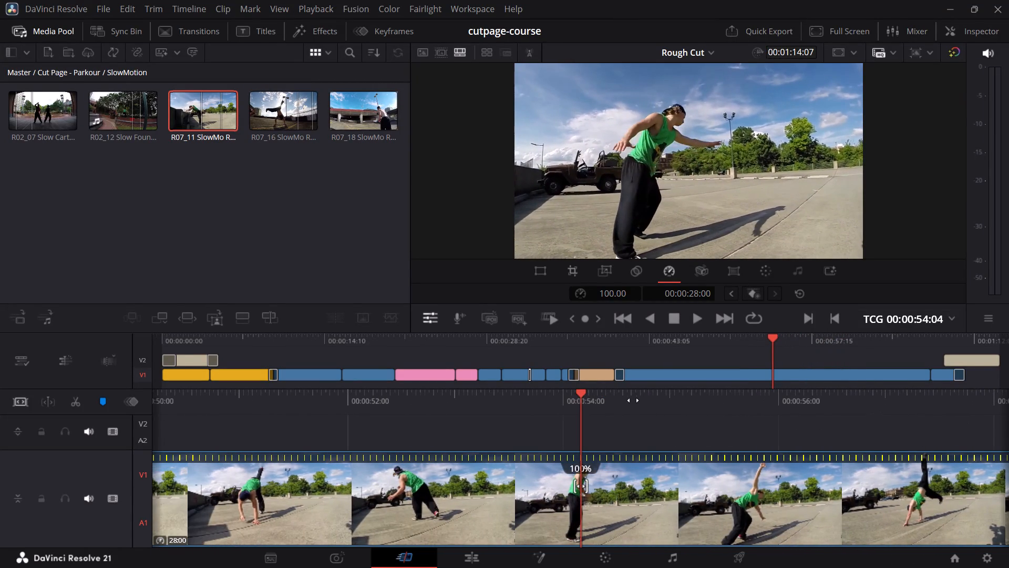
left_click_drag(633, 400, 838, 400)
left_click_drag(660, 395, 861, 399)
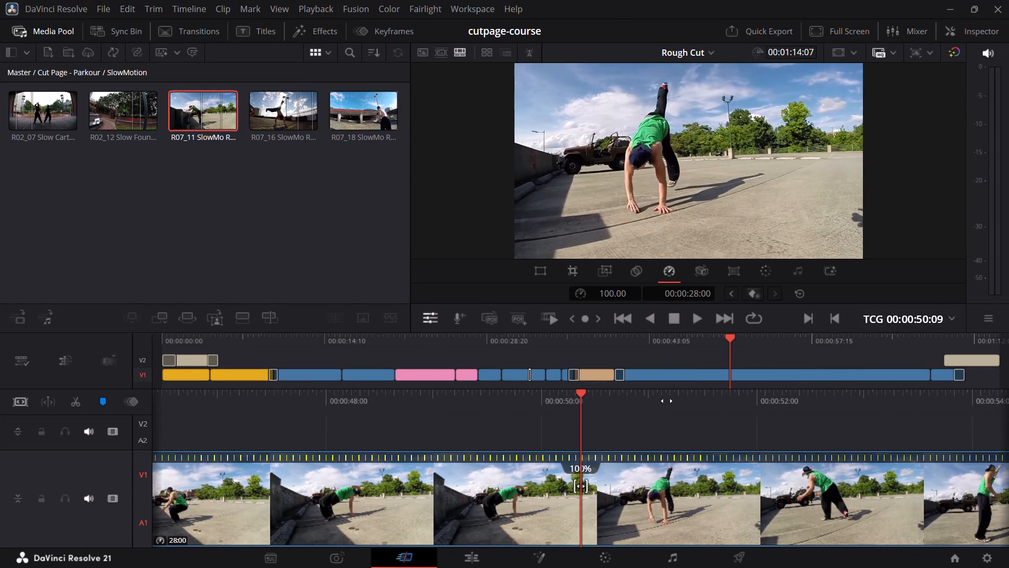
left_click_drag(656, 399, 880, 412)
left_click_drag(688, 403, 938, 425)
left_click_drag(706, 412, 739, 413)
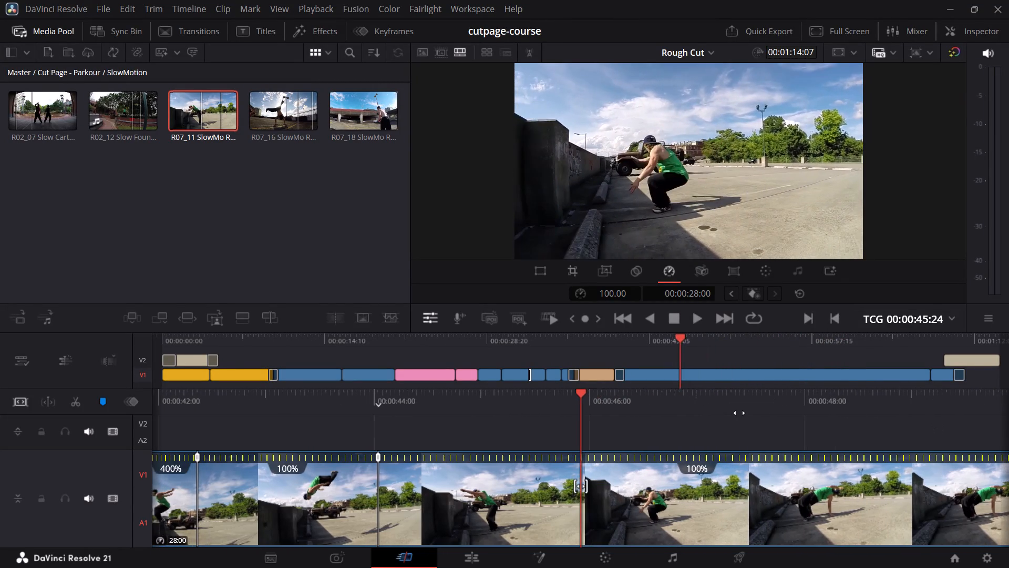
left_click_drag(739, 413, 909, 433)
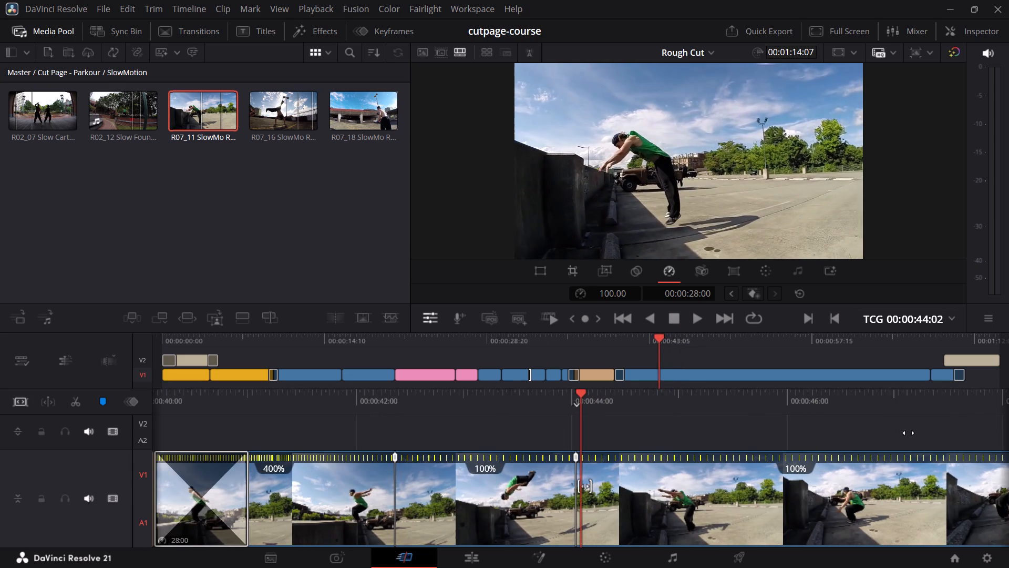
left_click_drag(909, 433, 952, 434)
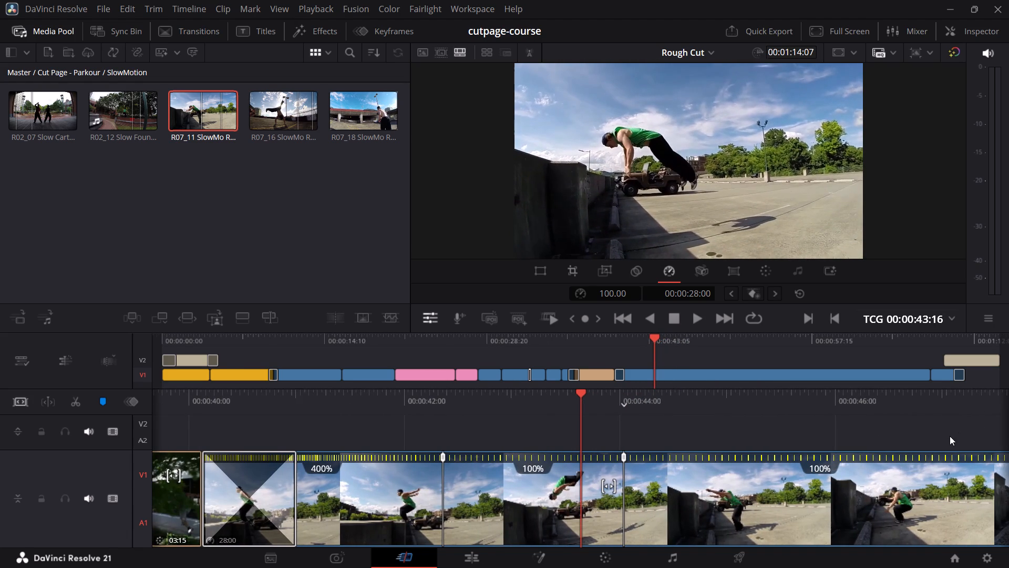
Review the landing on the Roof Backflip clip and add a third speed point at 00:00:45:23, in the crouch after touchdown.
key("space")
key("space")
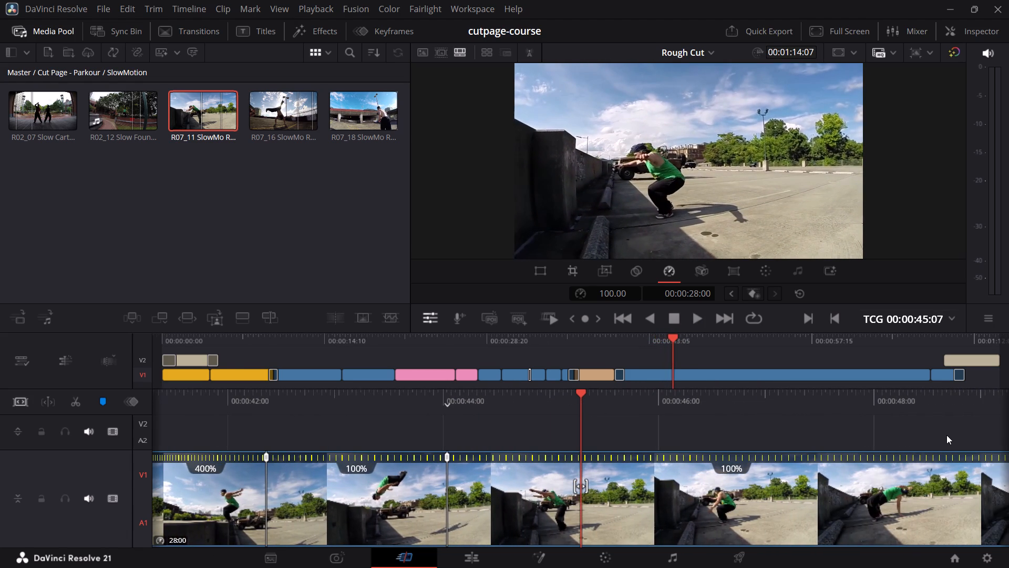
key("space")
key("space")
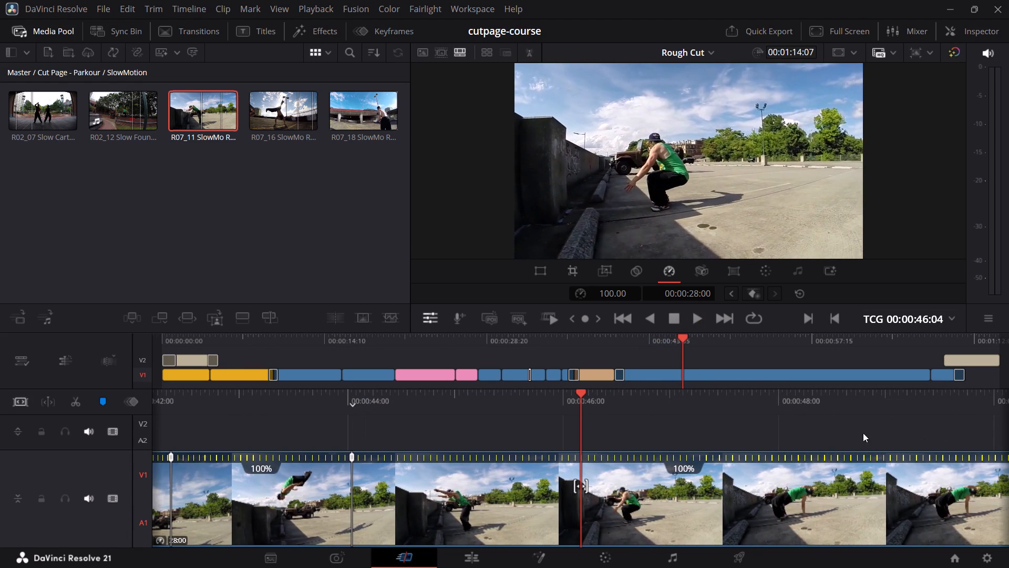
left_click_drag(638, 393, 874, 421)
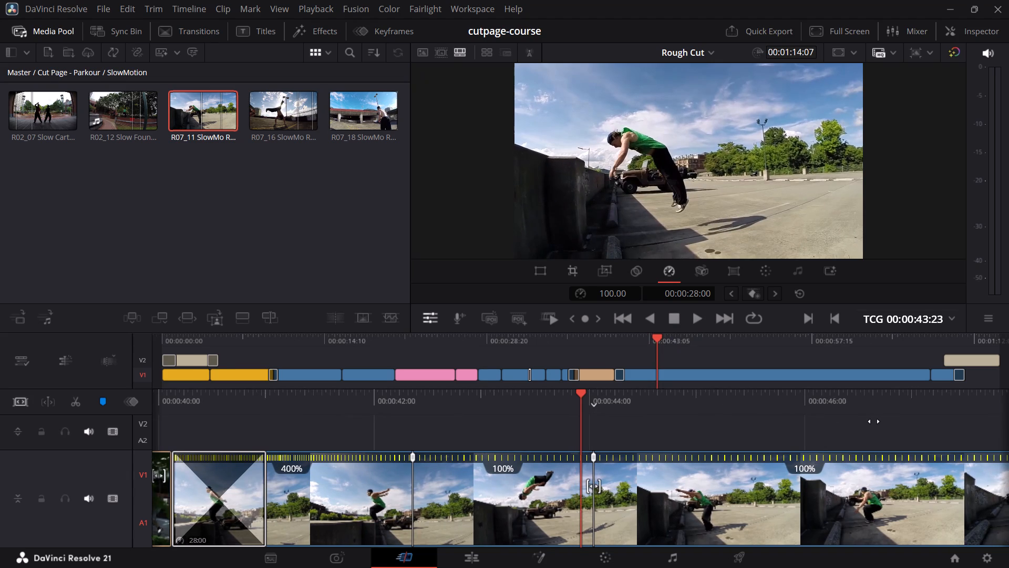
left_click_drag(874, 421, 866, 419)
left_click_drag(859, 401, 744, 413)
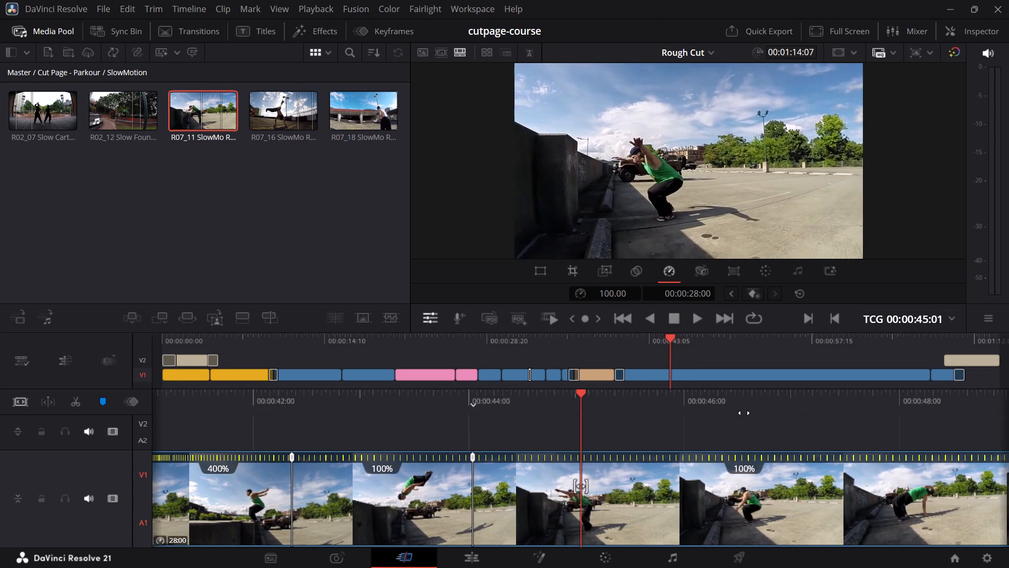
left_click_drag(744, 413, 663, 414)
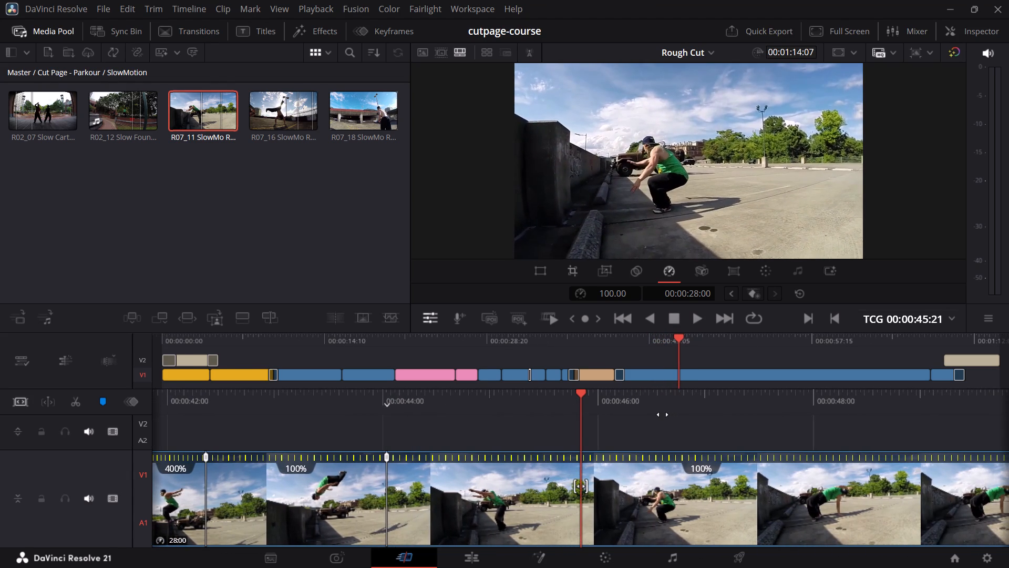
left_click_drag(663, 414, 655, 411)
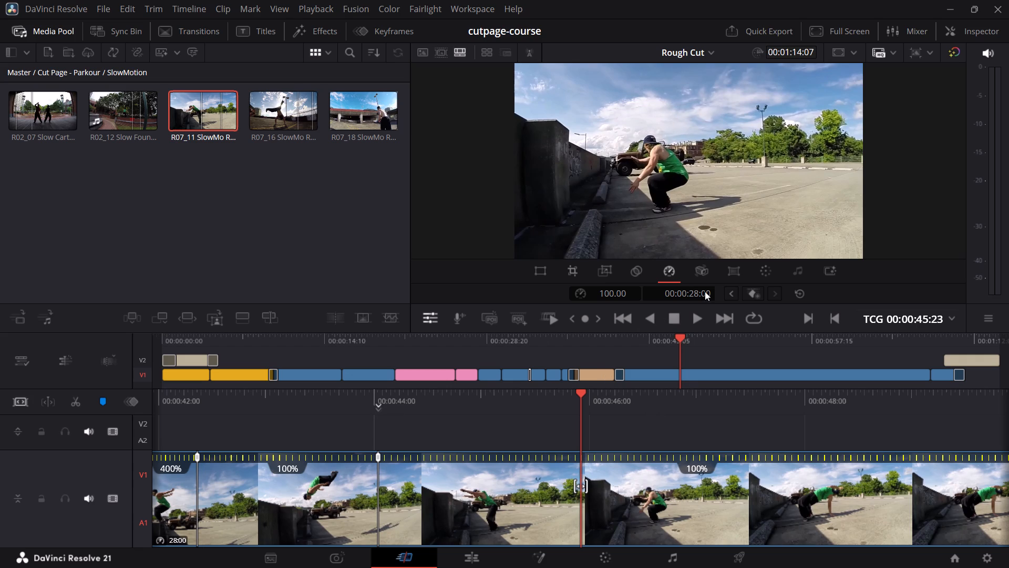
left_click(753, 293)
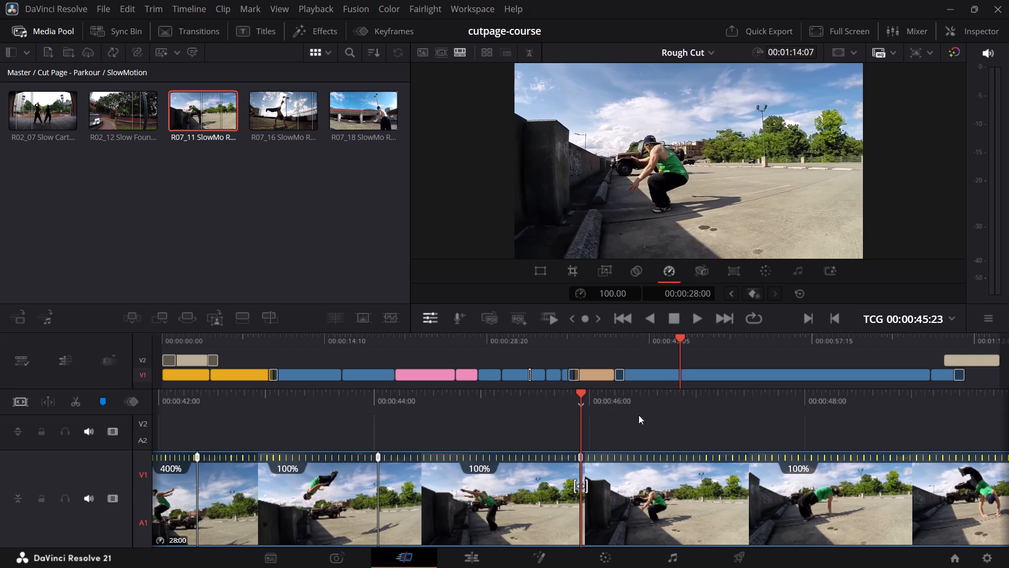
Set the Roof Backflip landing segment between the second and third speed points to 400% speed.
left_click_drag(643, 400, 735, 402)
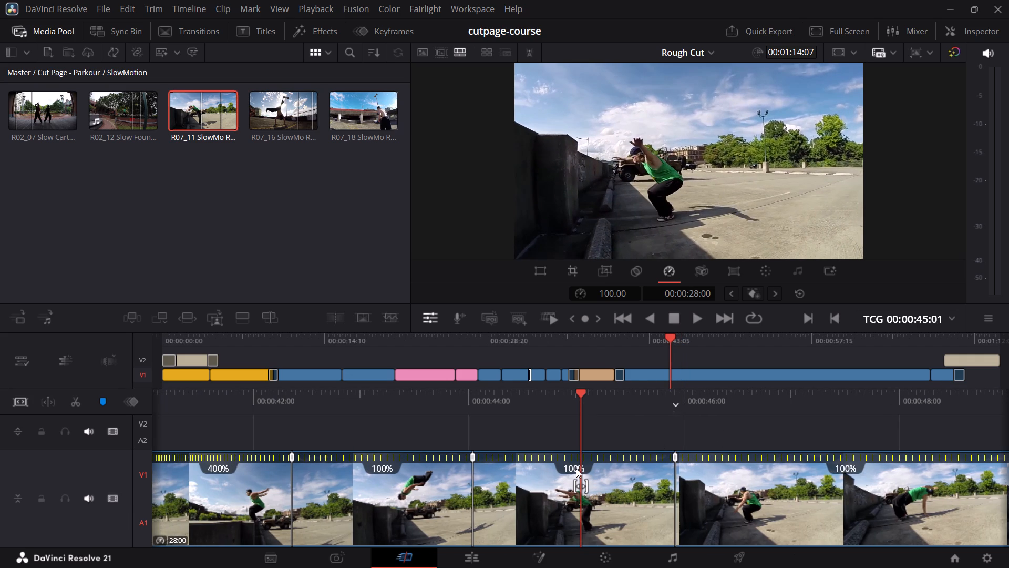
left_click(576, 469)
left_click(637, 417)
left_click(617, 292)
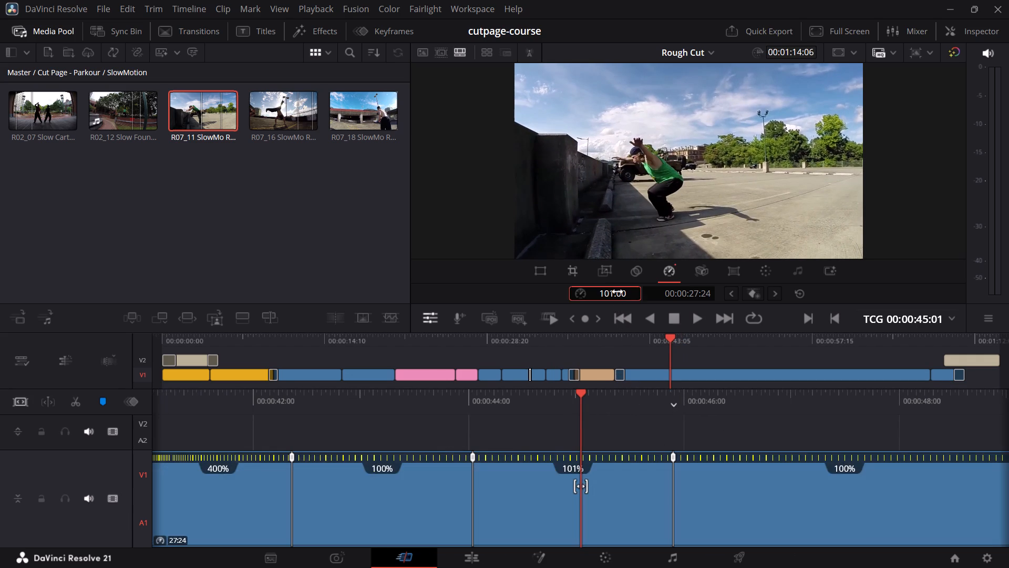
left_click(617, 292)
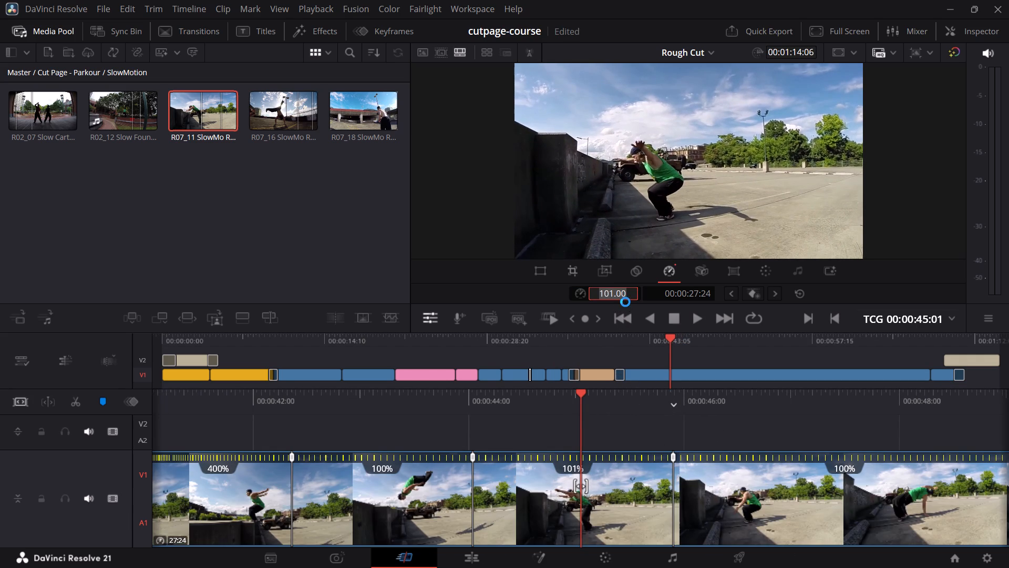
type("400")
key("Return")
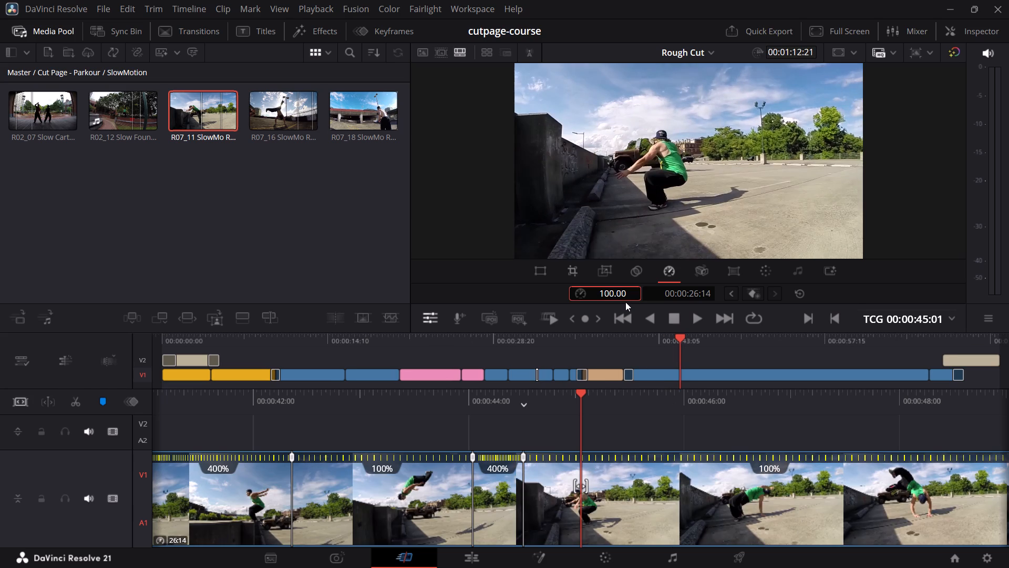
Scrub through the Roof Backflip clip after the third speed point to examine the handstand and the moves around it.
left_click_drag(722, 397, 636, 404)
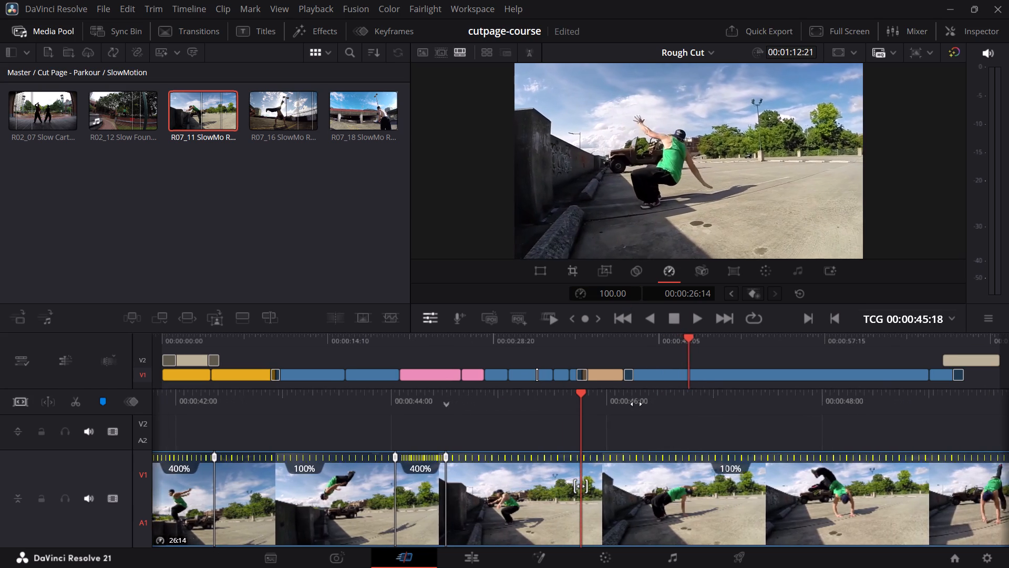
left_click_drag(636, 404, 624, 404)
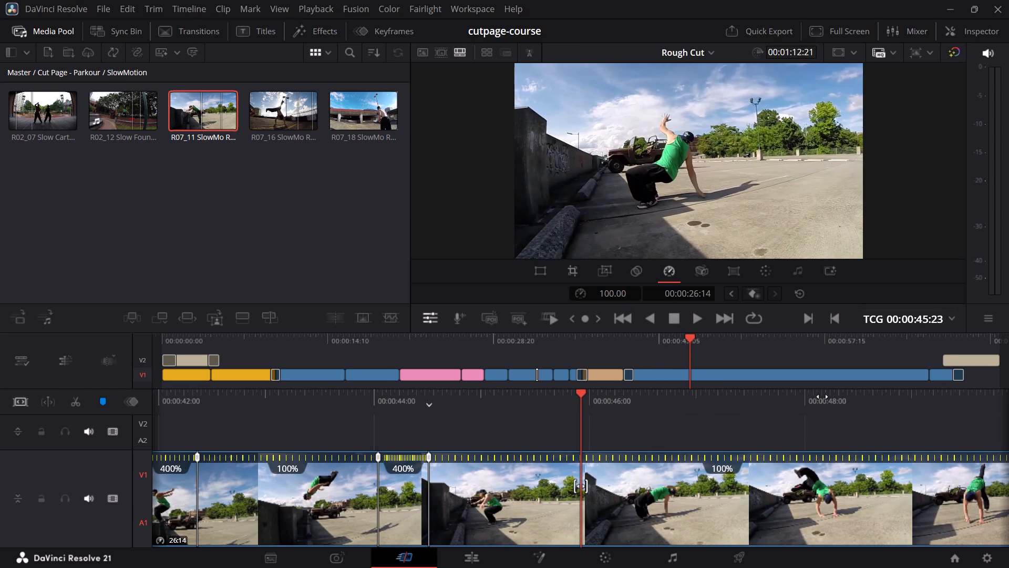
left_click_drag(869, 399, 589, 411)
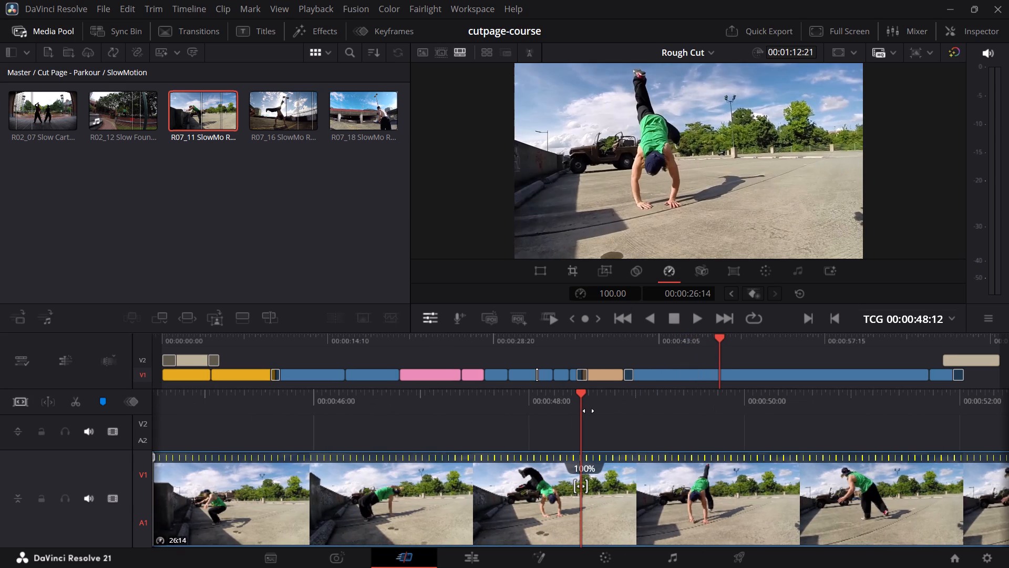
left_click_drag(733, 396, 543, 403)
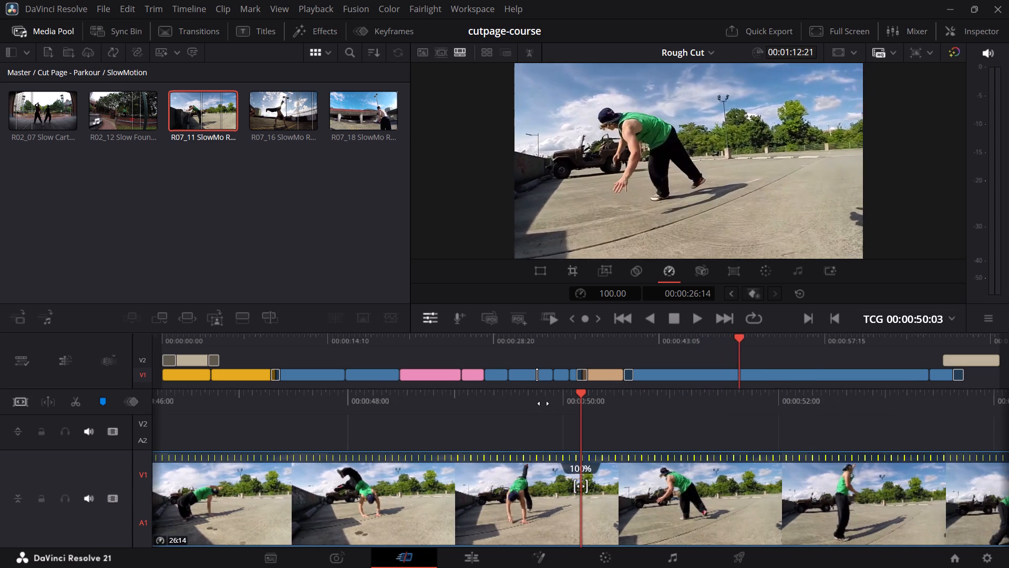
left_click_drag(543, 403, 869, 398)
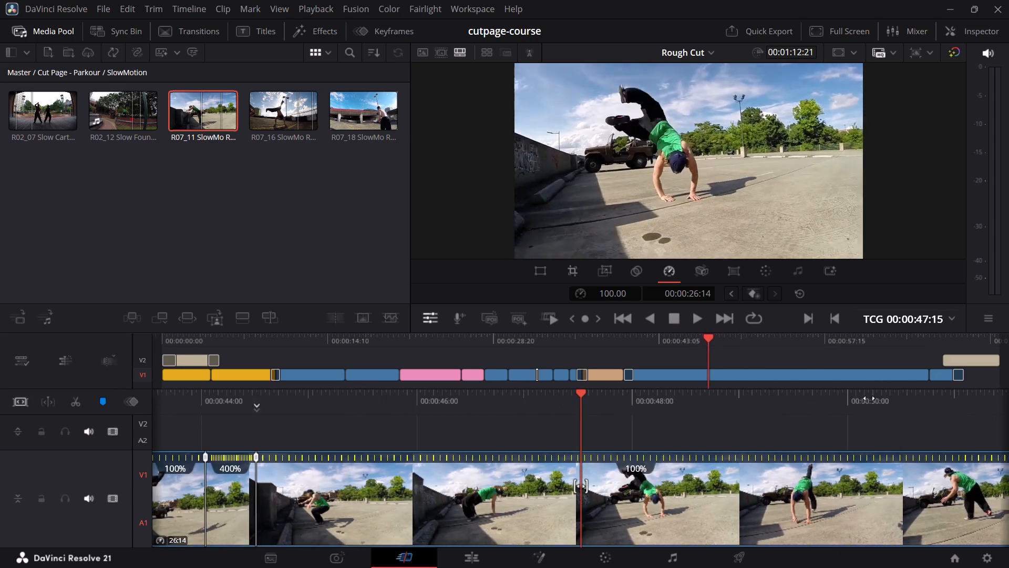
left_click_drag(869, 398, 724, 428)
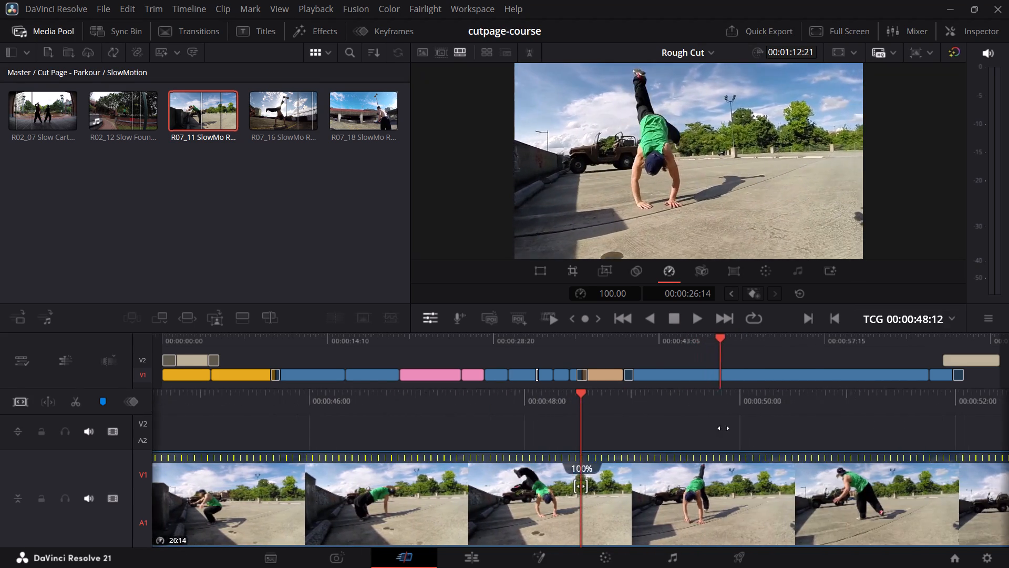
left_click_drag(724, 428, 472, 424)
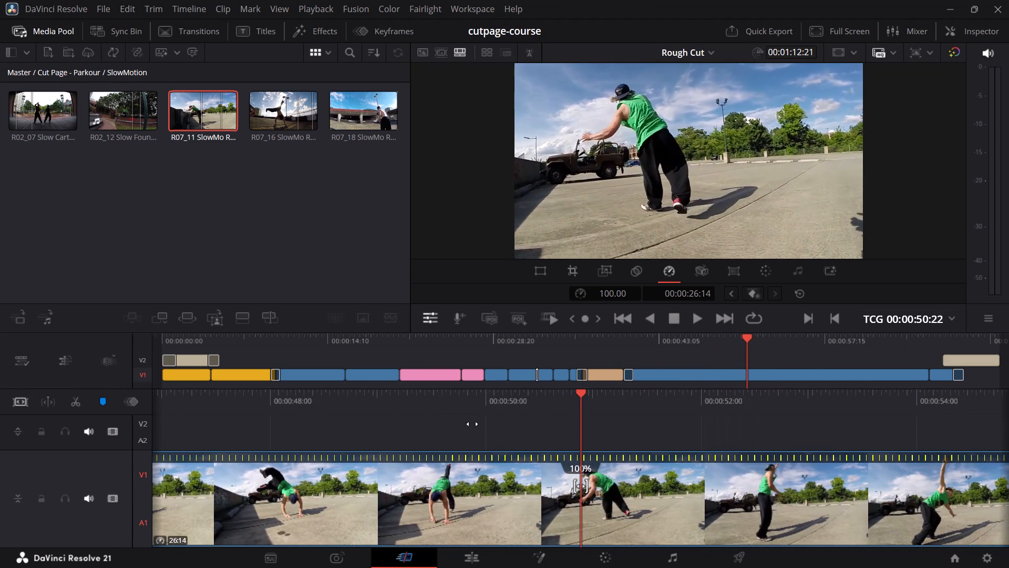
left_click_drag(472, 424, 1008, 459)
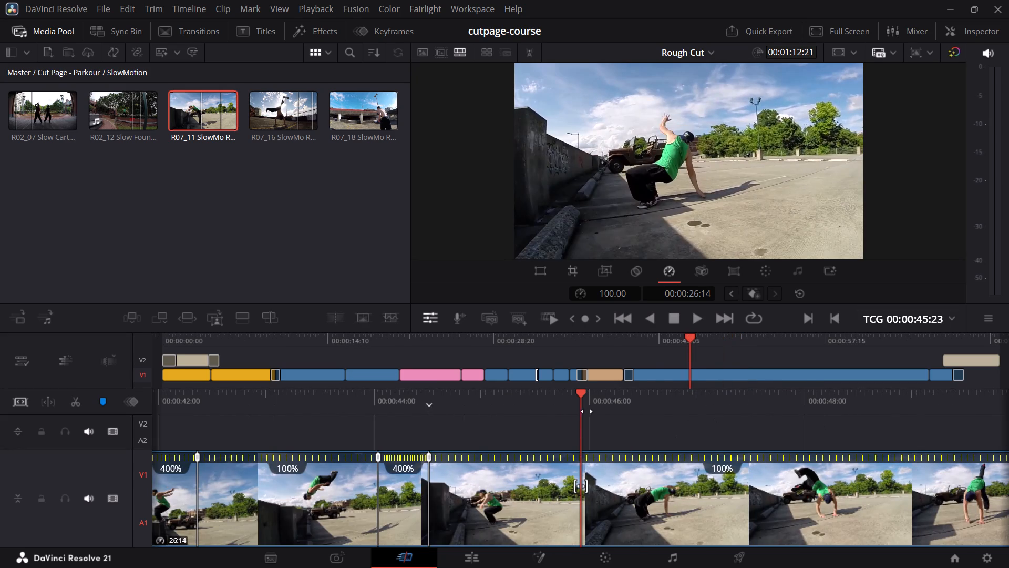
Replay the backflip and landing through to the handstand and add a fourth speed point at 00:00:48:03.
left_click(623, 338)
key("space")
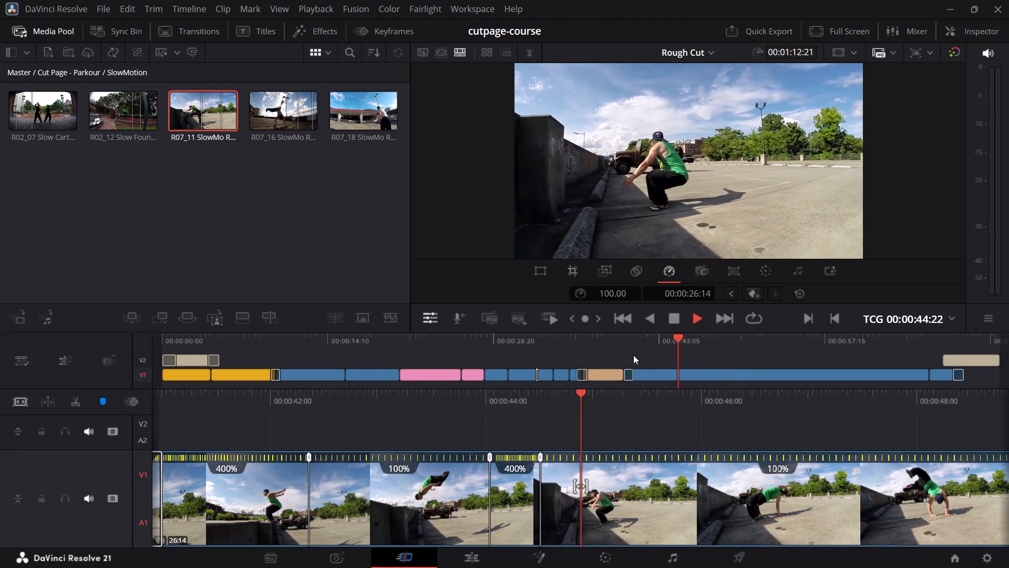
key("space")
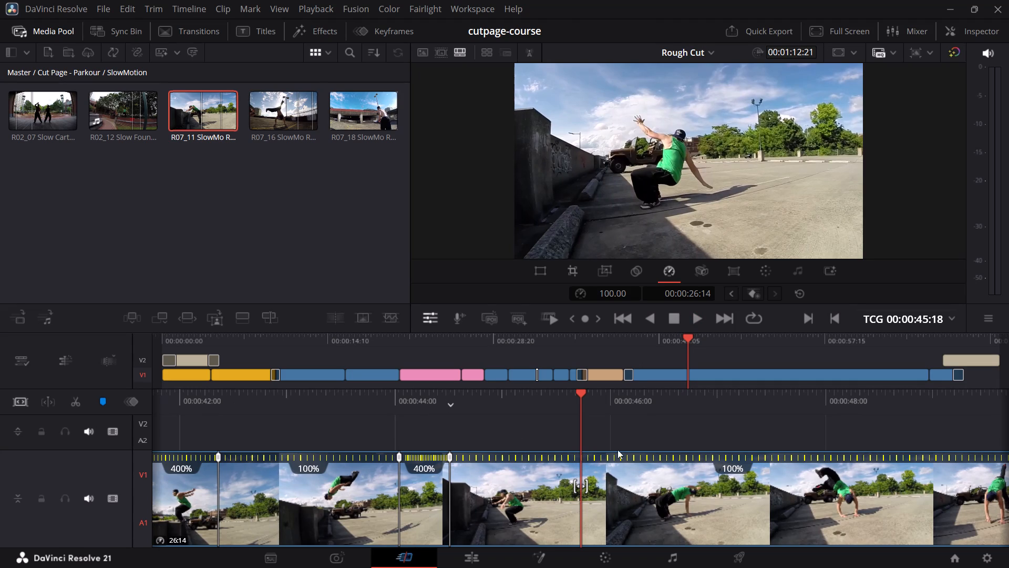
left_click(636, 343)
key("space")
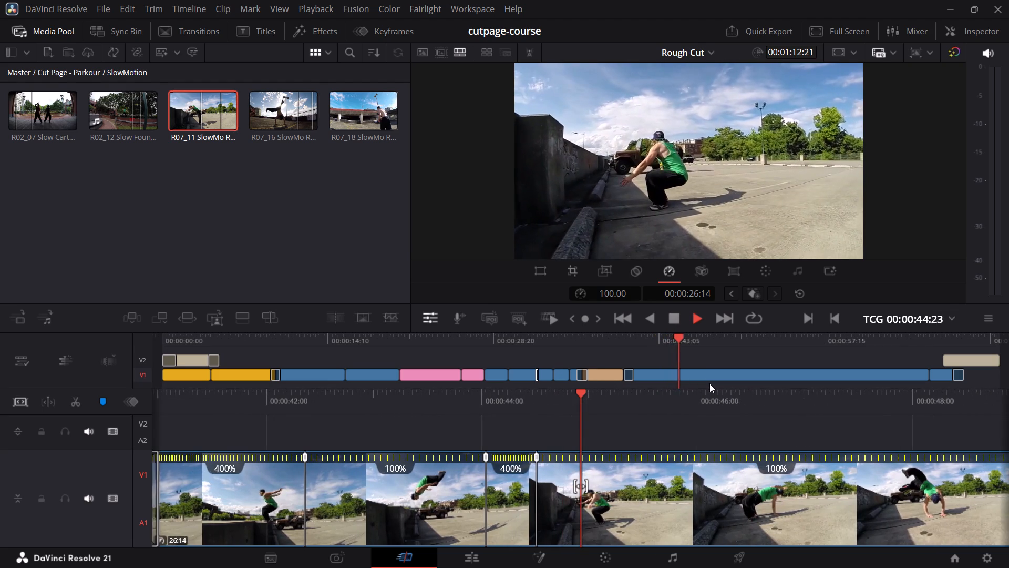
key("space")
key("space")
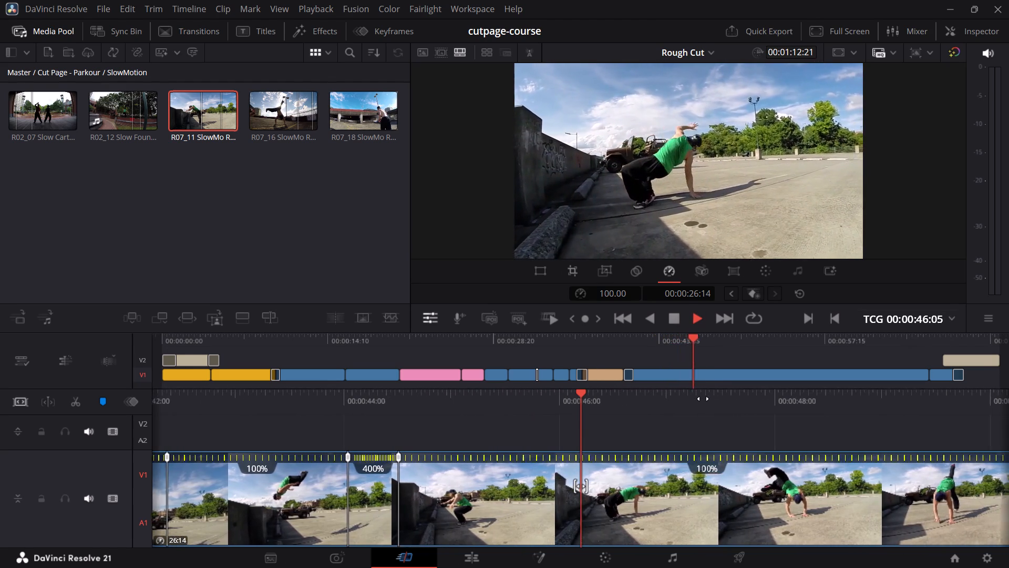
key("space")
key("space")
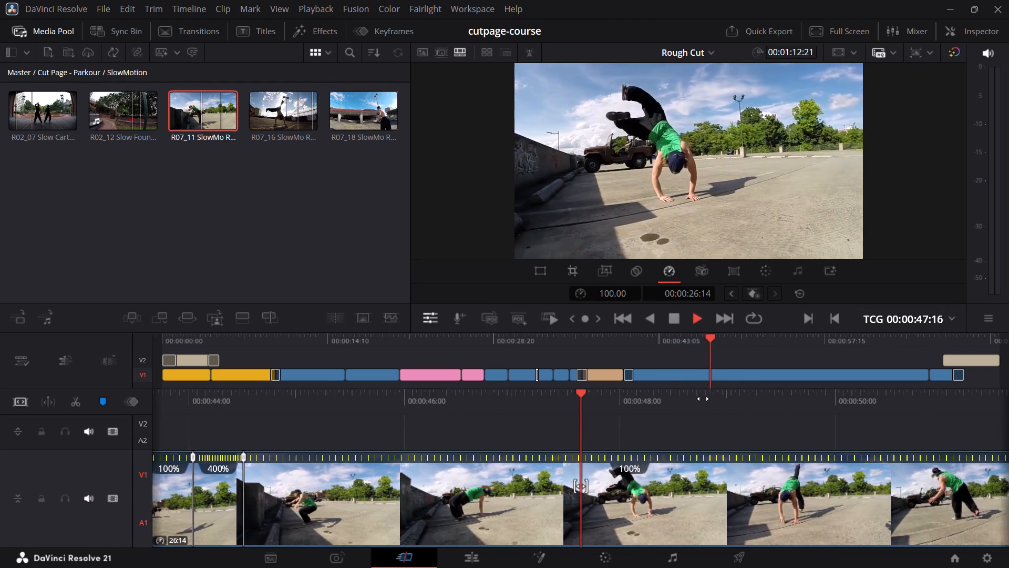
key("space")
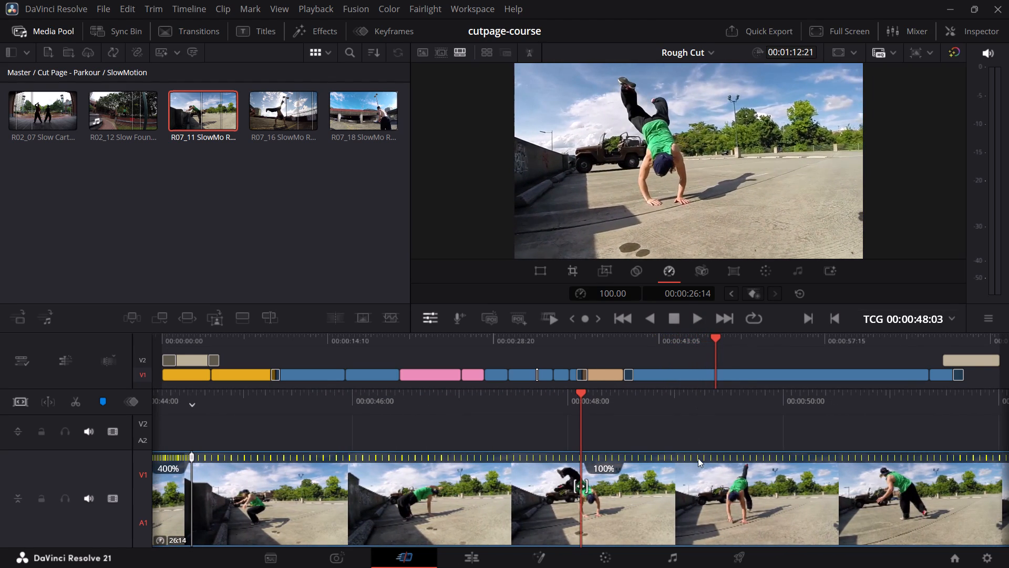
left_click(750, 292)
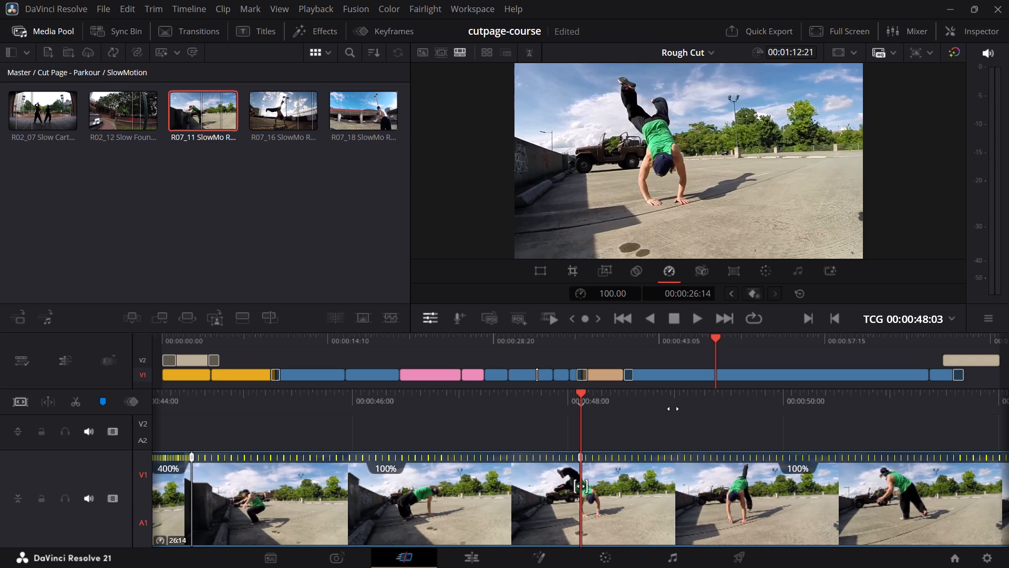
Set the segment between the third and fourth speed points, leading up to the handstand, to 300% speed.
left_click_drag(671, 431, 817, 429)
left_click_drag(698, 401, 821, 401)
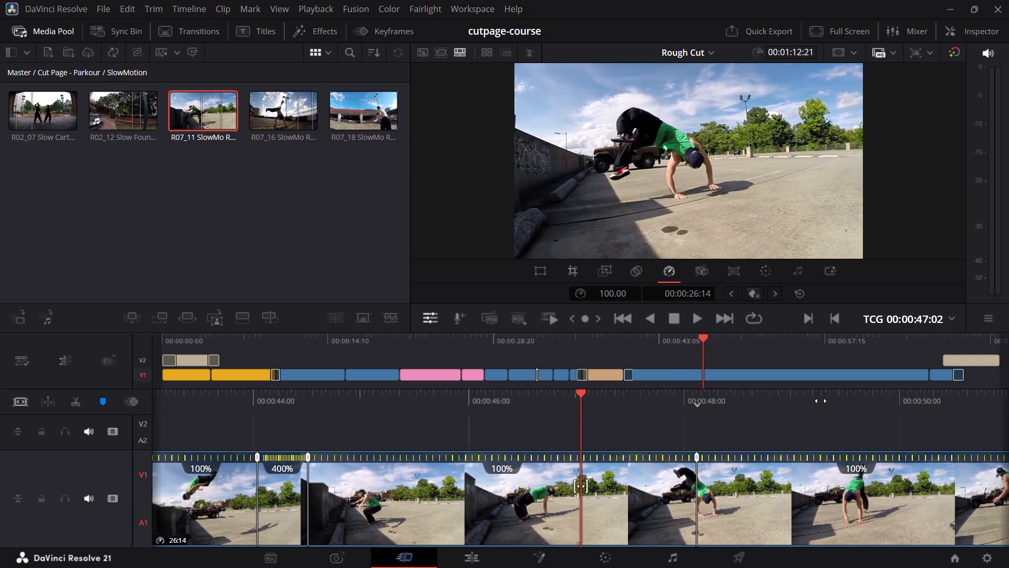
left_click_drag(821, 401, 830, 400)
double_click(624, 291)
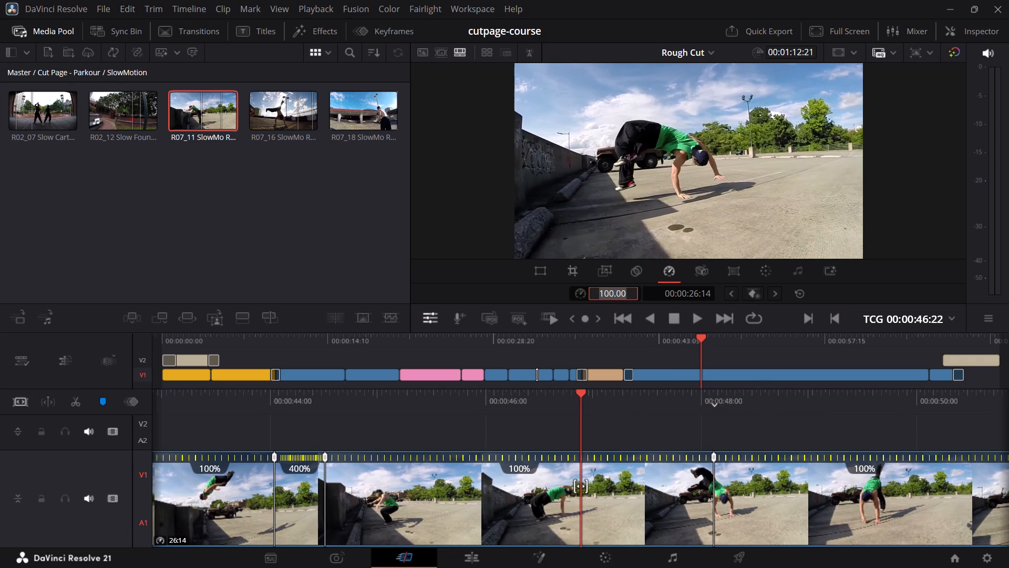
key("3")
type("00")
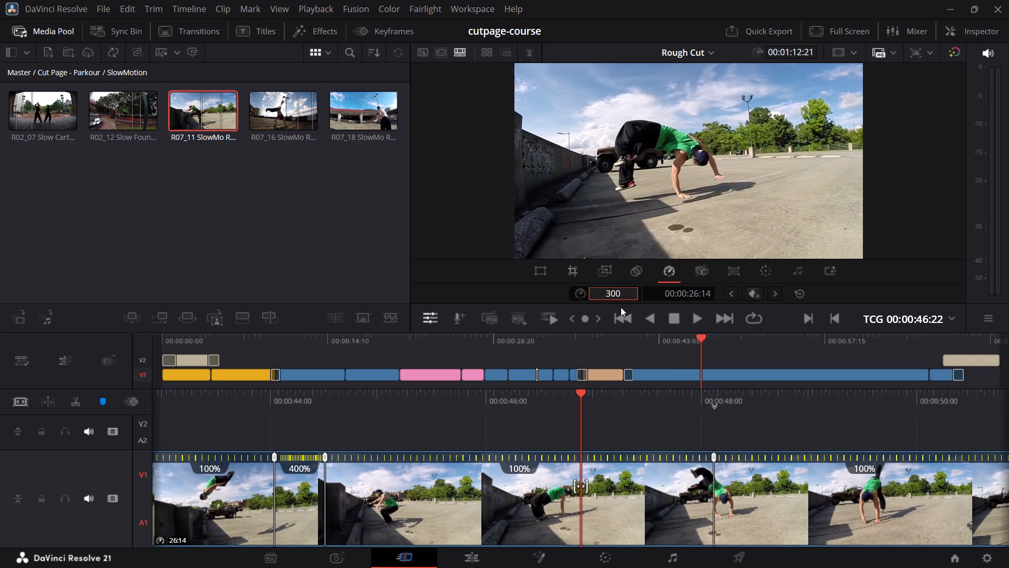
key("Return")
Play back the ramp and add a fifth speed point at 00:00:47:01, as the athlete comes down from the handstand.
left_click(670, 344)
key("space")
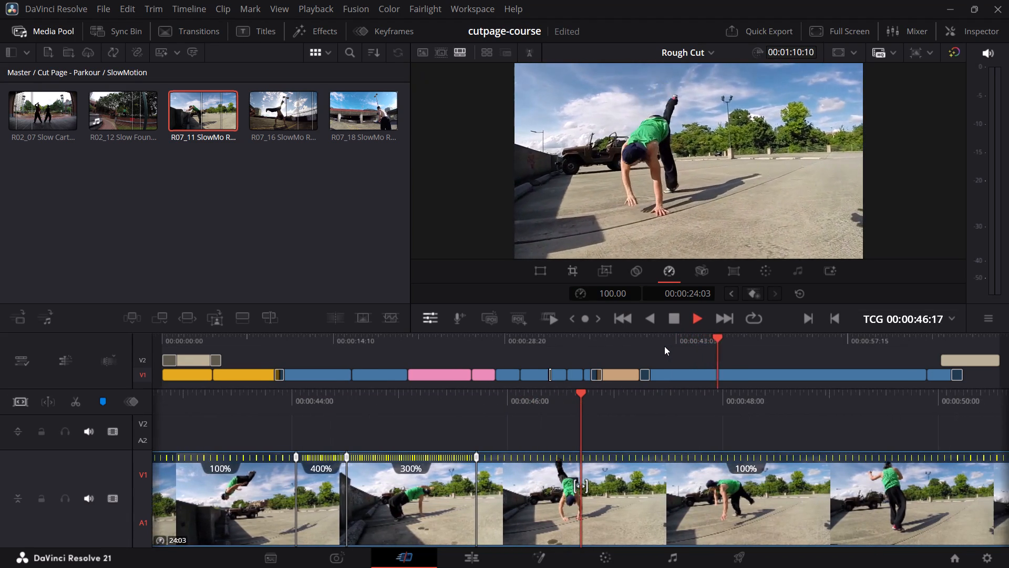
key("space")
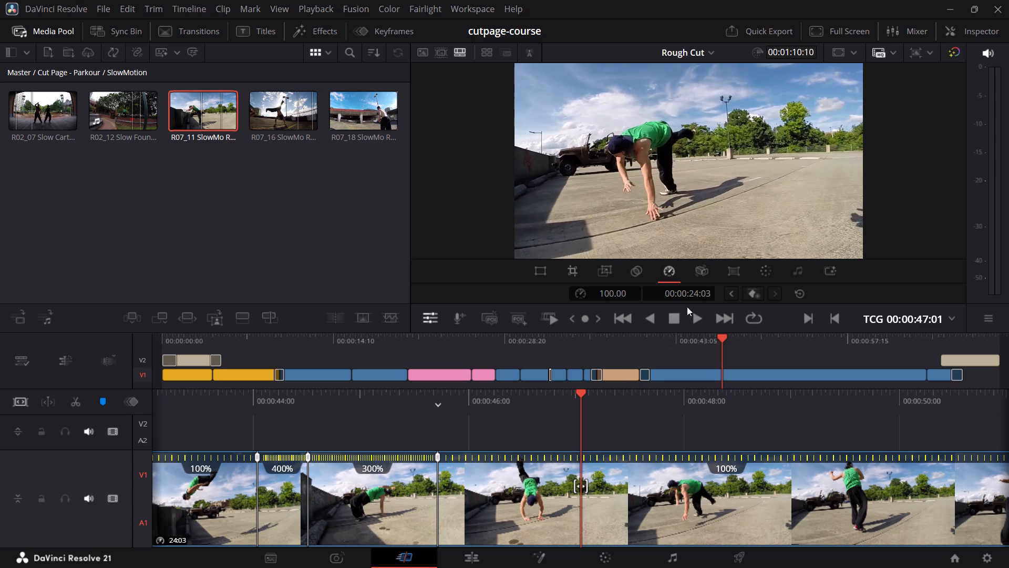
left_click(753, 291)
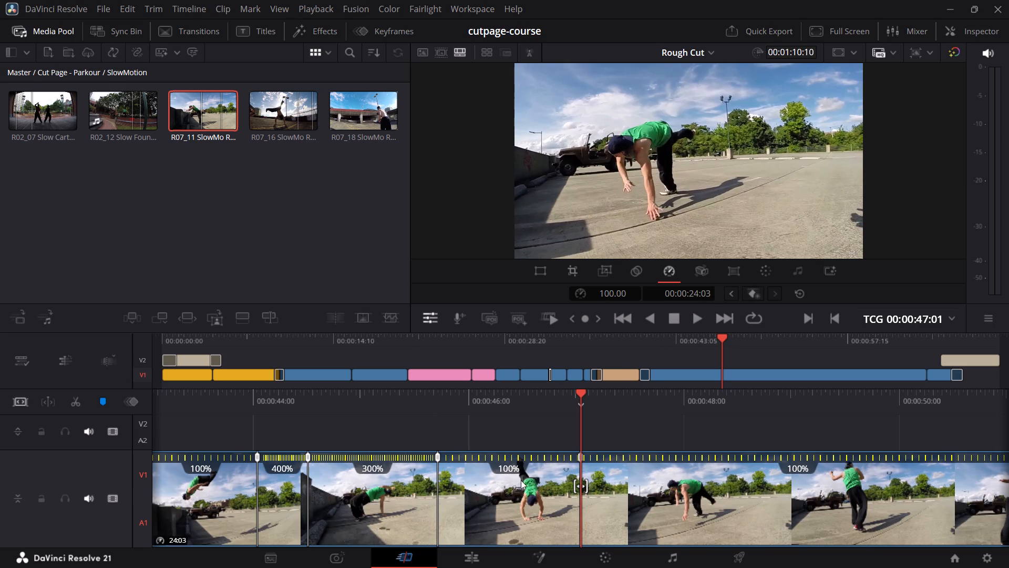
Scrub ahead through the Roof Backflip clip to the mid-air tuck of the next backflip and add a sixth speed point at 00:00:57:03.
left_click_drag(789, 402, 557, 412)
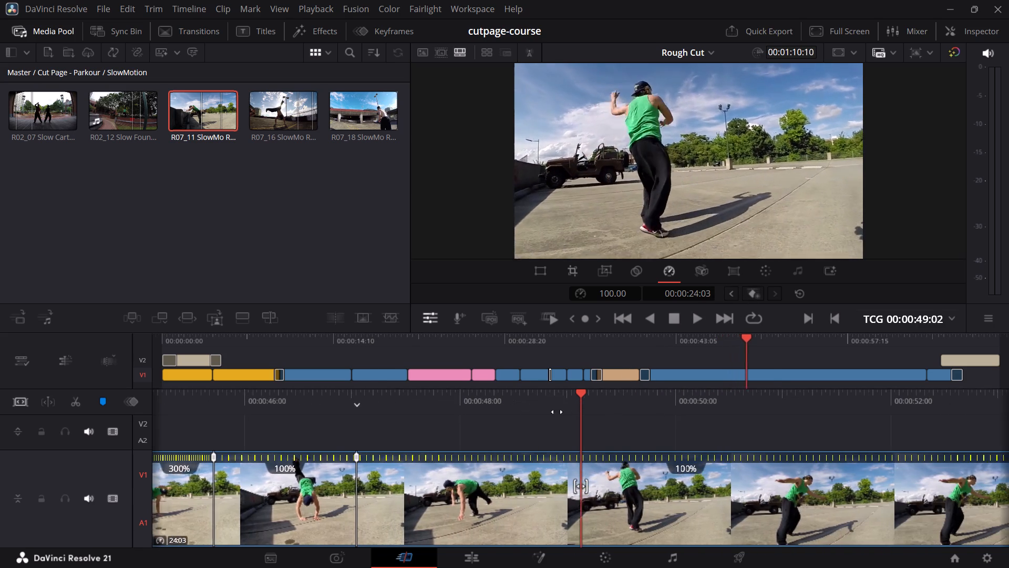
left_click_drag(557, 412, 394, 407)
left_click_drag(788, 401, 666, 405)
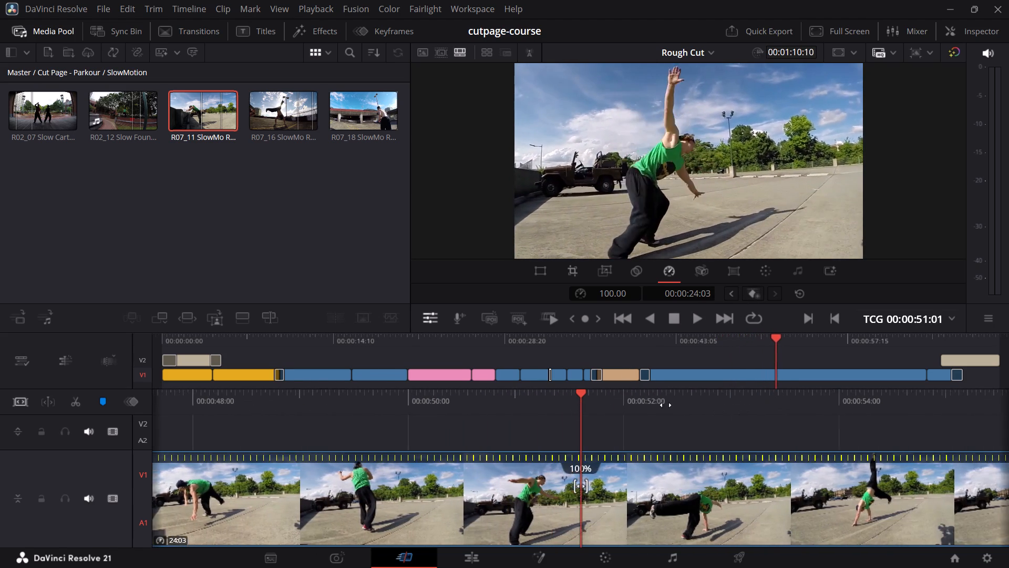
left_click_drag(666, 405, 573, 406)
left_click_drag(826, 393, 701, 400)
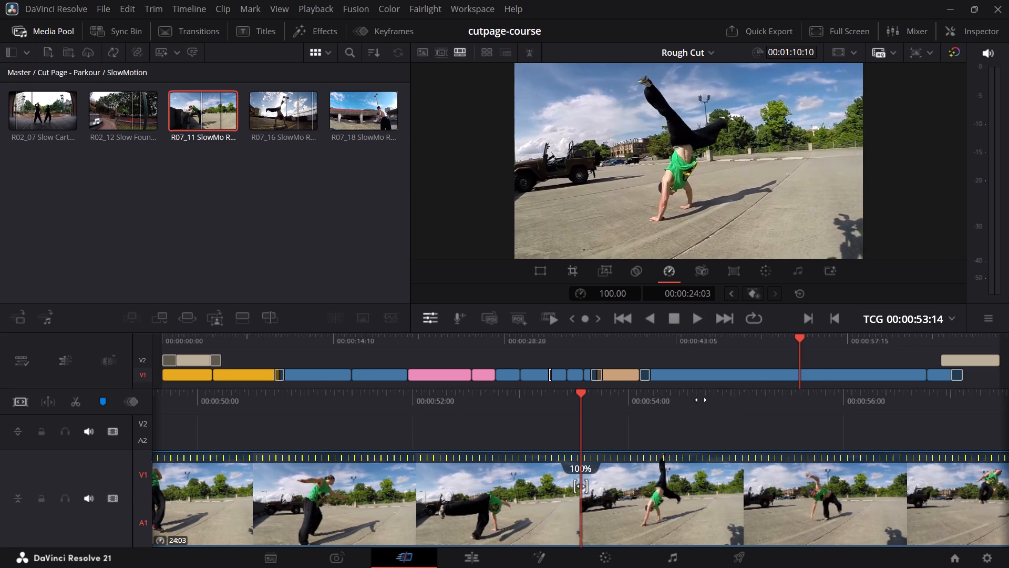
left_click_drag(701, 400, 596, 397)
left_click_drag(785, 400, 614, 408)
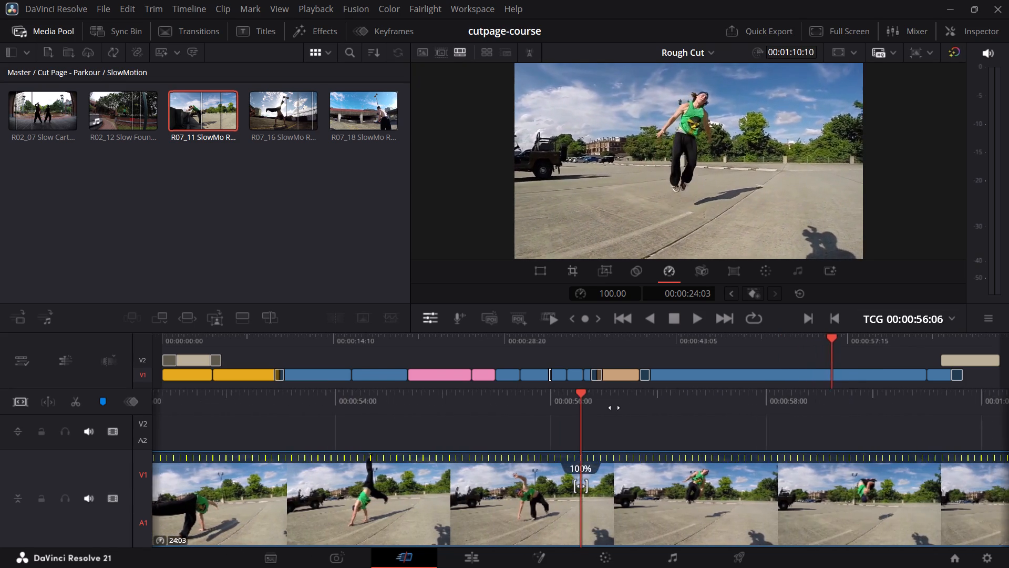
left_click_drag(614, 408, 578, 408)
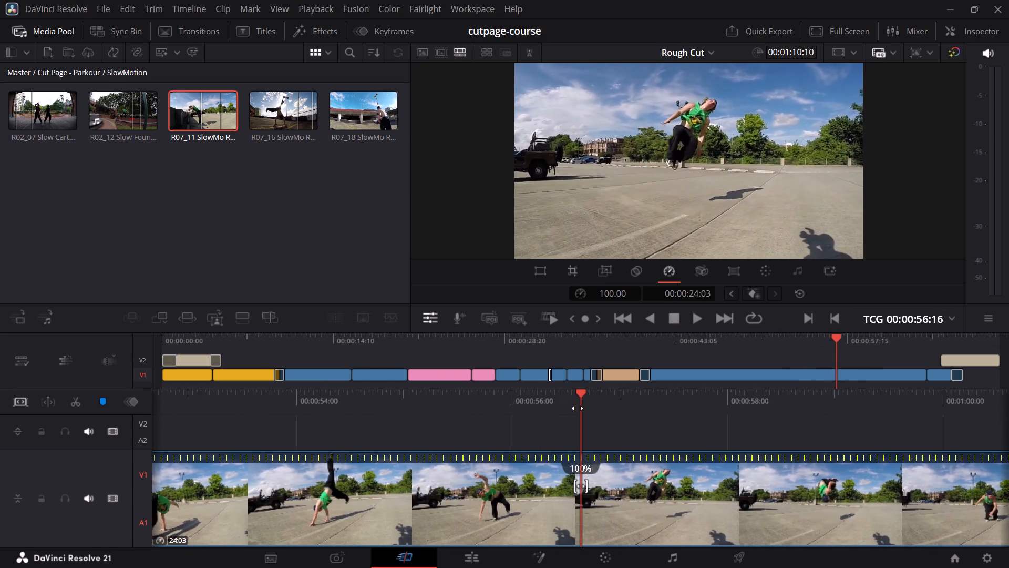
left_click_drag(578, 408, 486, 410)
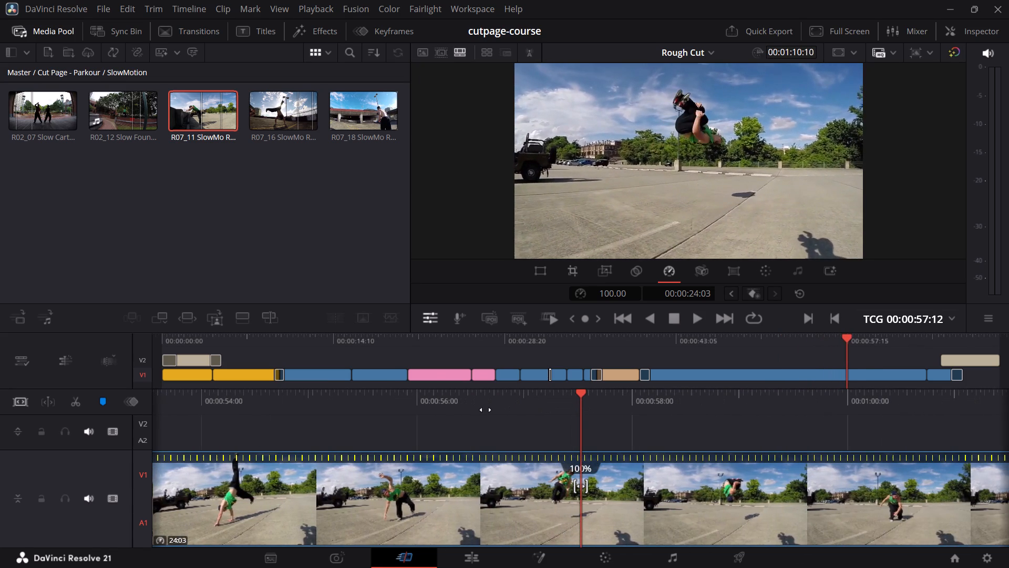
left_click_drag(486, 410, 528, 409)
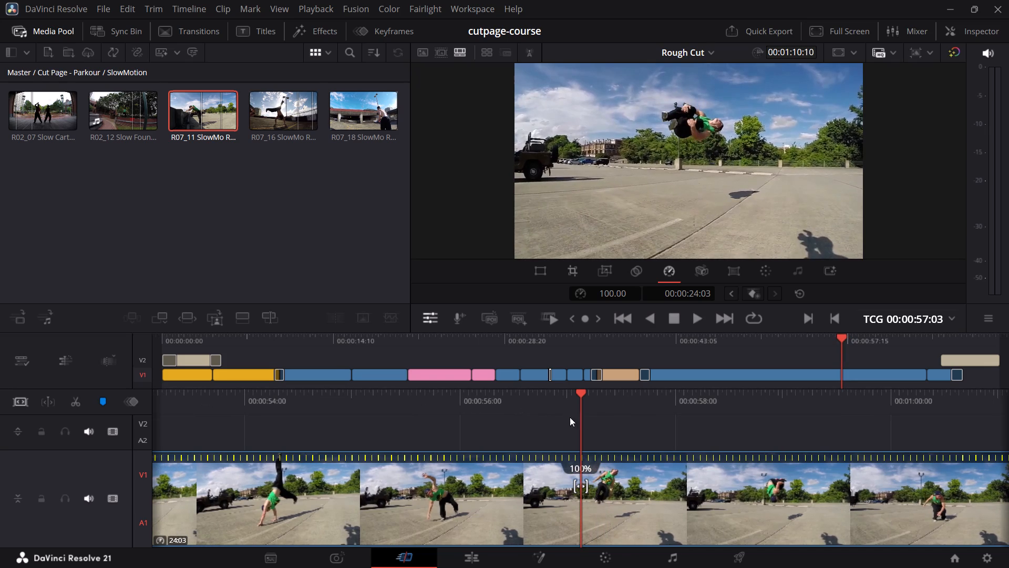
left_click(756, 291)
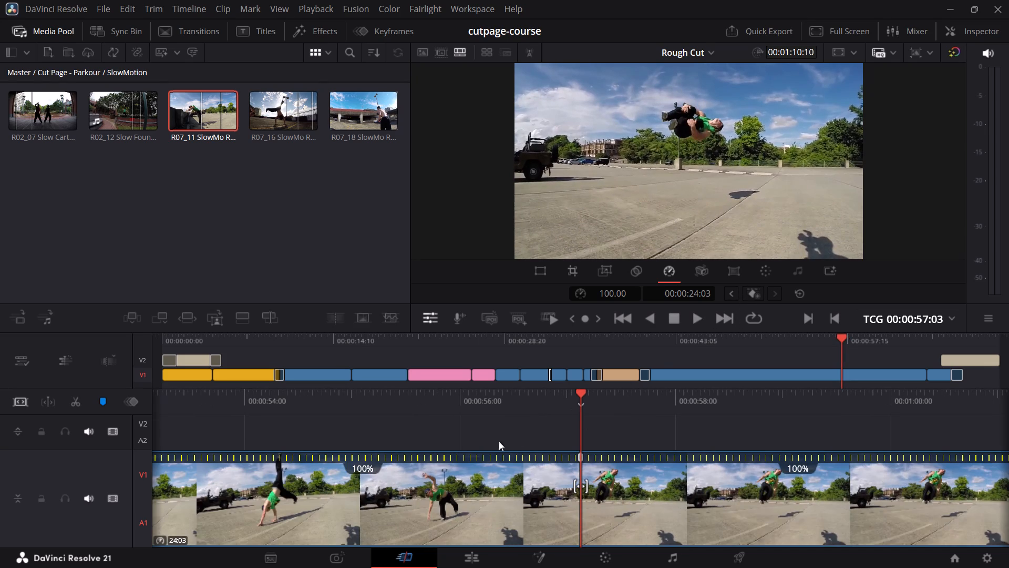
Set the segment between the fifth and sixth speed points, leading up to the second backflip, to 400% speed.
left_click_drag(657, 400, 769, 402)
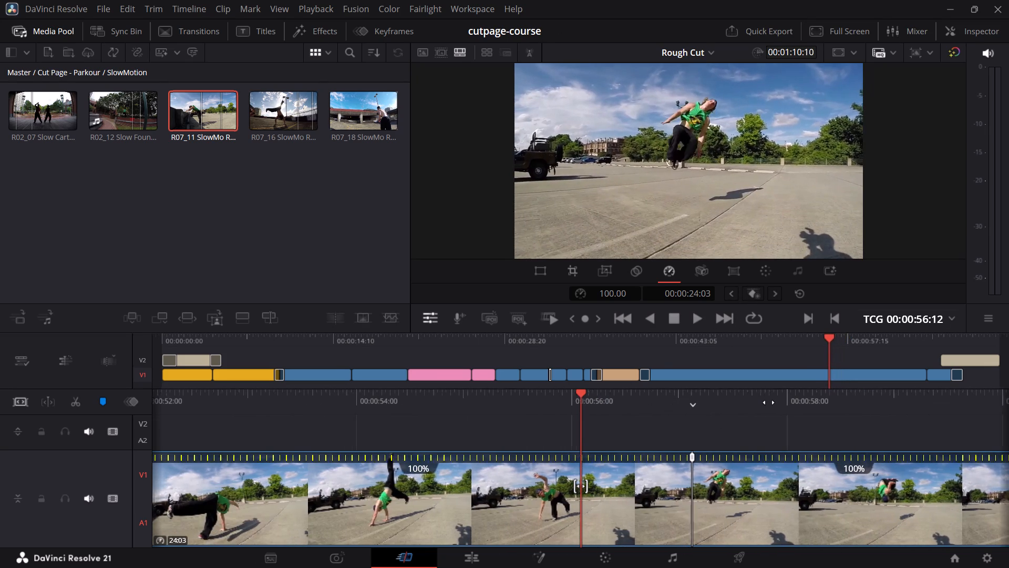
left_click_drag(769, 402, 787, 402)
double_click(624, 295)
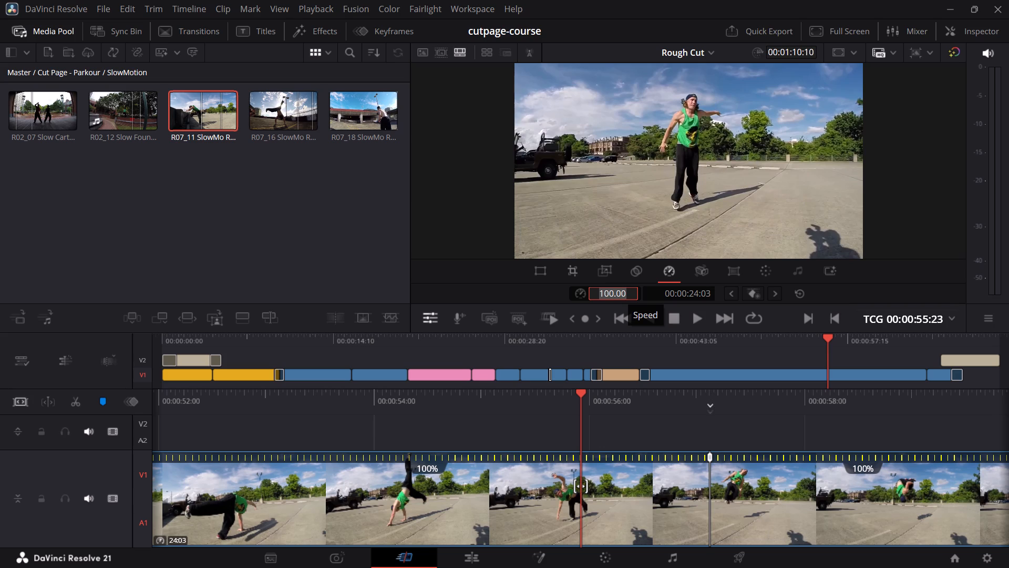
type("400")
key("Return")
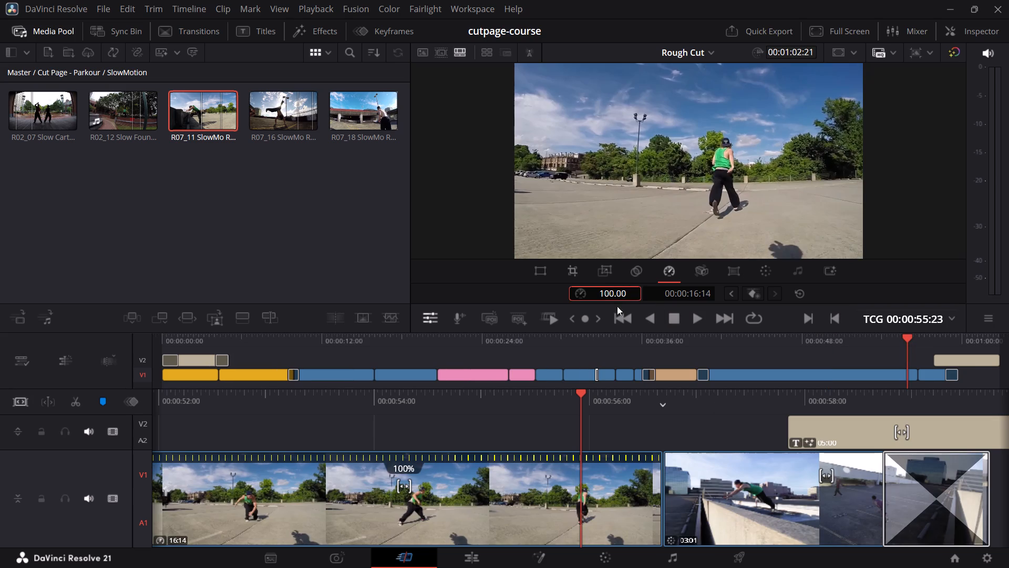
Play back the ramp and set the segment between the third and fourth speed points, leading up to the handstand, to 350% speed.
left_click(704, 334)
key("space")
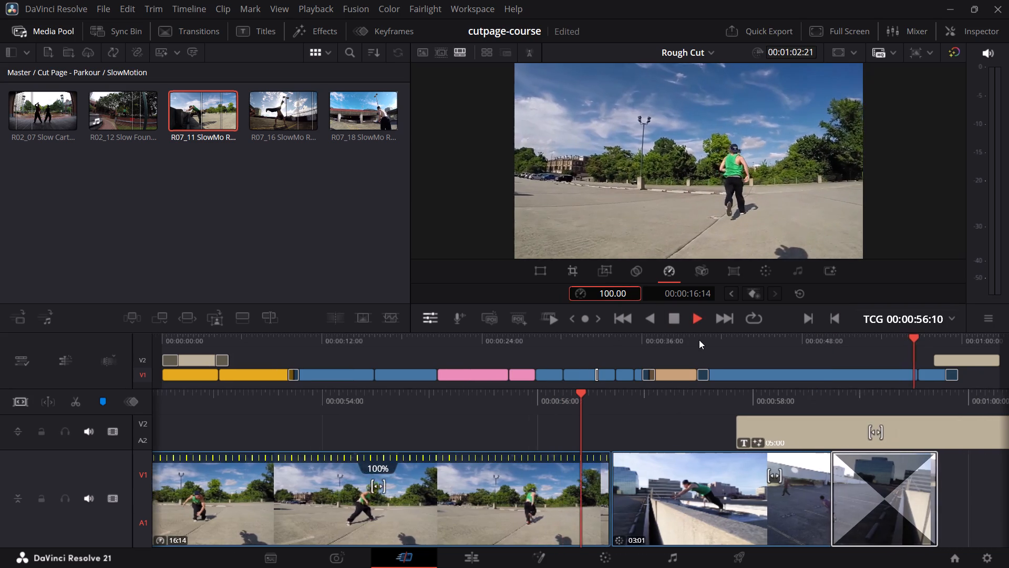
left_click(698, 339)
key("space")
key("space")
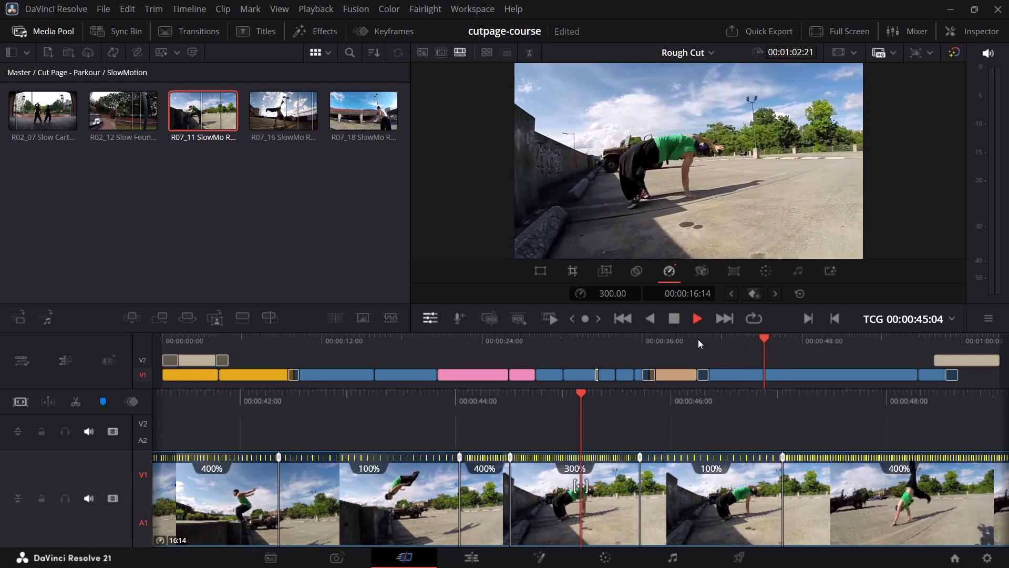
key("space")
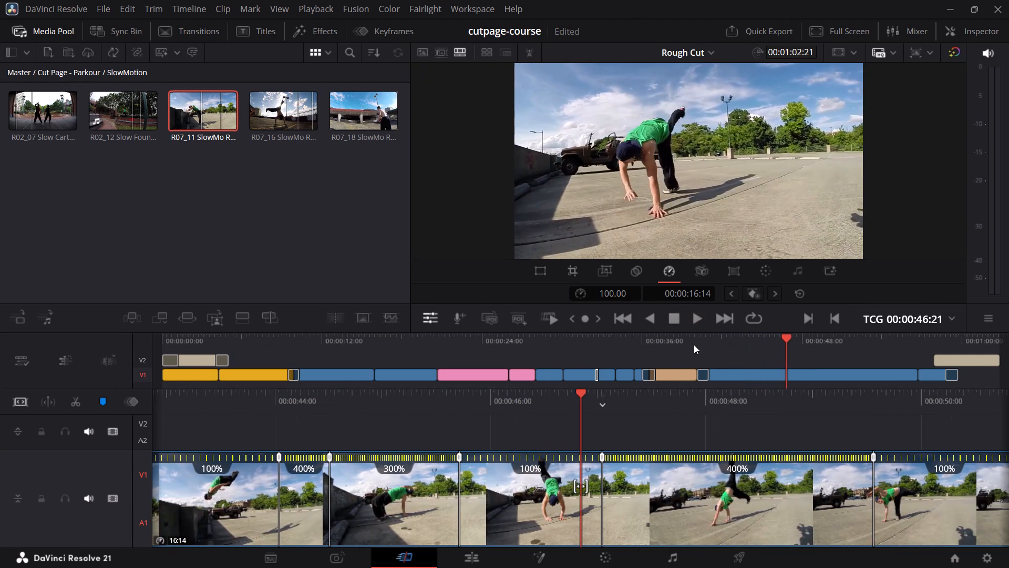
left_click(403, 469)
left_click(469, 405)
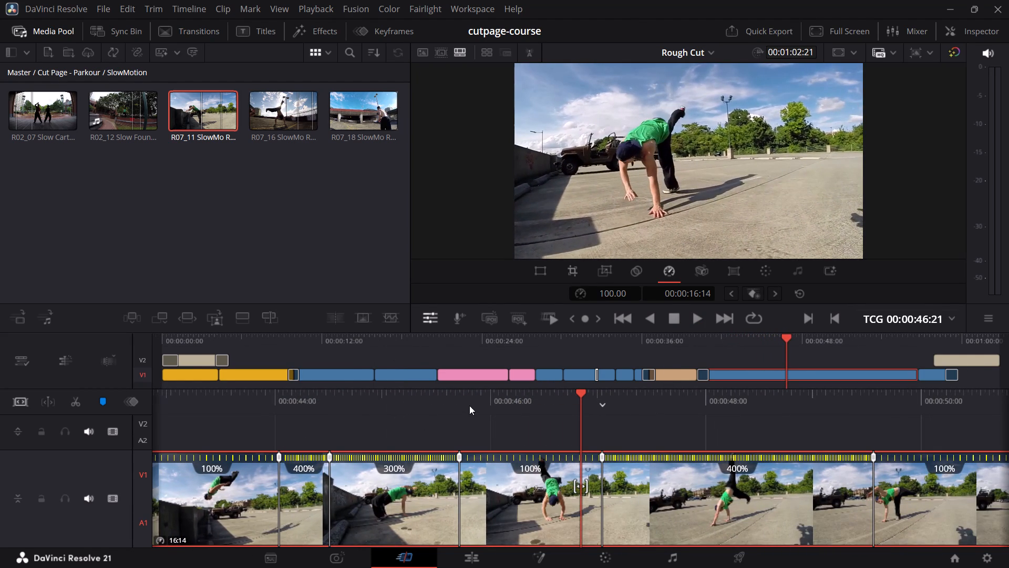
left_click_drag(625, 400, 806, 402)
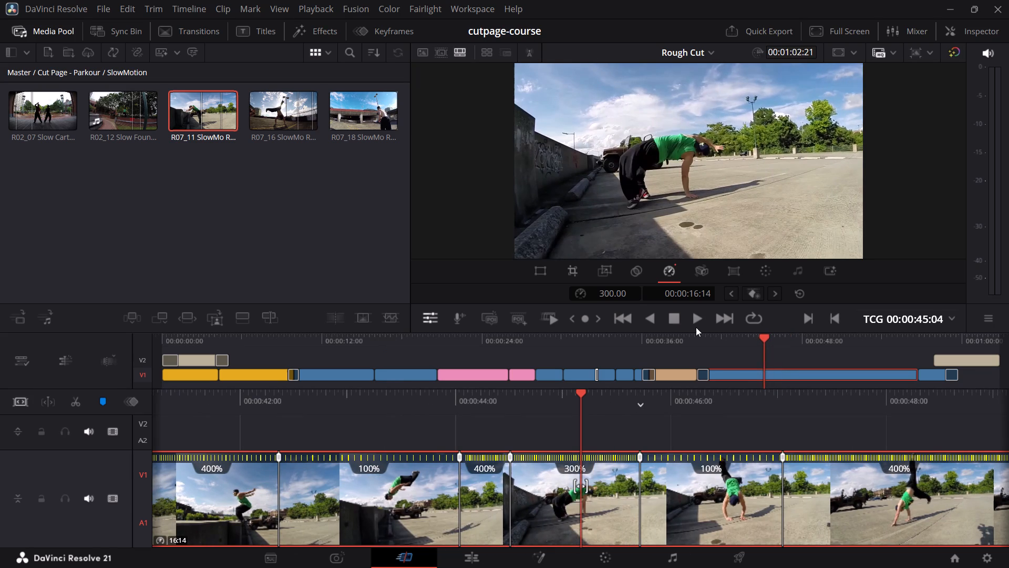
double_click(619, 294)
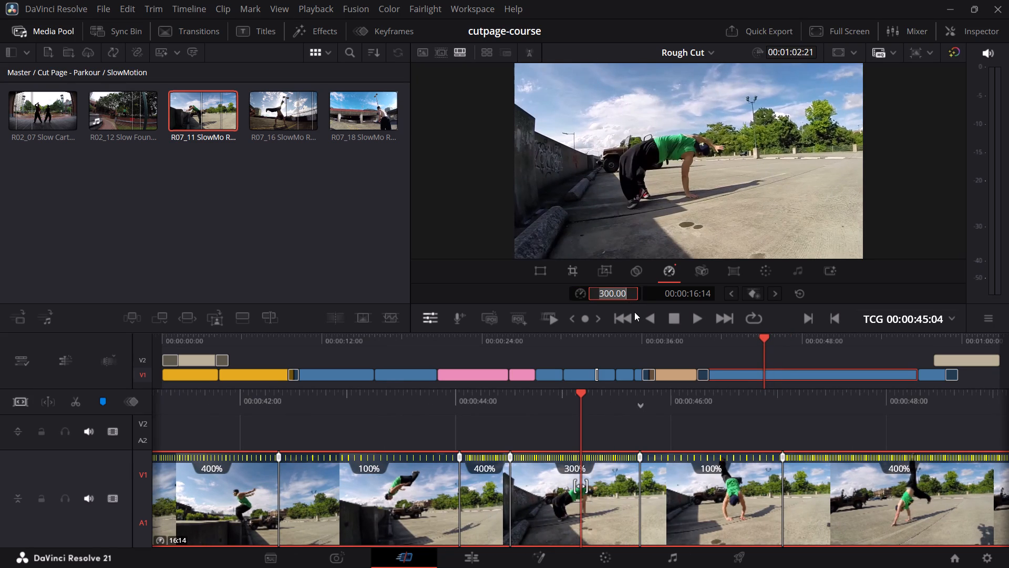
type("350")
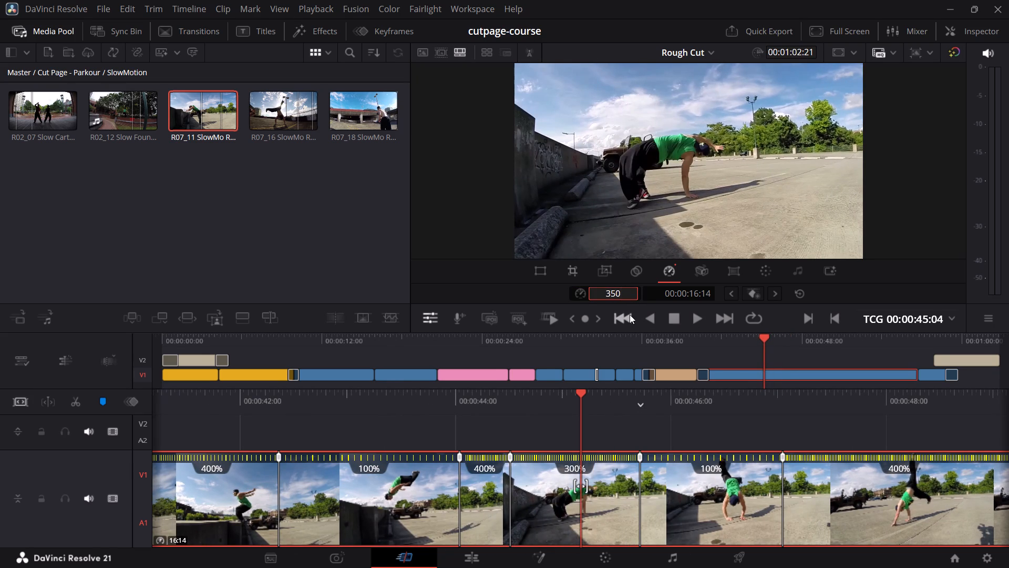
key("Return")
Play back and scrub the ramp around the handstand to check the pacing between the fourth and fifth speed points.
left_click(718, 343)
key("space")
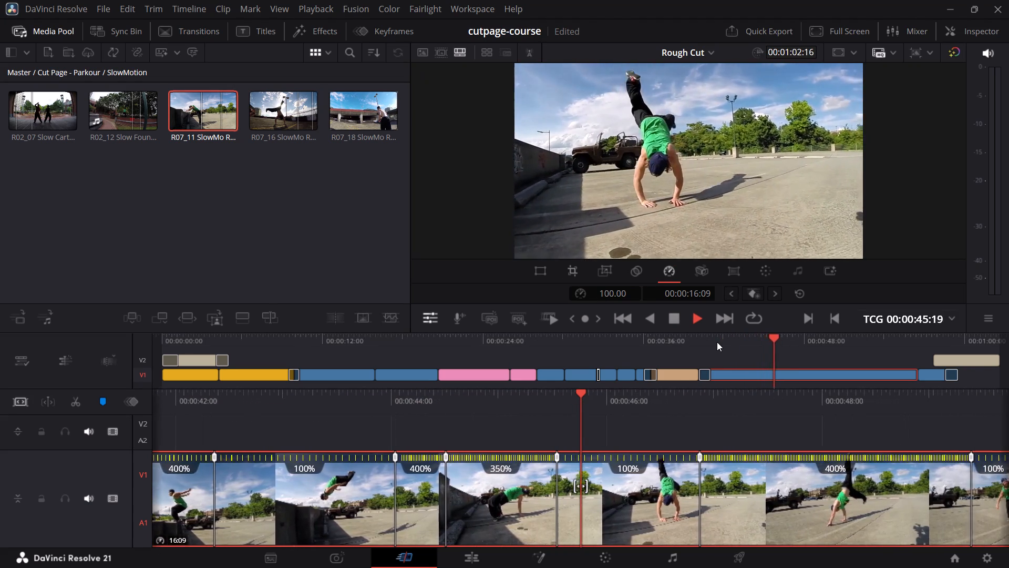
key("space")
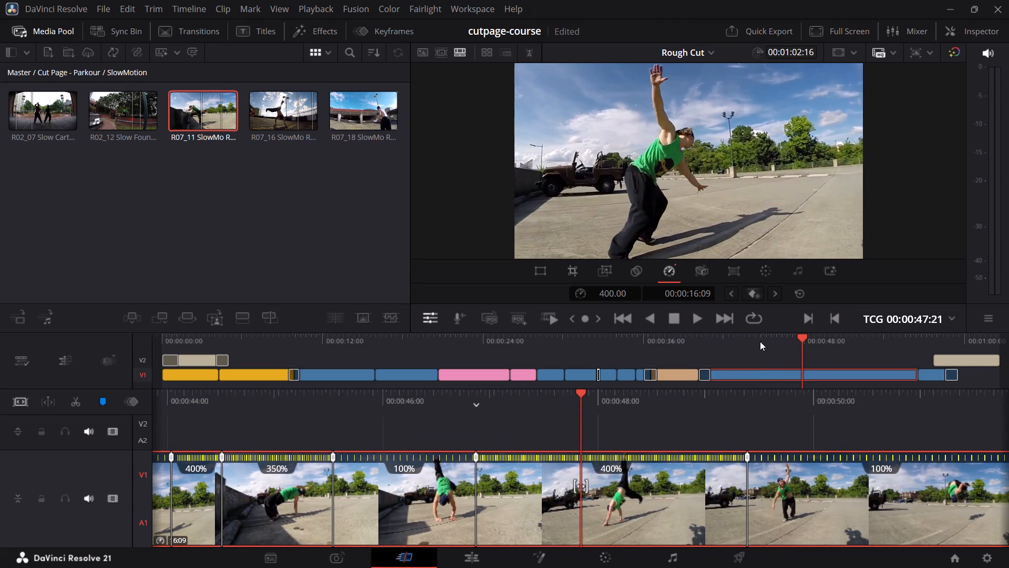
left_click_drag(768, 337, 774, 337)
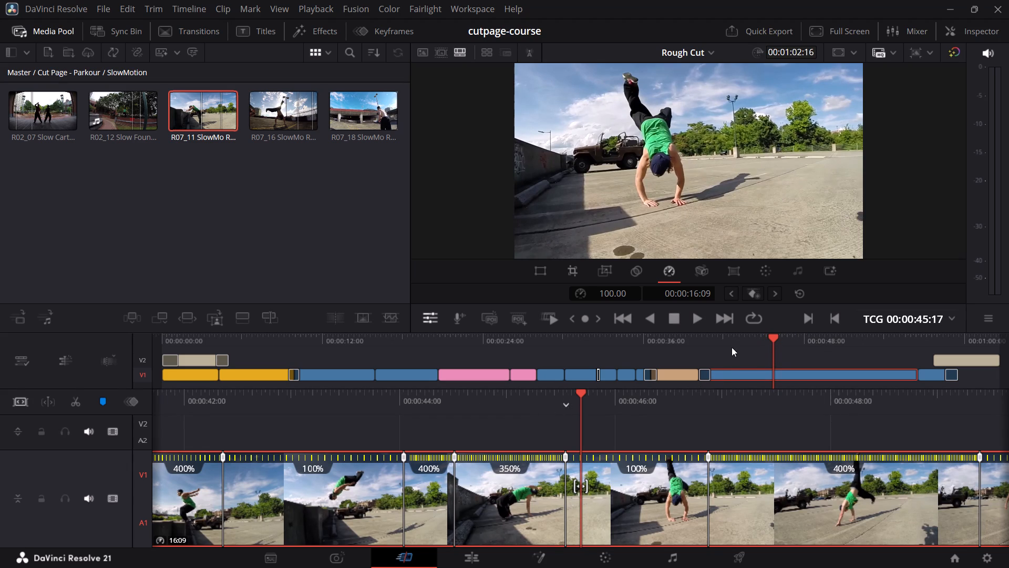
left_click_drag(739, 337, 769, 343)
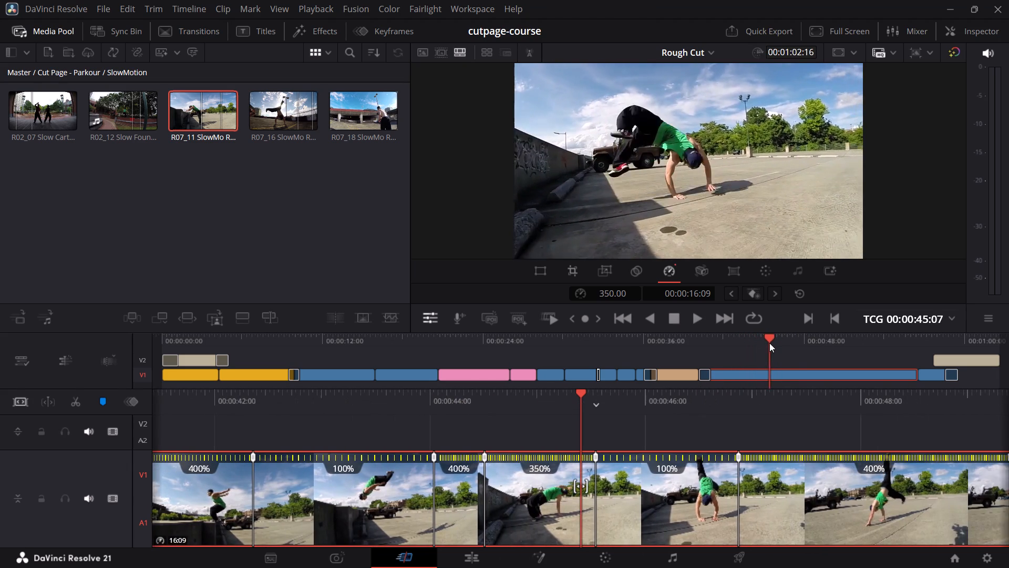
left_click_drag(769, 343, 770, 343)
left_click_drag(747, 399, 725, 401)
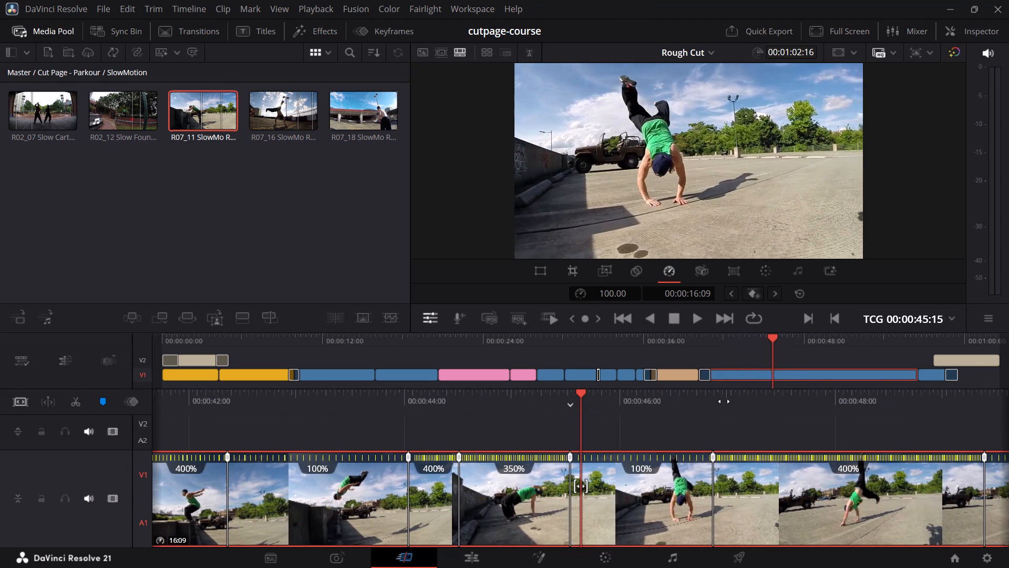
key("space")
key("space")
Set the handstand segment between the fourth and fifth speed points to 350% speed.
left_click_drag(733, 394, 737, 394)
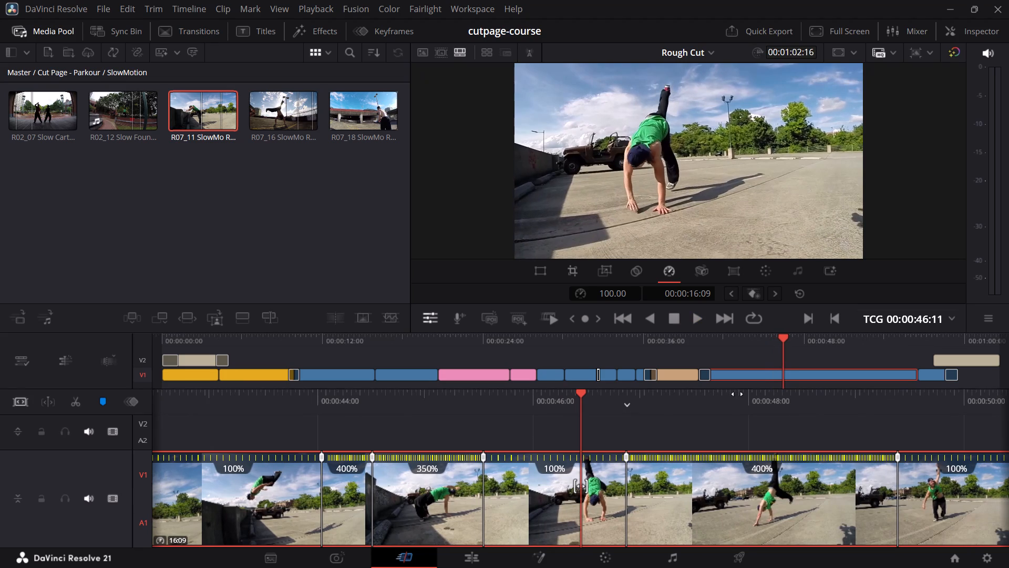
left_click_drag(737, 394, 761, 397)
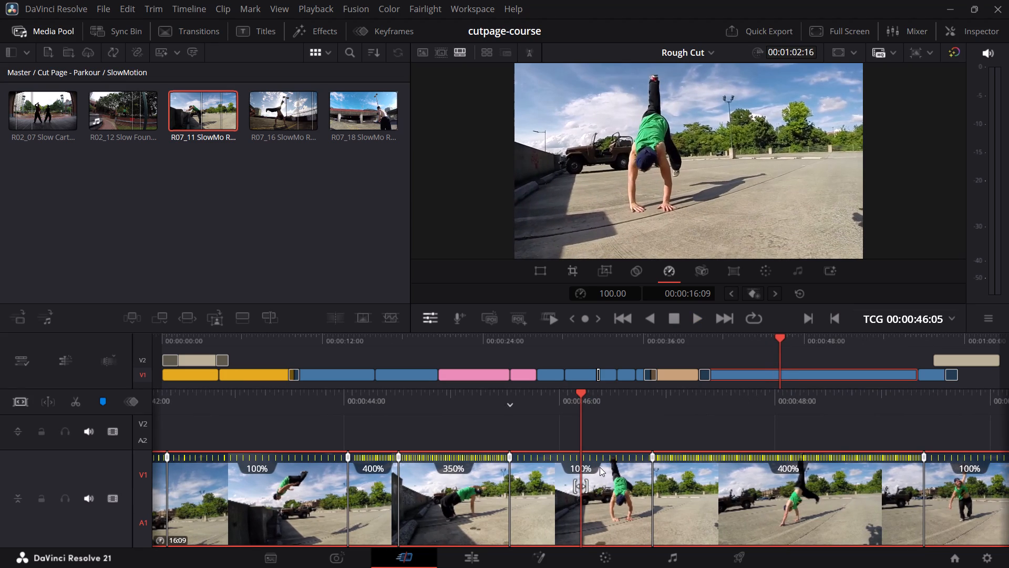
left_click(590, 467)
left_click(587, 464)
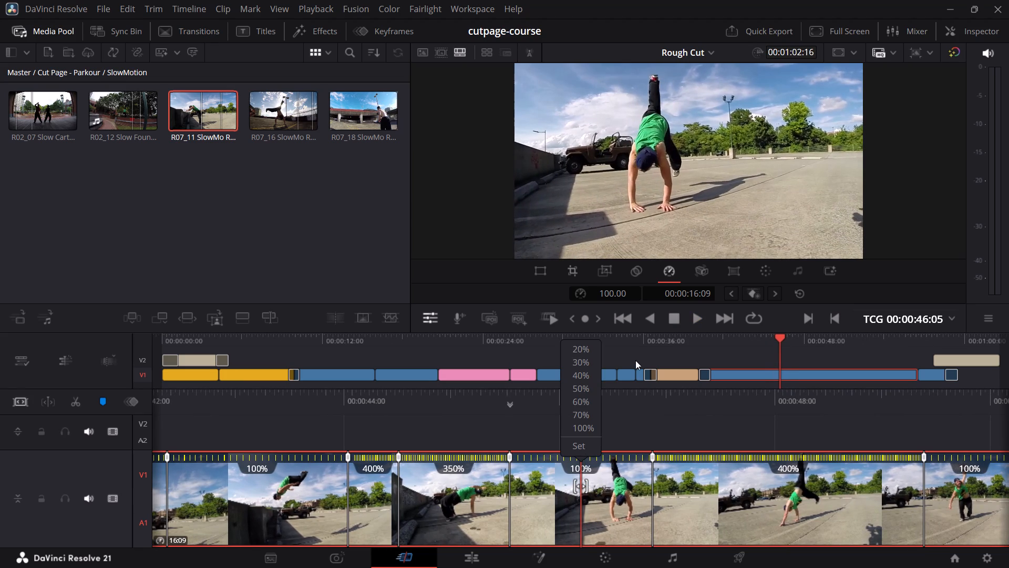
left_click(615, 293)
left_click(615, 294)
double_click(616, 294)
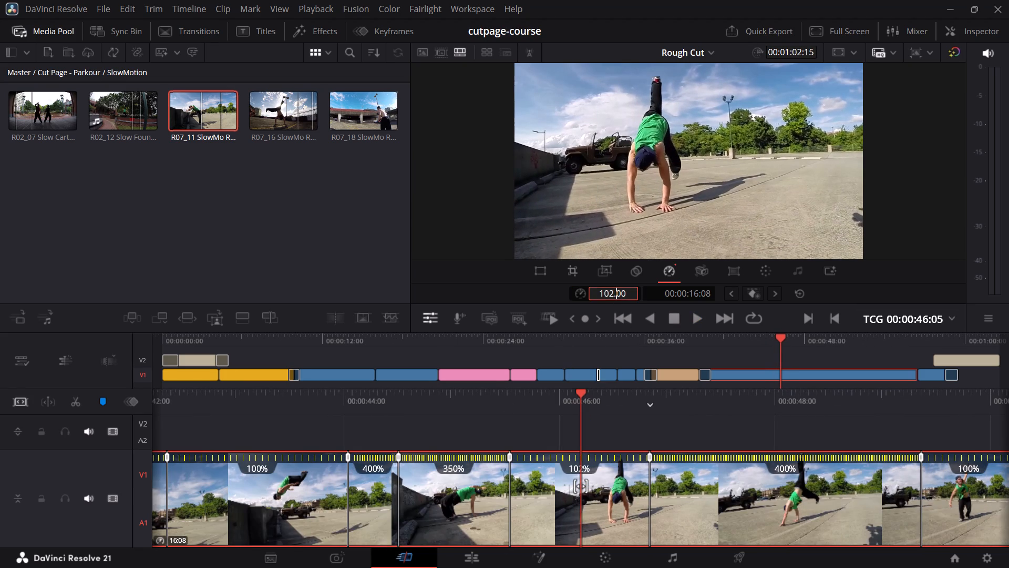
double_click(624, 297)
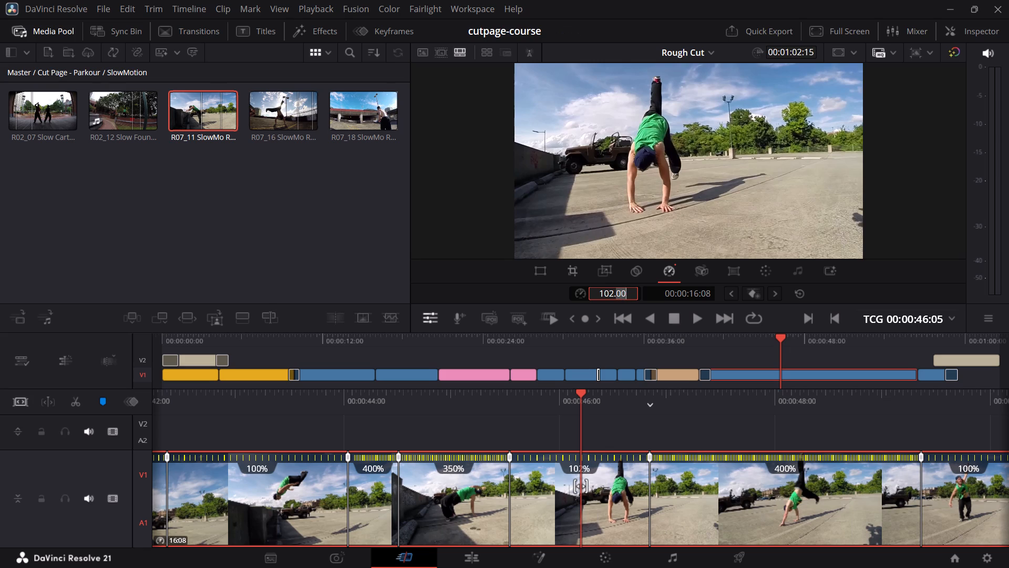
left_click(629, 296)
key("BackSpace")
key("BackSpace")
key("BackSpace")
key("BackSpace")
key("BackSpace")
key("BackSpace")
key("BackSpace")
key("3")
type("50")
key("Return")
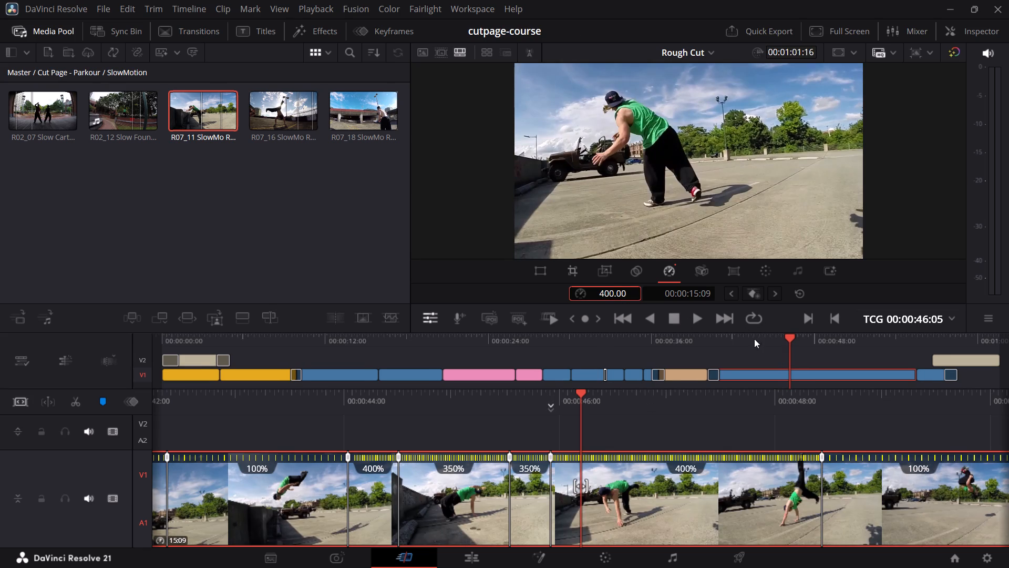
Play back the ramp and set the segment between the third and fourth speed points, leading up to the handstand, to 400% speed.
left_click(731, 343)
key("space")
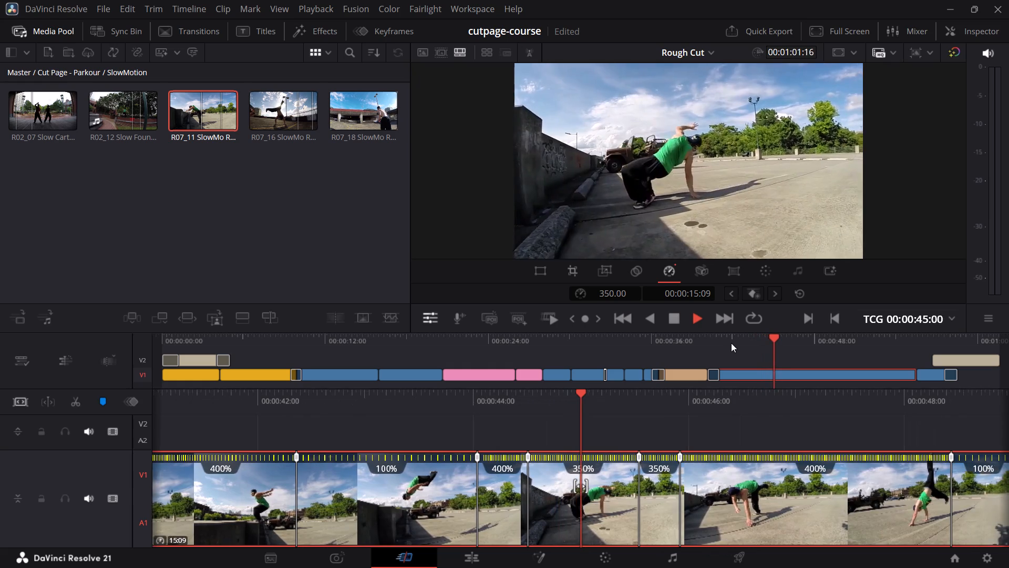
key("space")
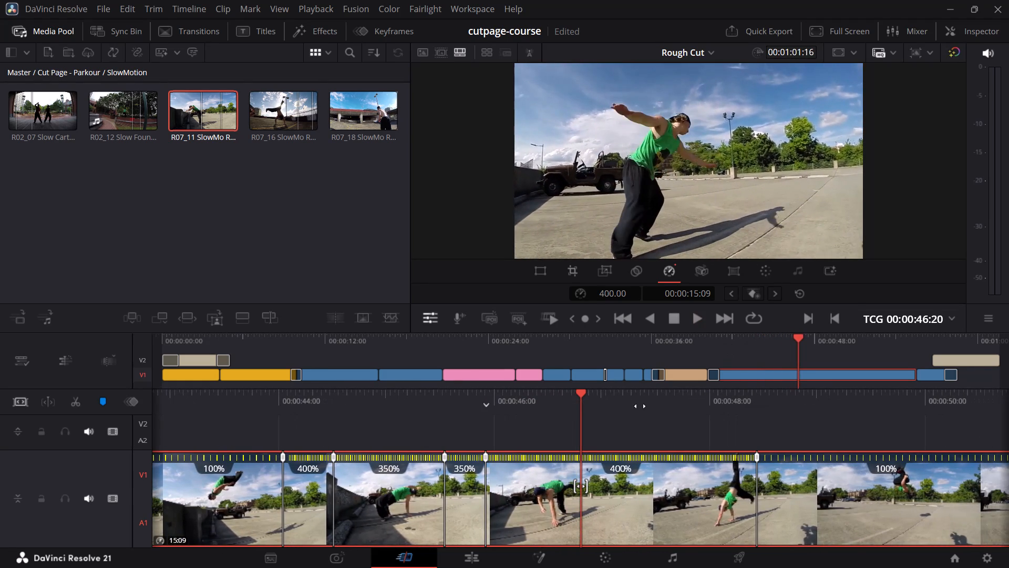
left_click(398, 468)
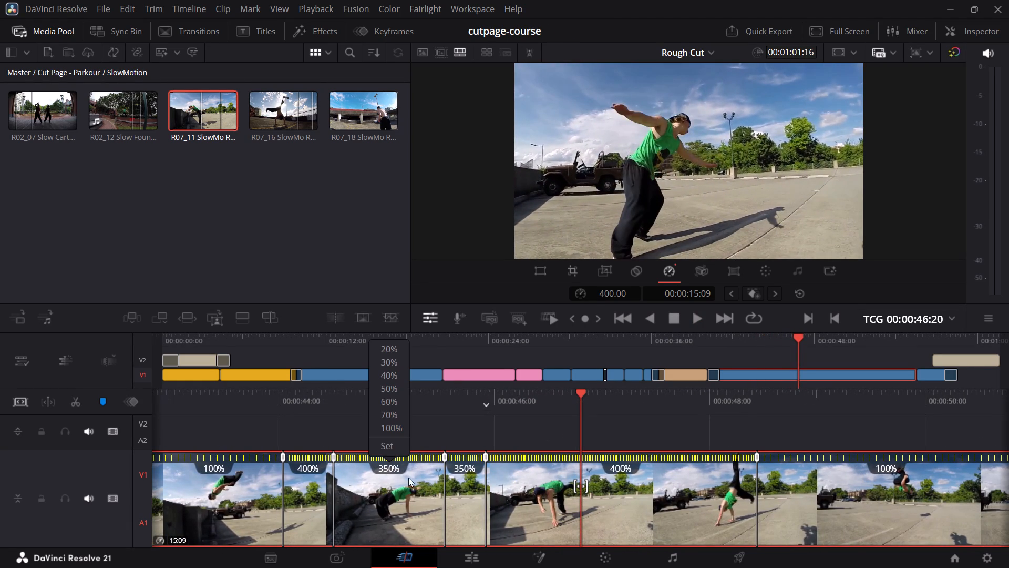
left_click_drag(527, 398, 726, 390)
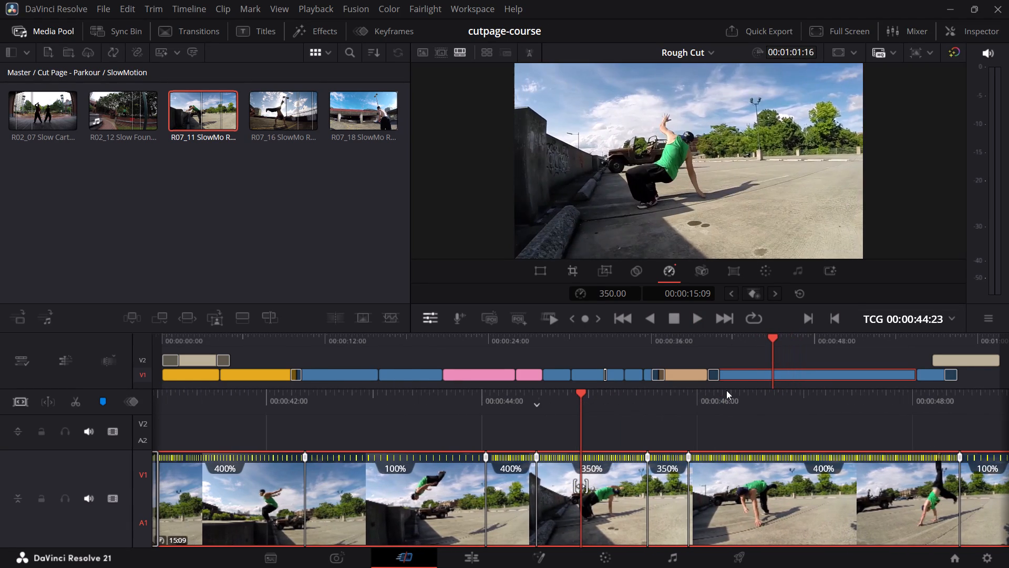
double_click(623, 296)
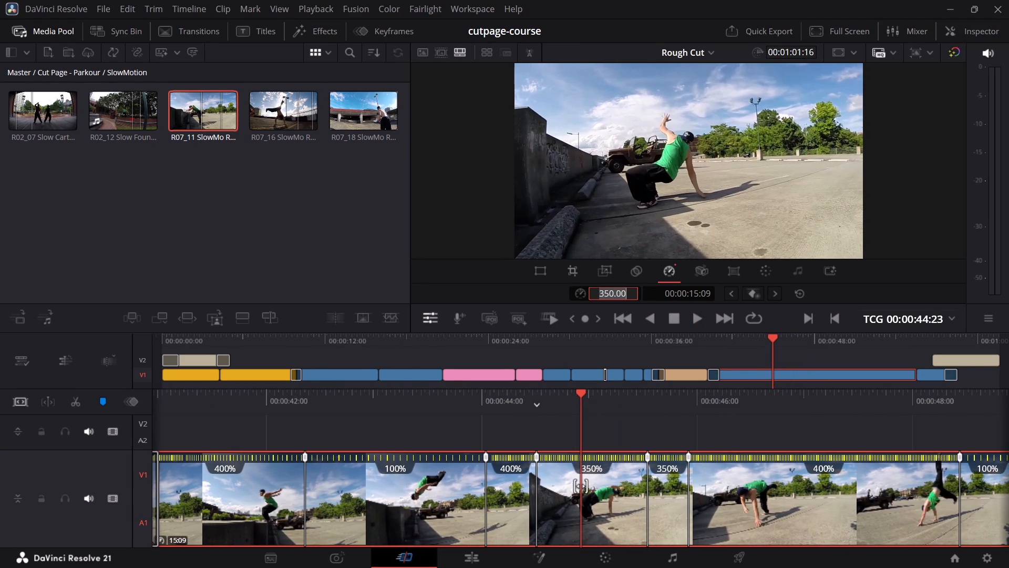
key("4")
key("0")
key("0")
key("Return")
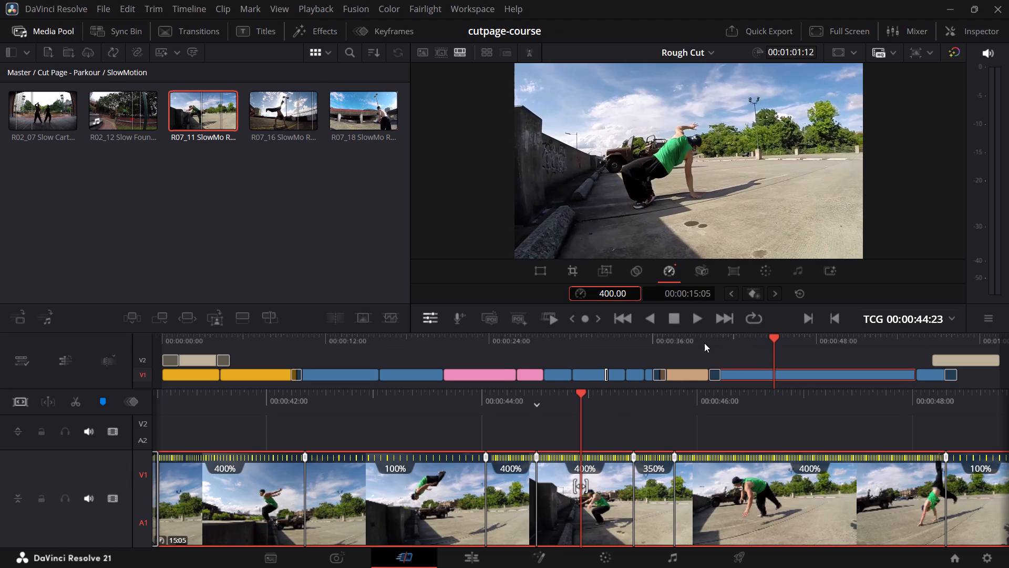
Play back the ramp and add a seventh speed point at 00:00:49:21, as the second backflip comes down.
left_click(704, 343)
key("space")
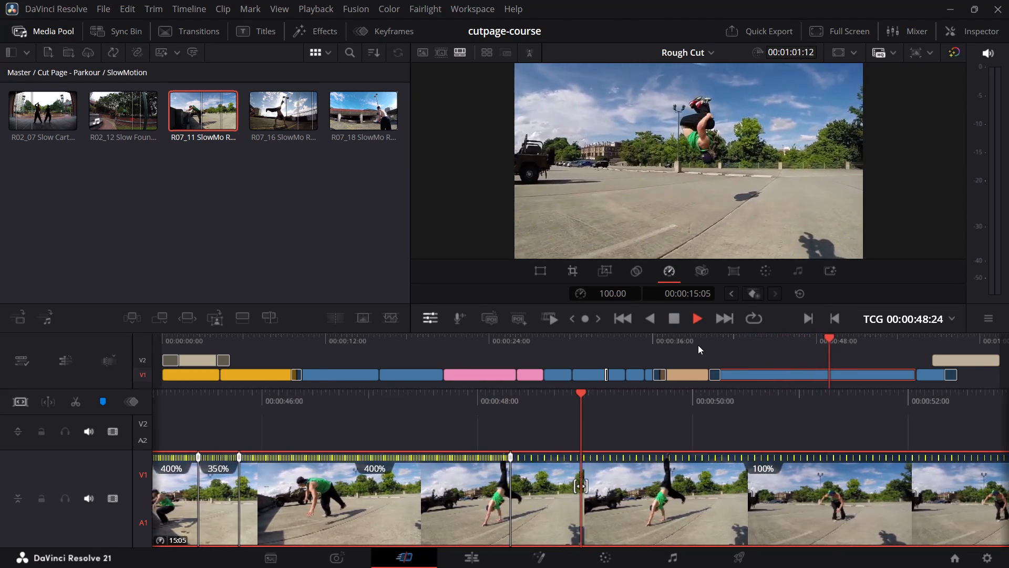
key("space")
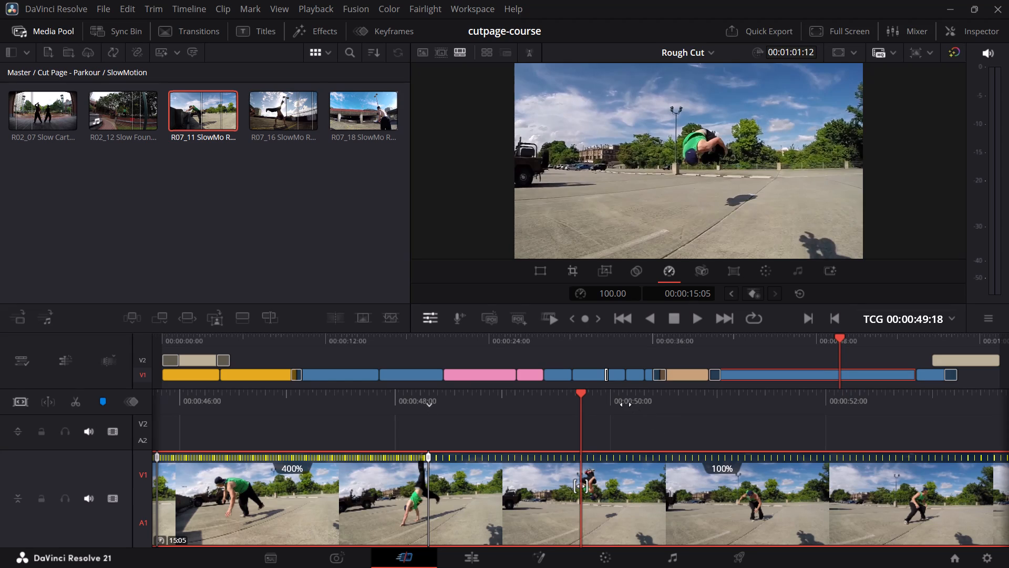
key("space")
key("space")
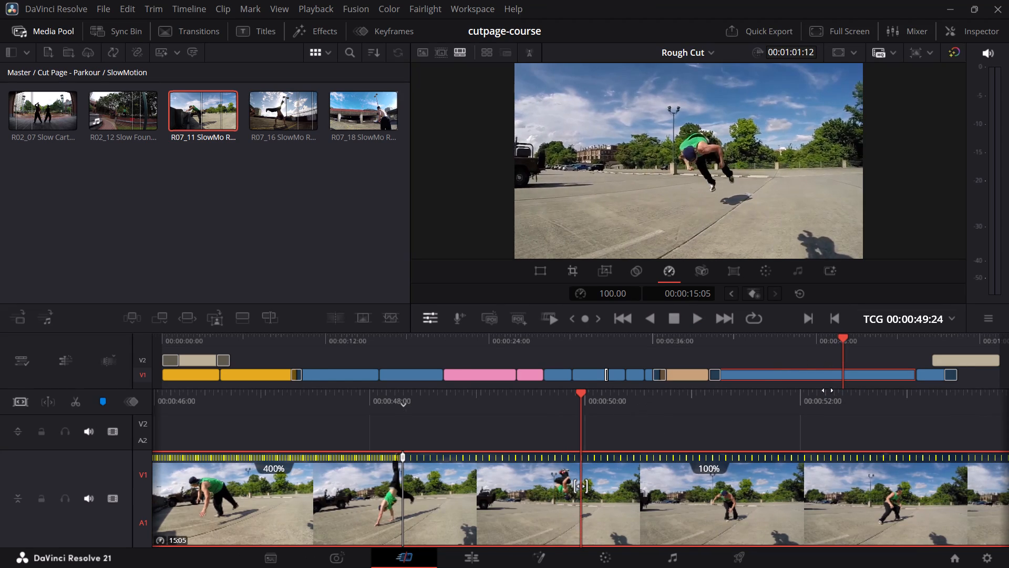
left_click_drag(826, 394, 836, 394)
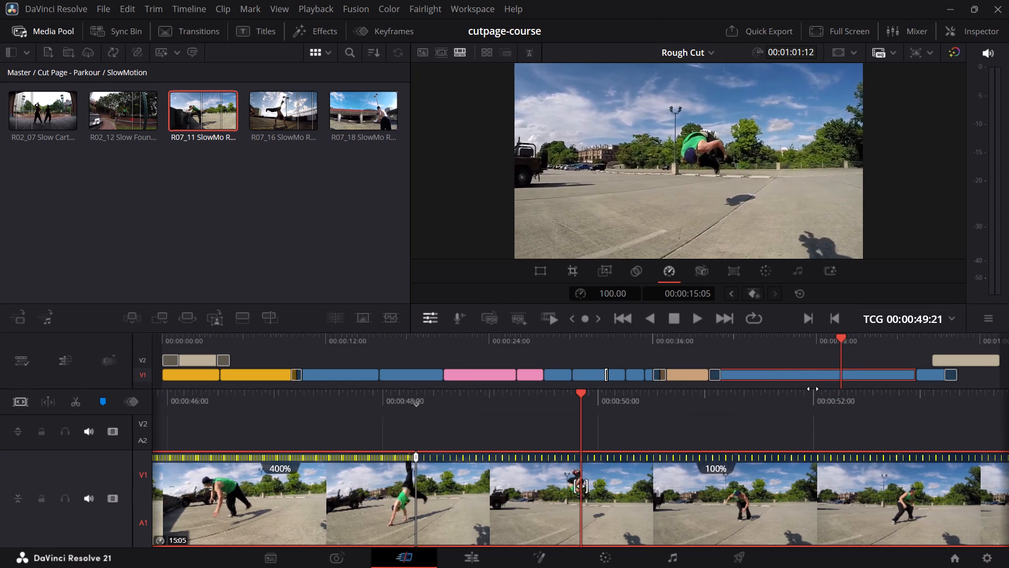
left_click(756, 294)
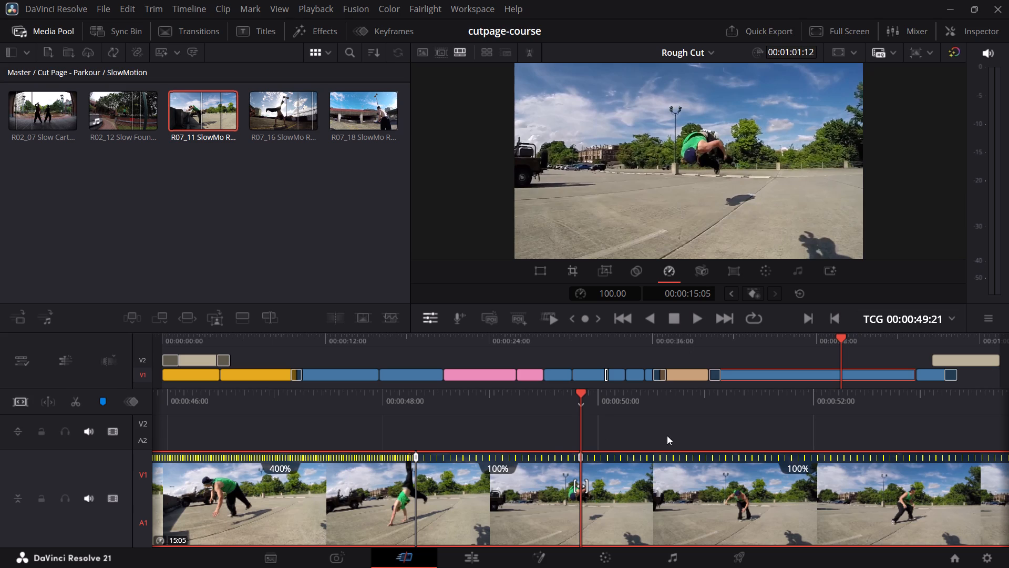
Set the final segment after the seventh speed point, following the second backflip, to 400% speed.
key("space")
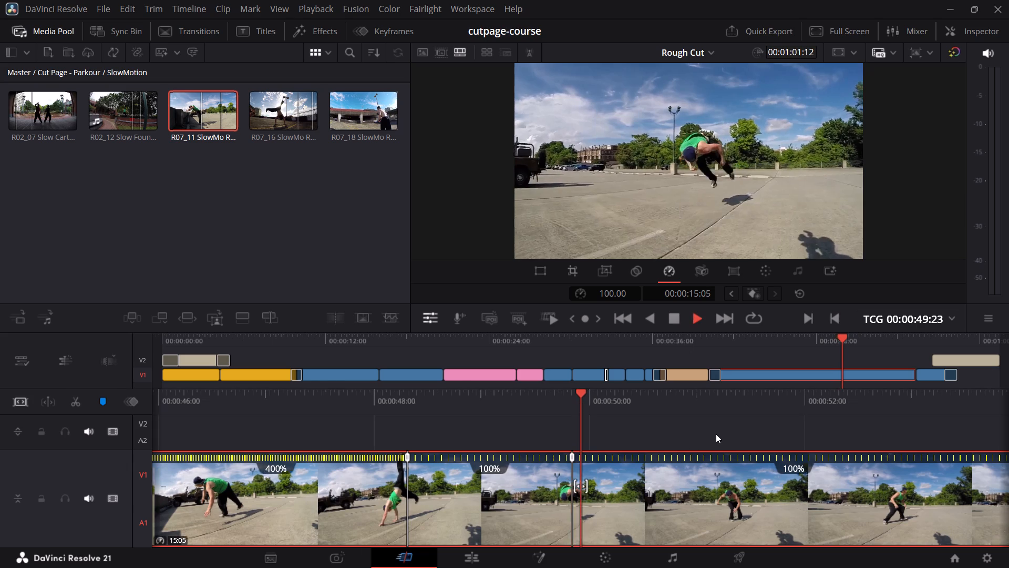
key("space")
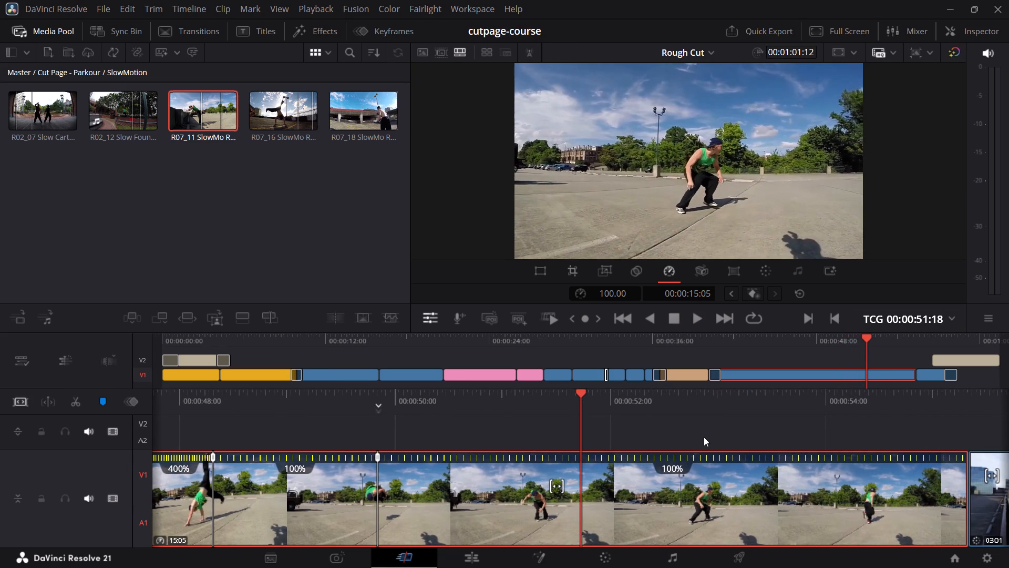
double_click(624, 296)
type("400")
key("Return")
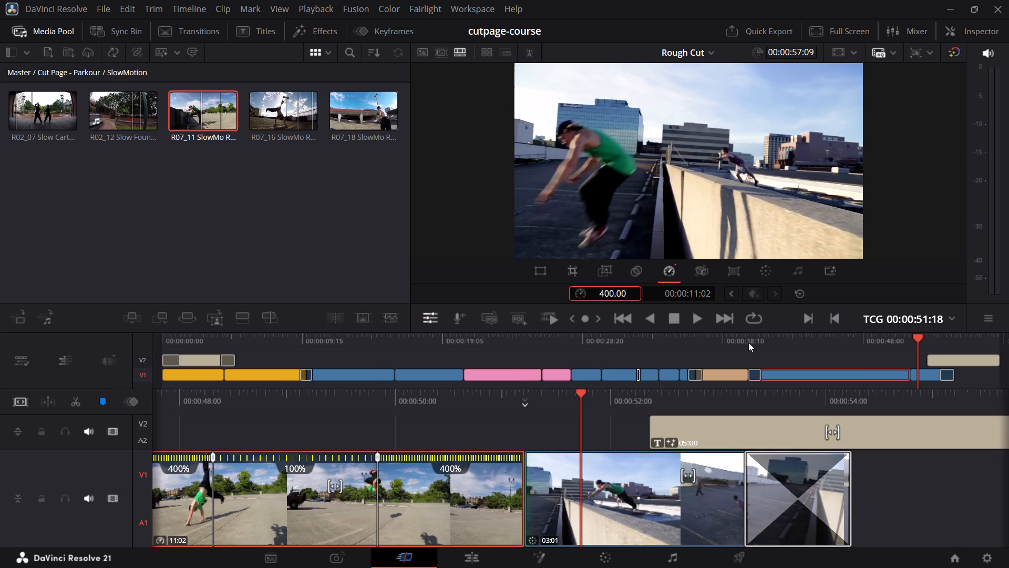
Play back the whole ramp into the following clip, and scrub back to the first backflip to review the pacing.
left_click(750, 342)
key("space")
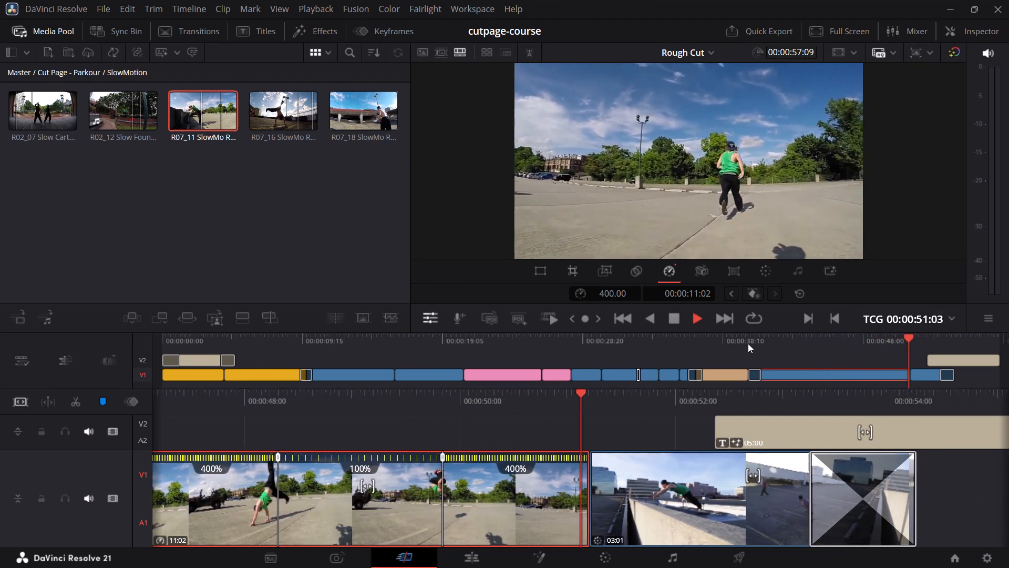
key("space")
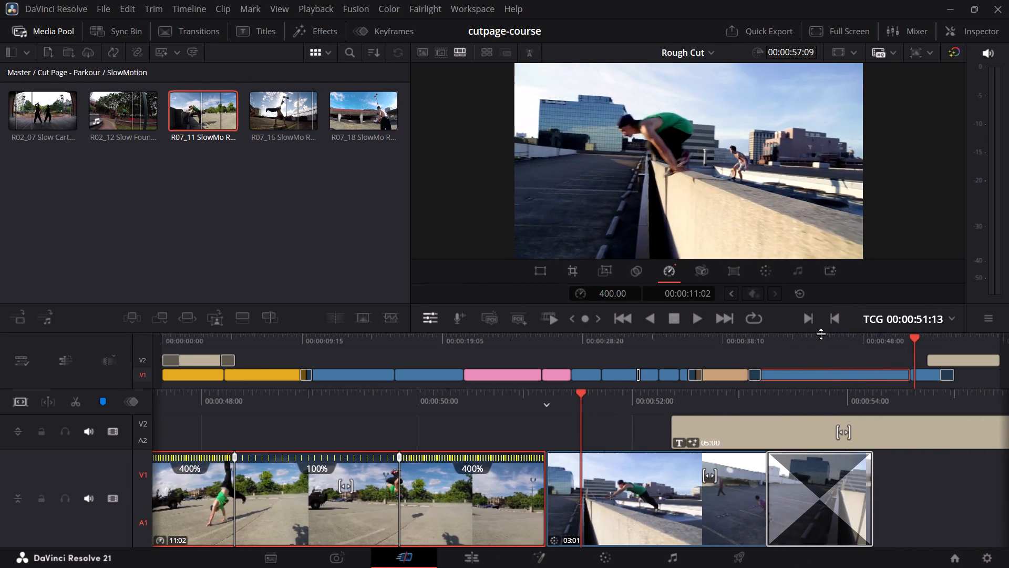
left_click_drag(814, 403, 1005, 414)
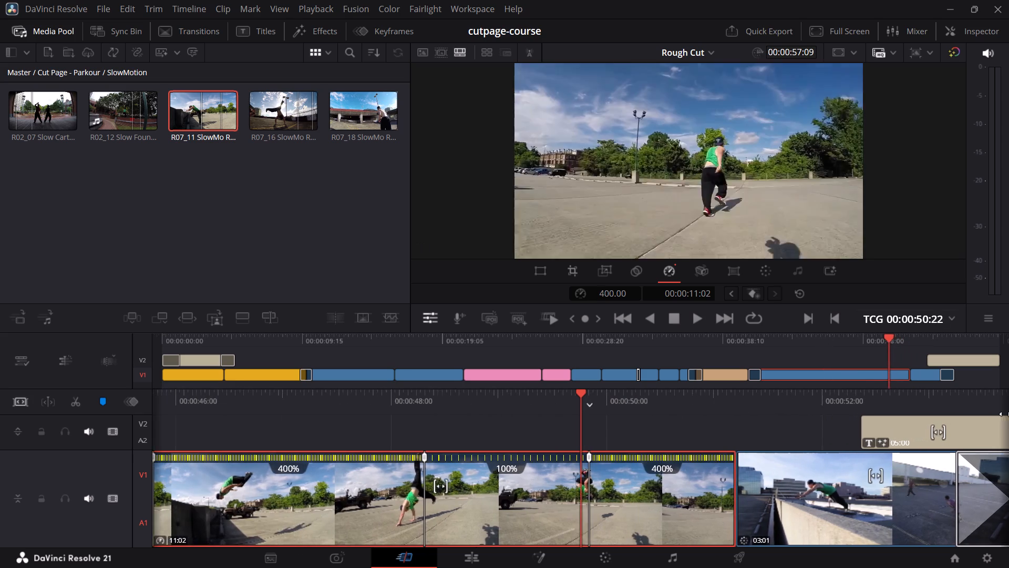
left_click_drag(1005, 414, 1008, 411)
left_click_drag(667, 404, 909, 404)
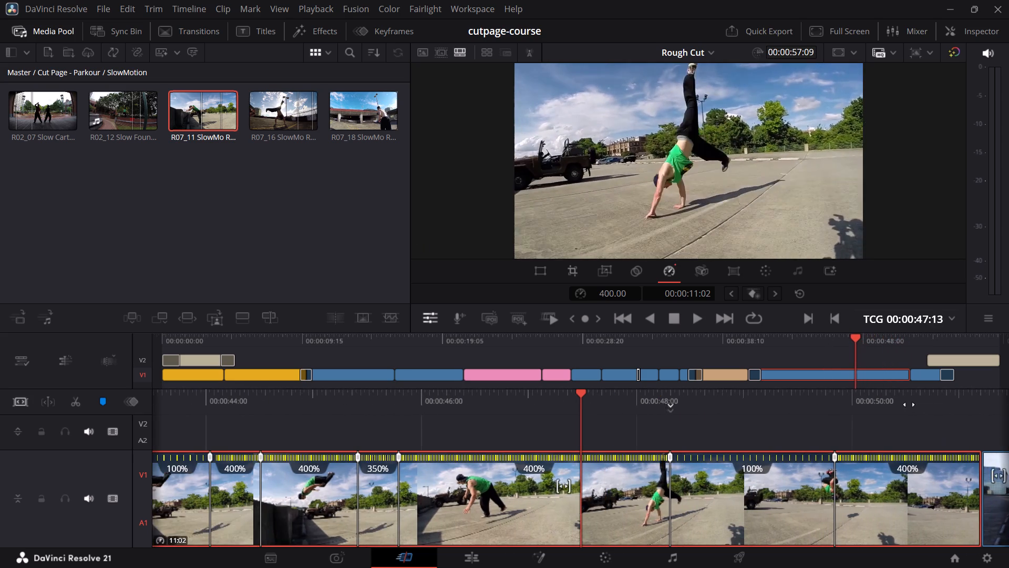
left_click_drag(909, 404, 912, 404)
left_click_drag(743, 399, 912, 394)
left_click_drag(672, 398, 675, 398)
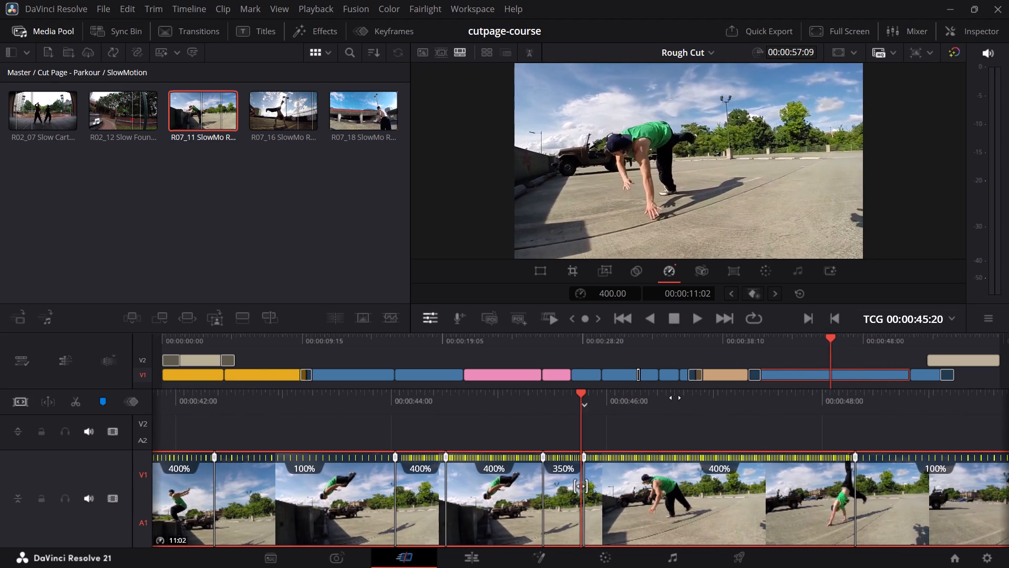
left_click_drag(675, 398, 936, 401)
left_click_drag(725, 403, 751, 393)
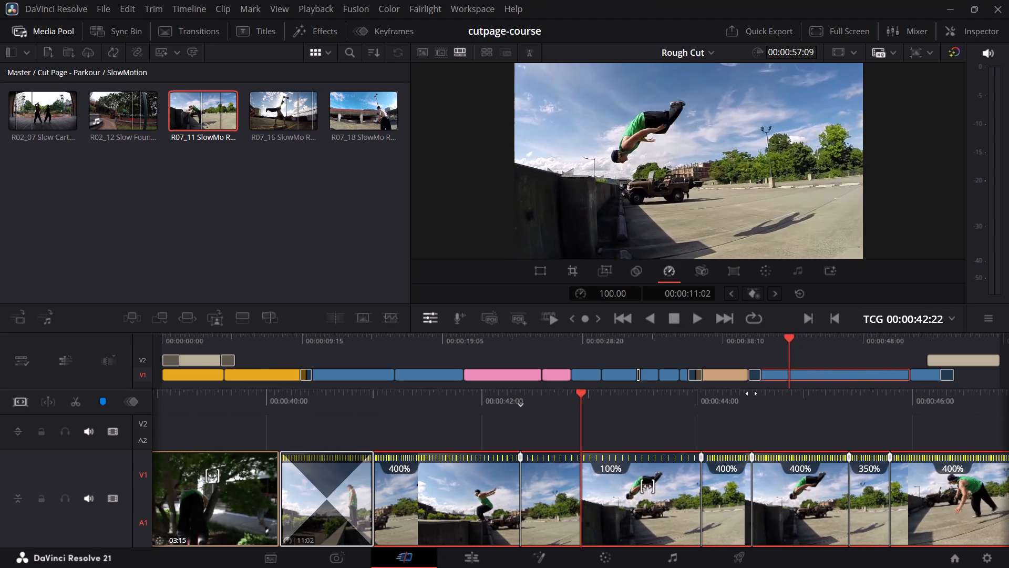
left_click_drag(751, 393, 748, 393)
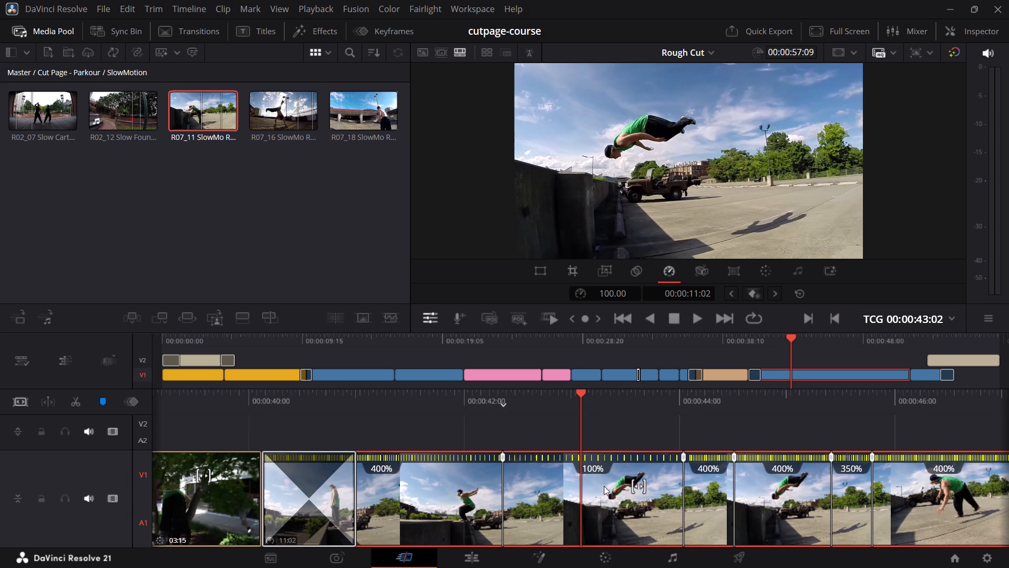
Apply smoothing on both sides to the second, third, fourth and fifth speed points of the Roof Backflip clip.
right_click(683, 494)
left_click(683, 494)
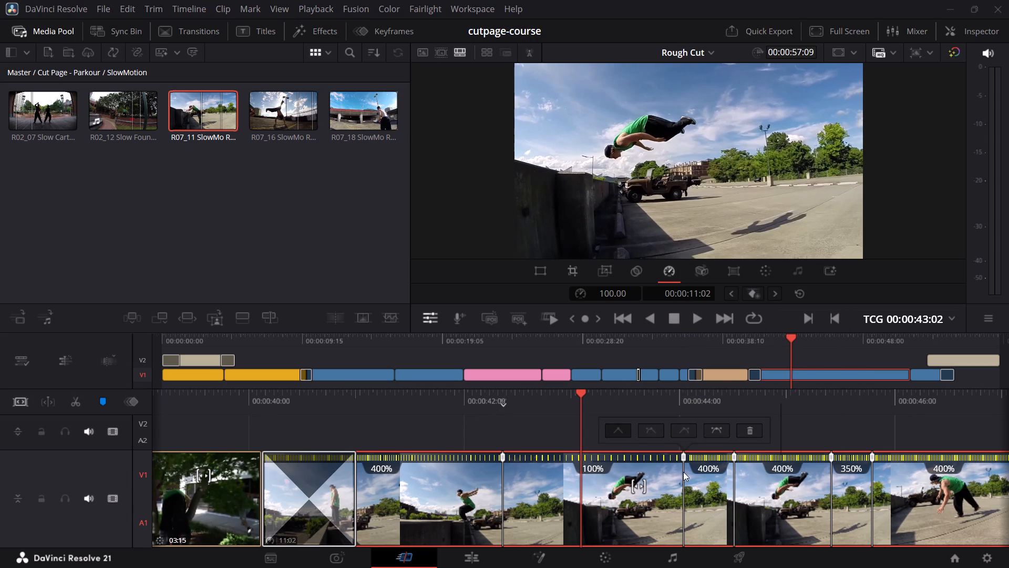
left_click(712, 428)
left_click(734, 491)
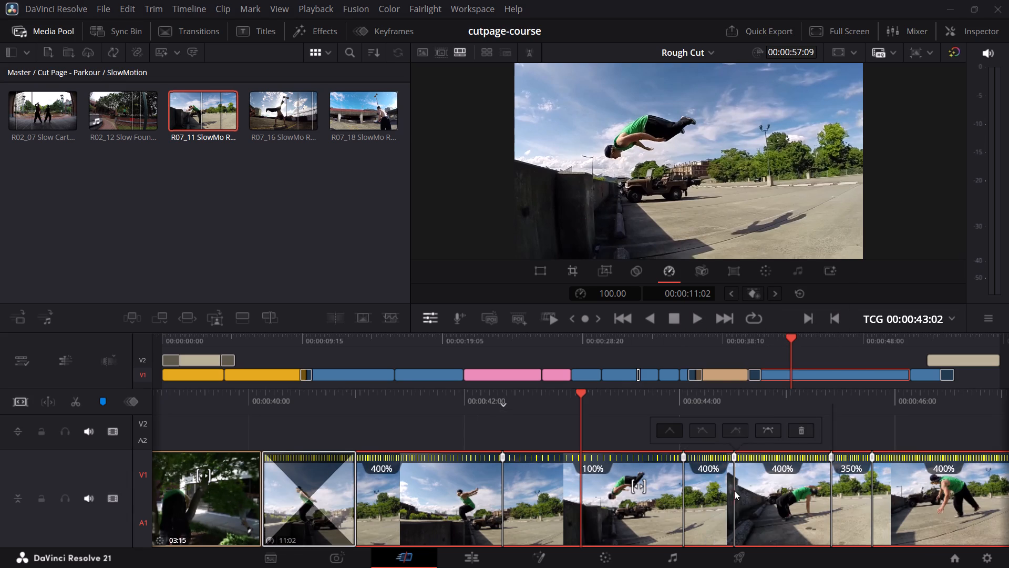
left_click(768, 428)
left_click(832, 492)
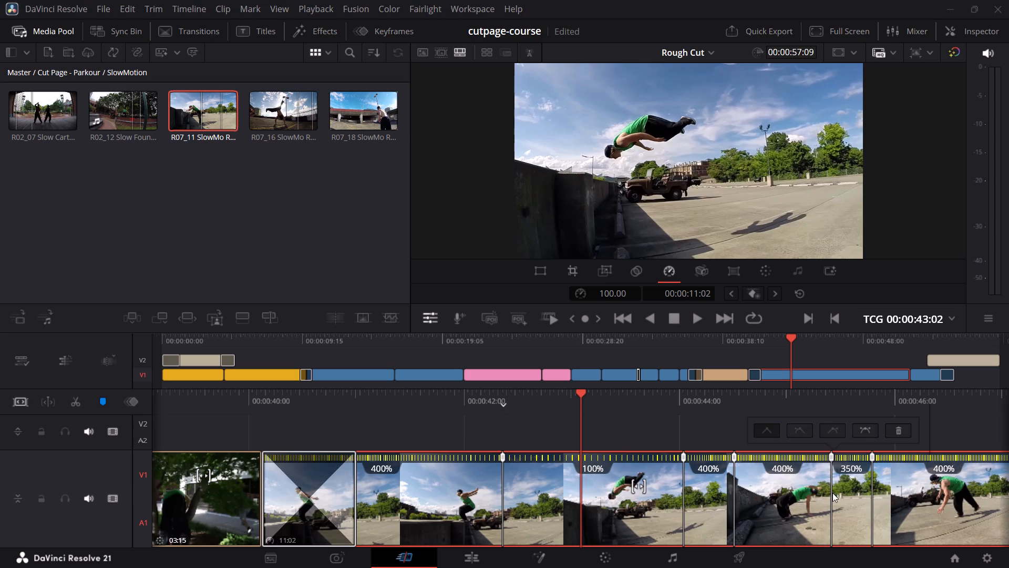
left_click(868, 427)
left_click(872, 496)
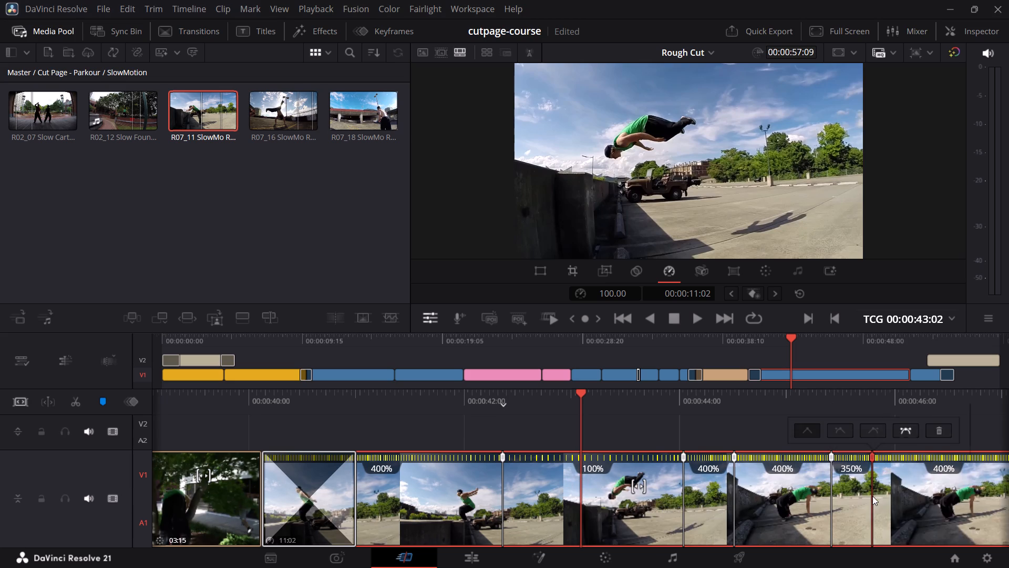
left_click(901, 429)
Apply smoothing on both sides to the sixth and seventh speed points, on either side of the second backflip.
left_click_drag(881, 399, 862, 400)
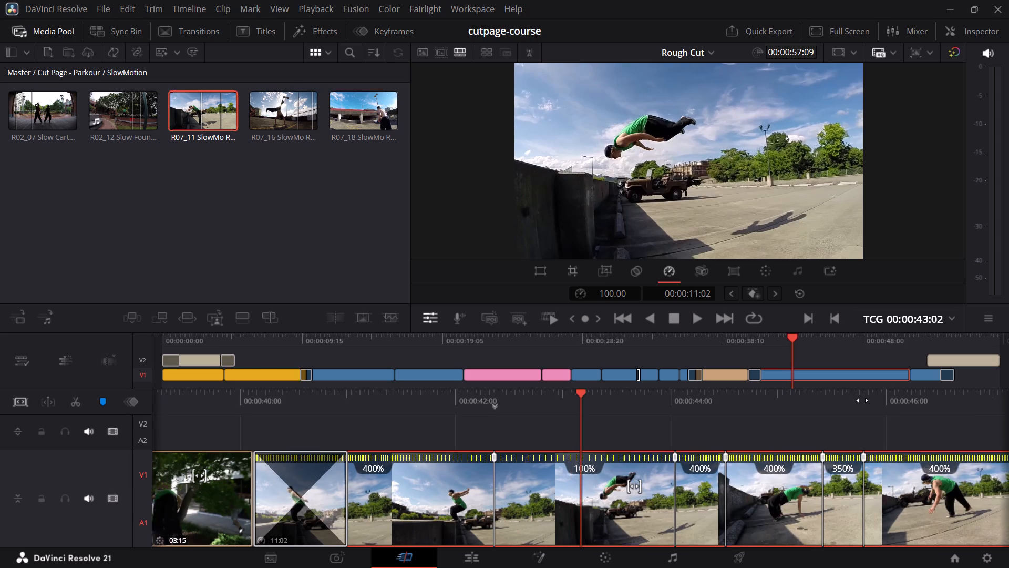
left_click_drag(862, 400, 517, 443)
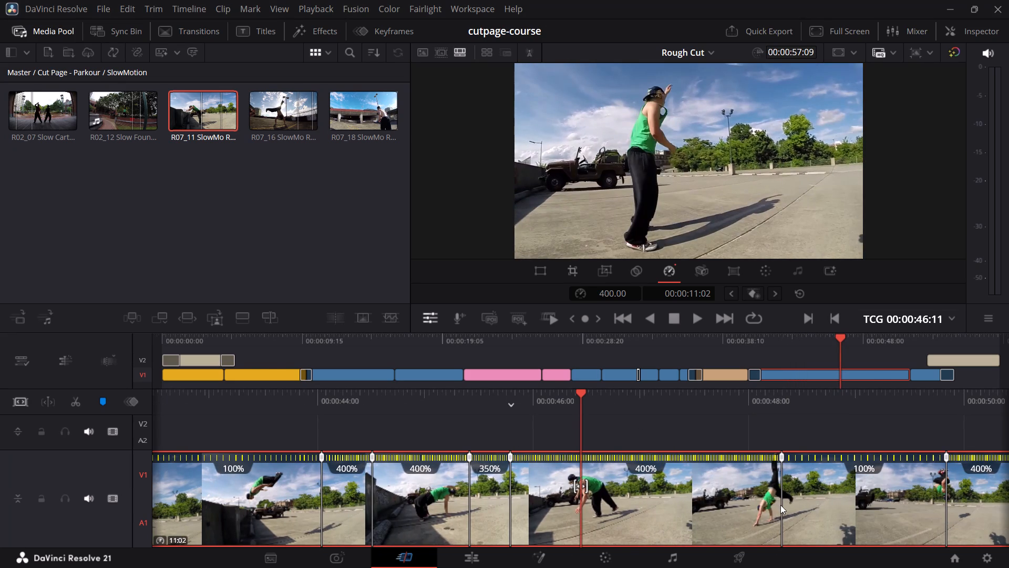
left_click(781, 505)
left_click(817, 431)
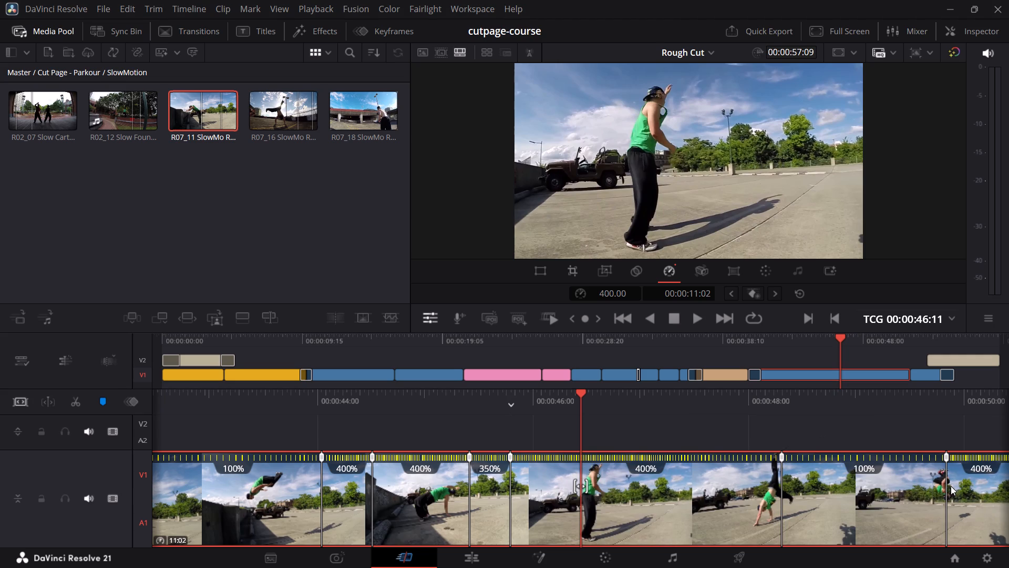
left_click(945, 486)
left_click(974, 430)
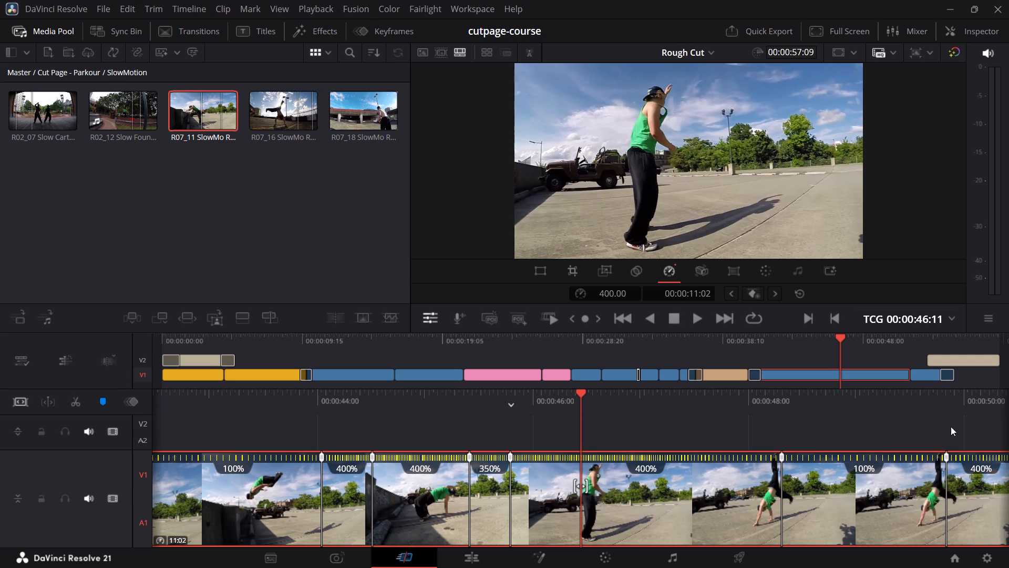
Play back the smoothed ramp through the second backflip and check the 400% segment between the fifth and sixth speed points.
left_click_drag(935, 401, 556, 435)
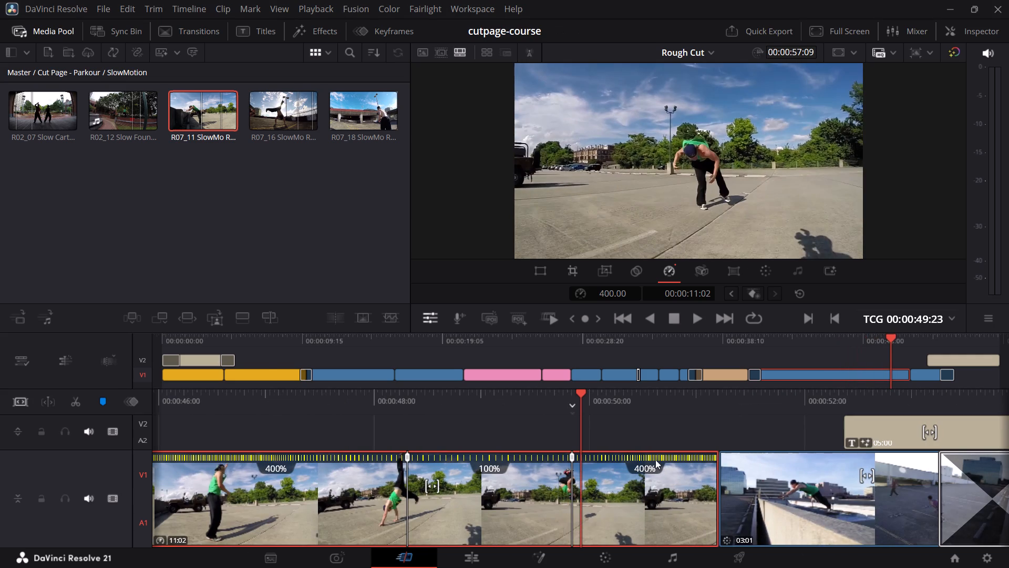
left_click(751, 340)
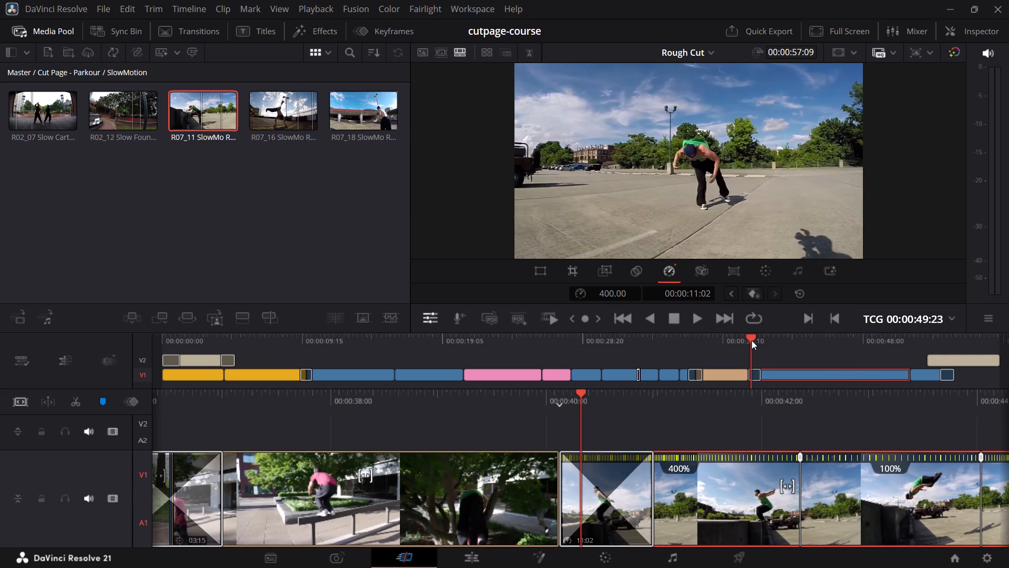
key("space")
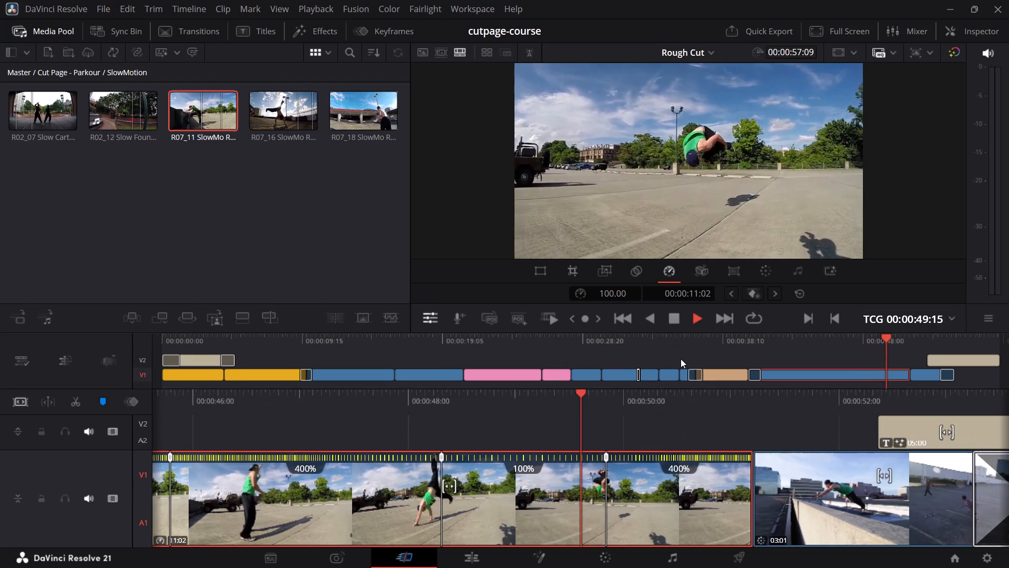
key("space")
left_click_drag(512, 397, 815, 420)
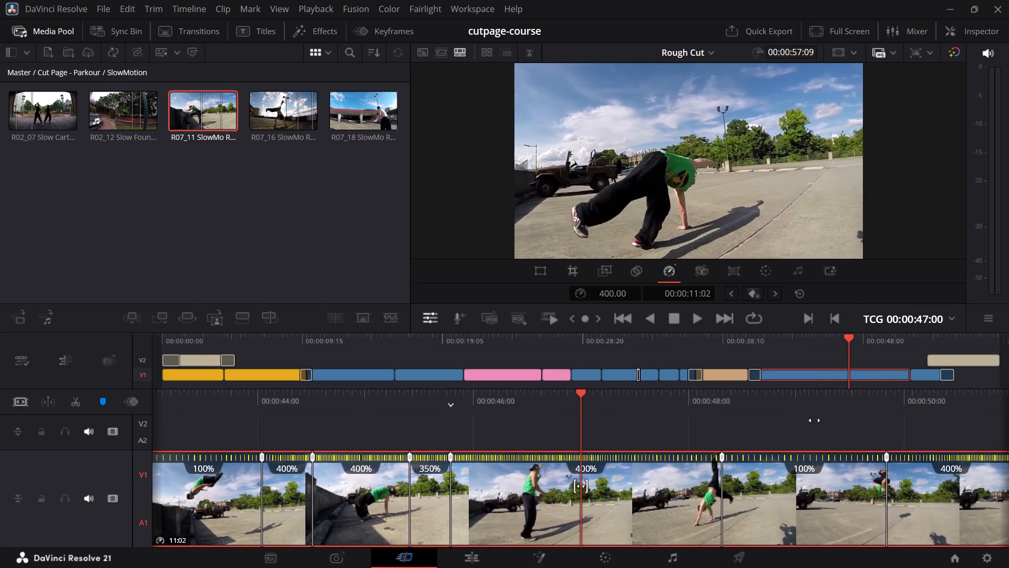
left_click_drag(815, 420, 819, 420)
left_click(595, 467)
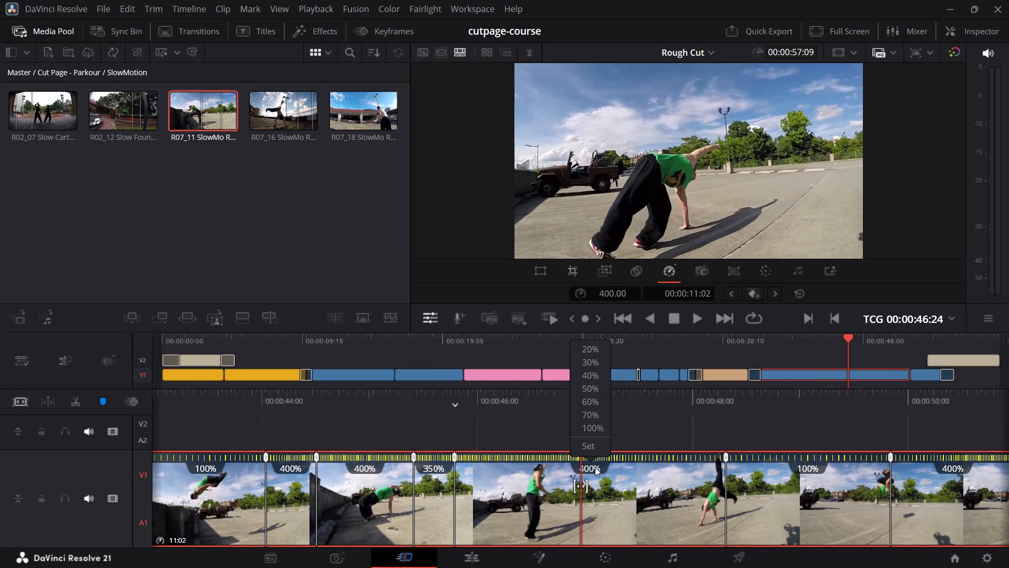
left_click(665, 341)
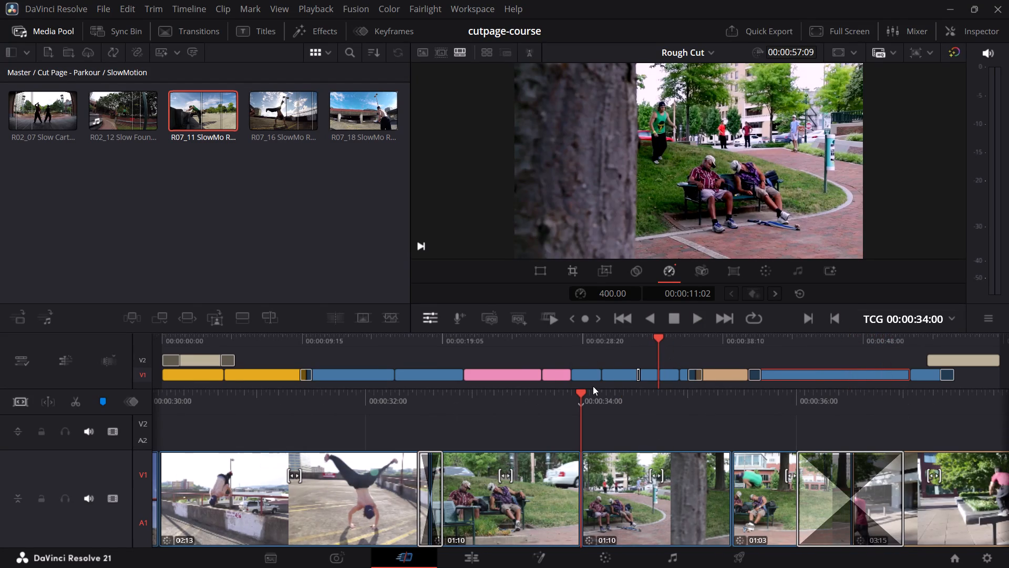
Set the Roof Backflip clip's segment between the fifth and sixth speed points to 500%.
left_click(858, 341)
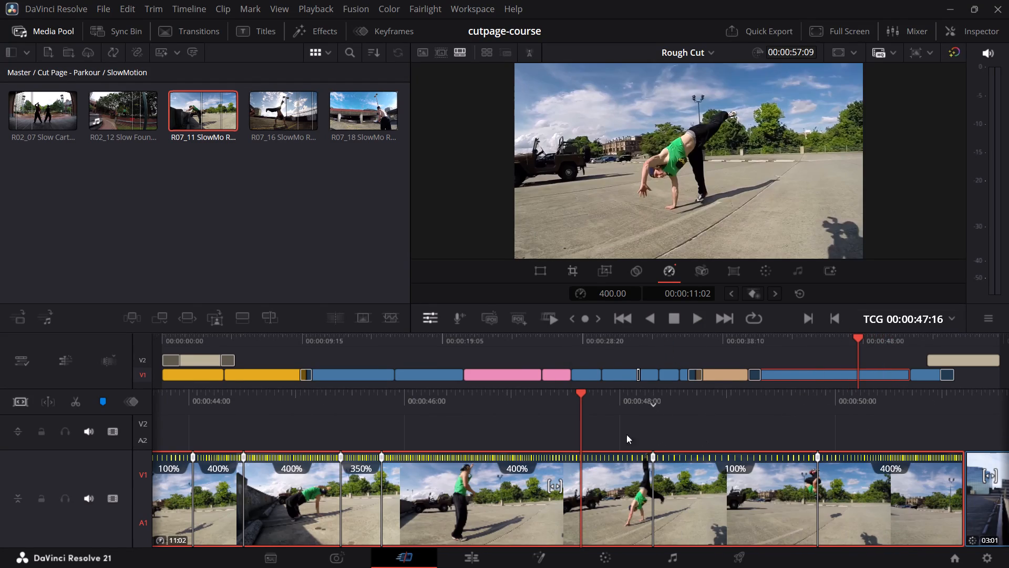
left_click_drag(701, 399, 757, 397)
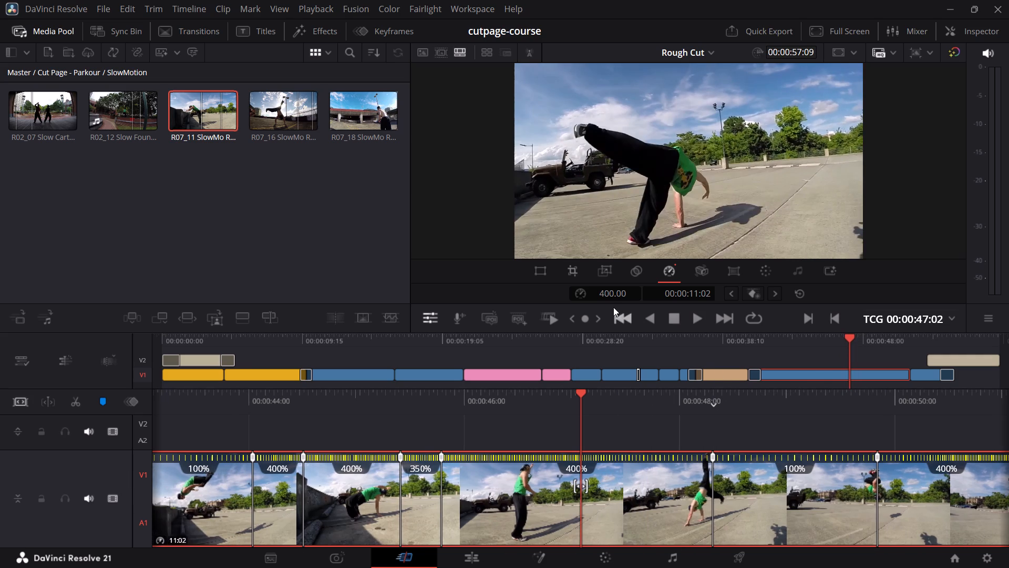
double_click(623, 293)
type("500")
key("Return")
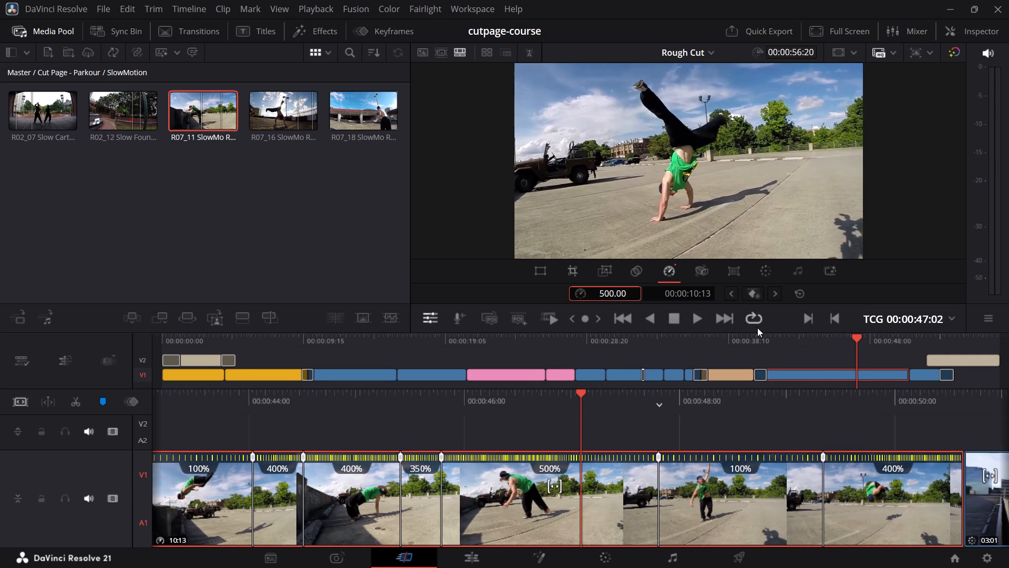
Play back the ramp and scrub around the 350% segment to examine the pacing of the handspring between the two backflips.
left_click(772, 342)
key("space")
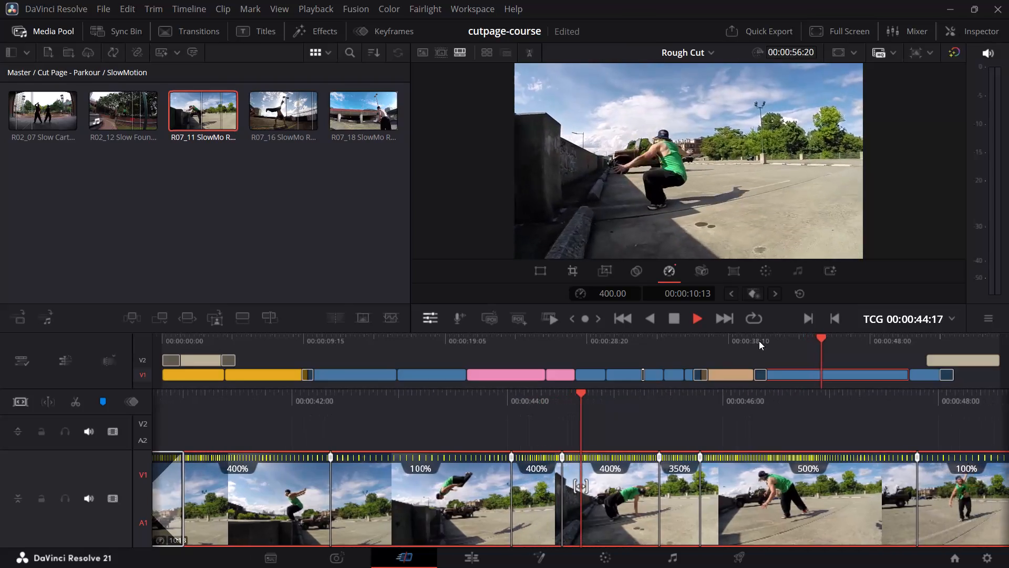
key("space")
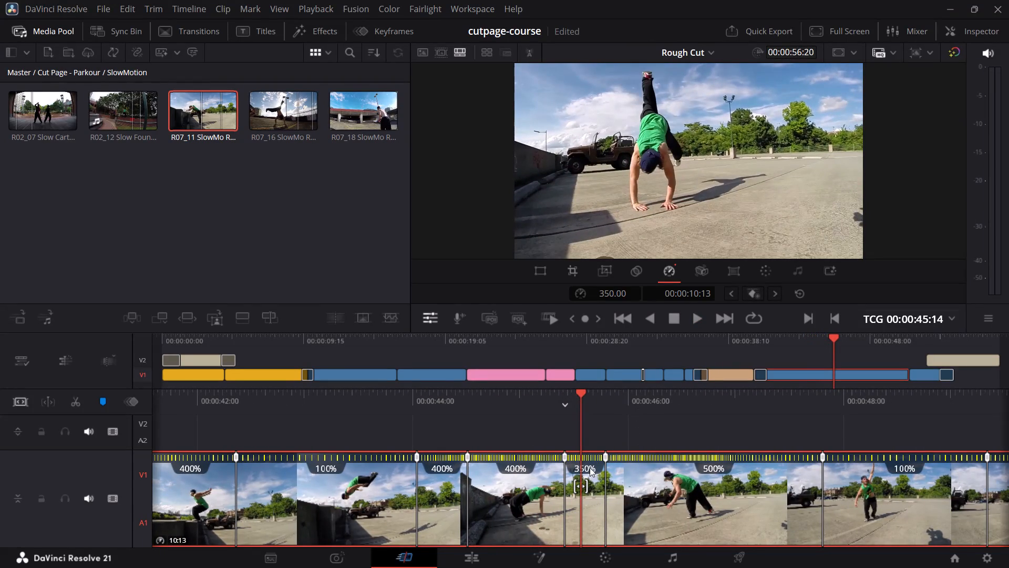
left_click(587, 466)
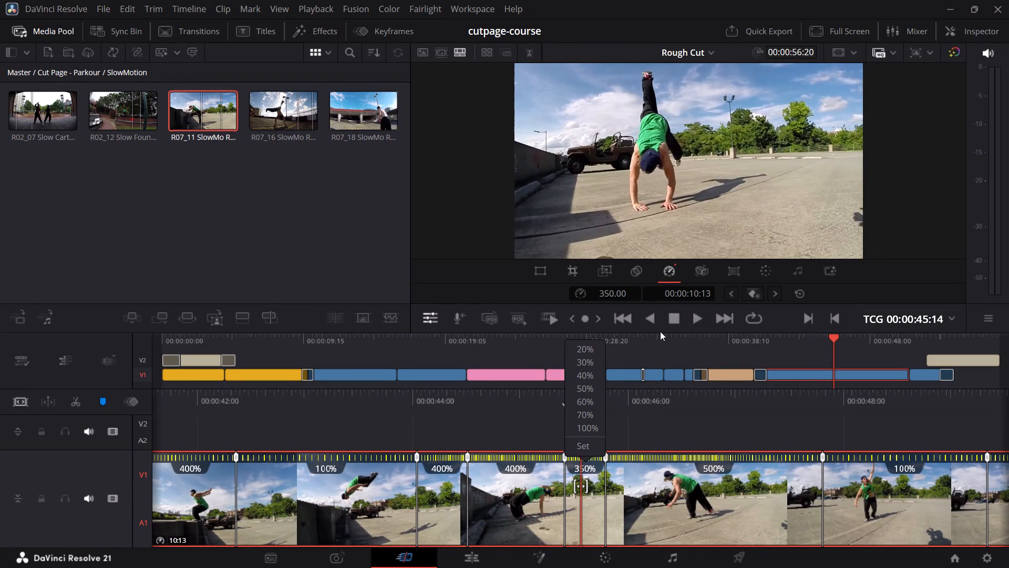
left_click(661, 342)
left_click(901, 343)
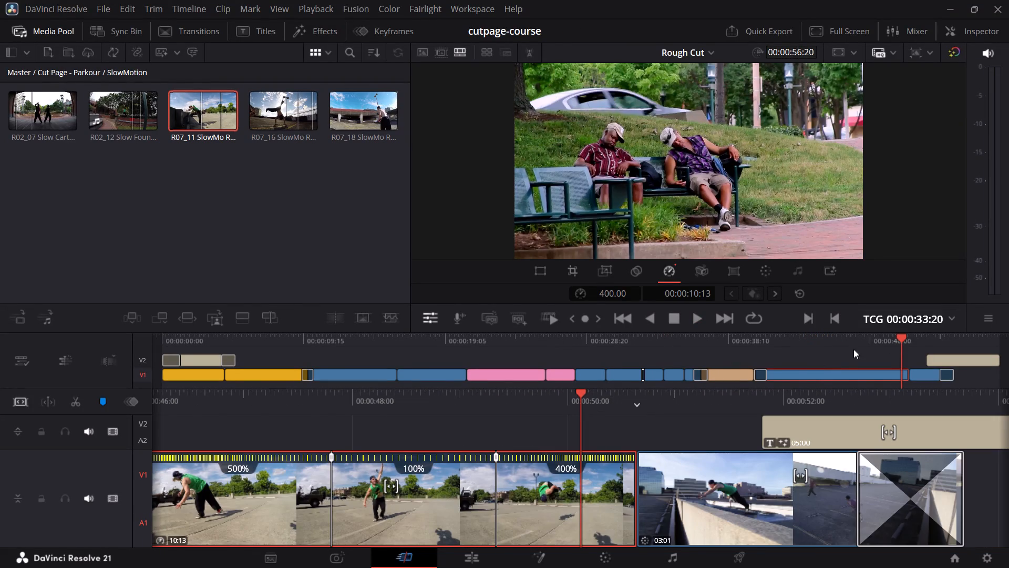
left_click_drag(669, 405, 890, 392)
left_click_drag(683, 397, 843, 398)
left_click_drag(744, 393, 826, 404)
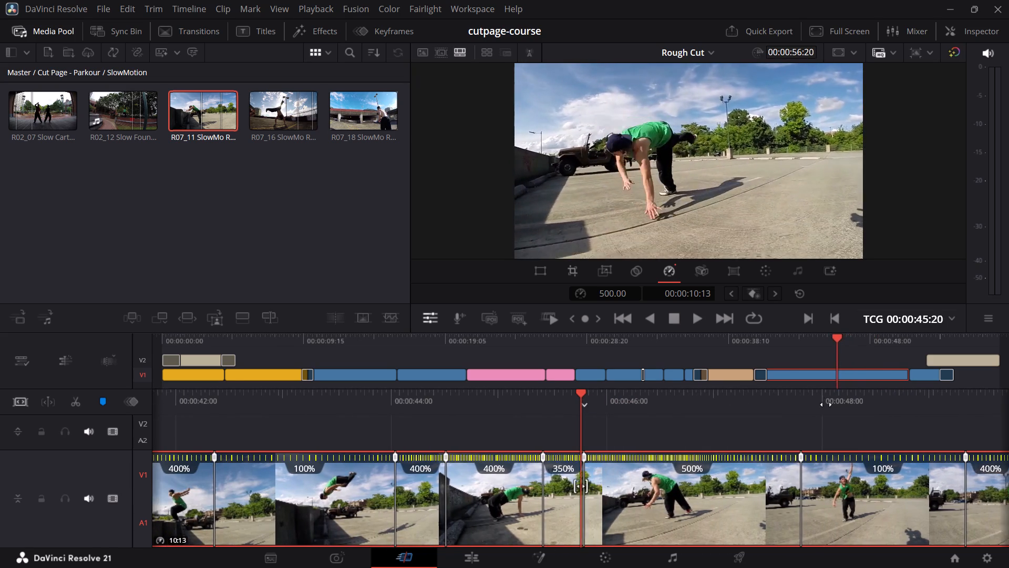
left_click_drag(826, 404, 842, 408)
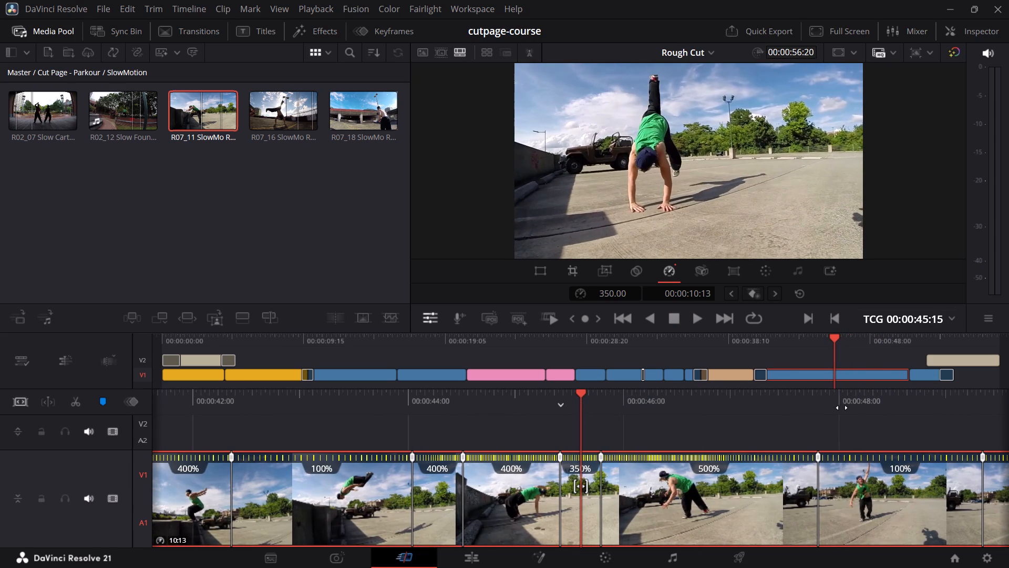
left_click_drag(842, 408, 820, 397)
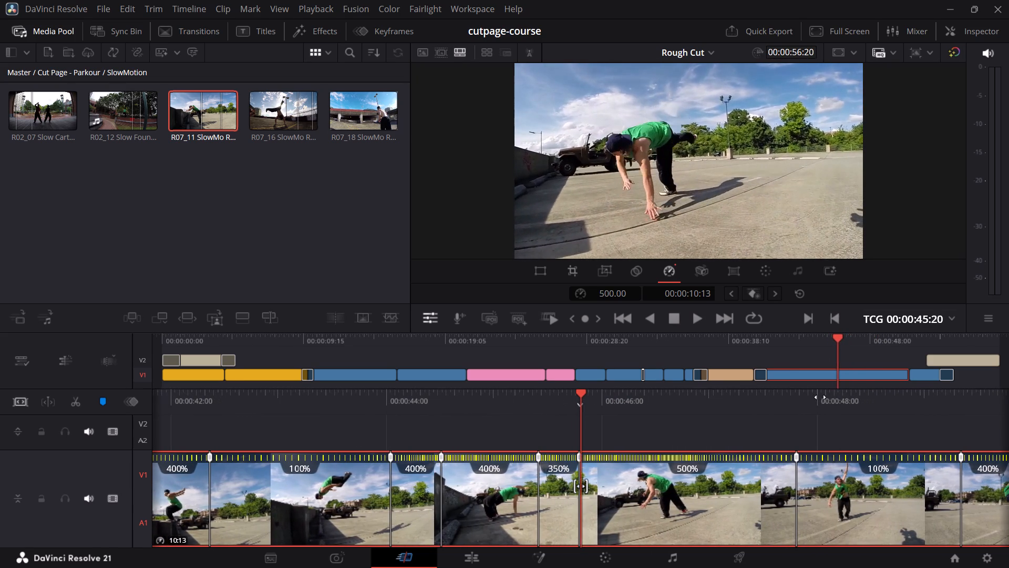
left_click_drag(820, 397, 890, 413)
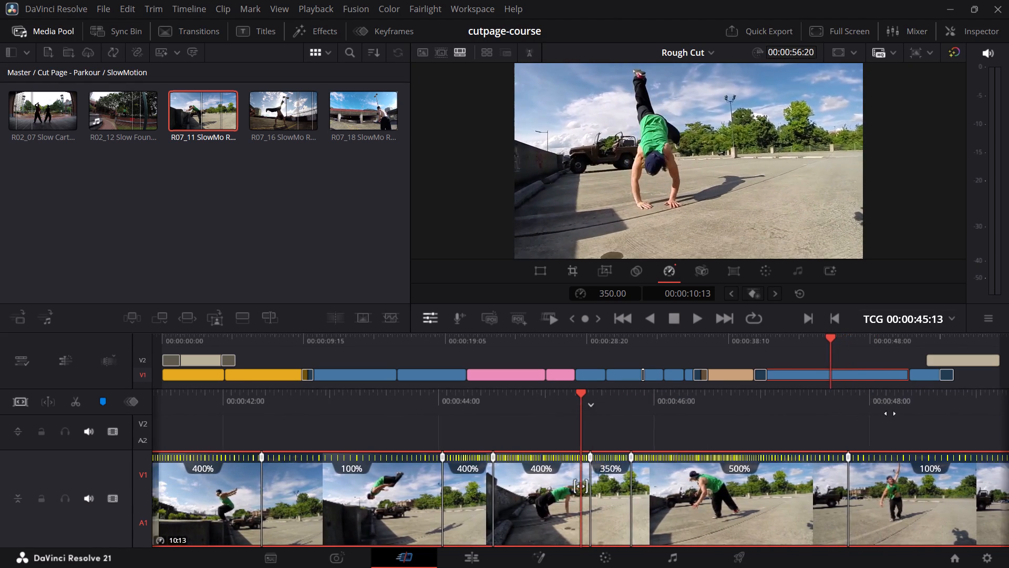
left_click_drag(890, 413, 887, 402)
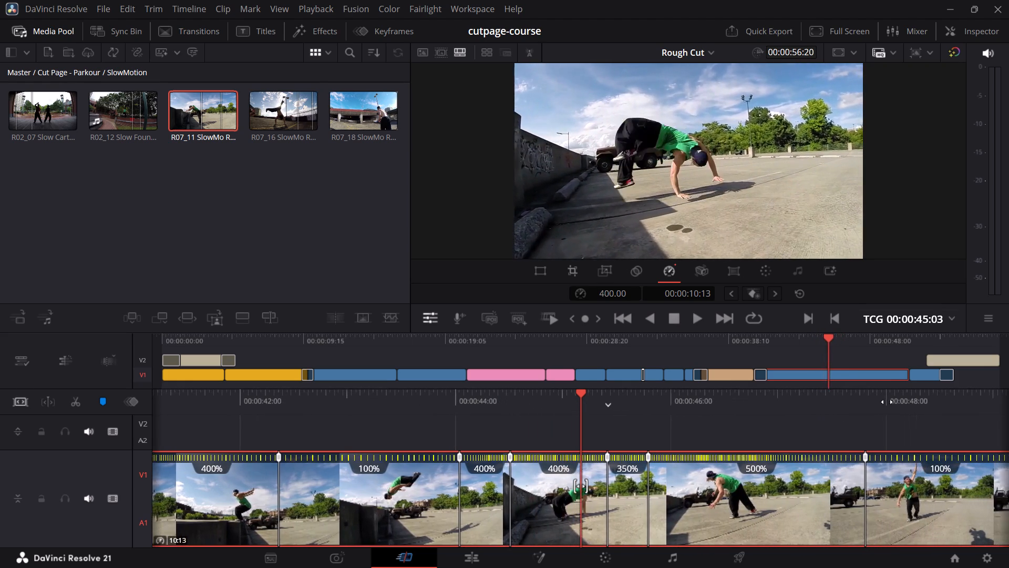
left_click_drag(887, 402, 769, 398)
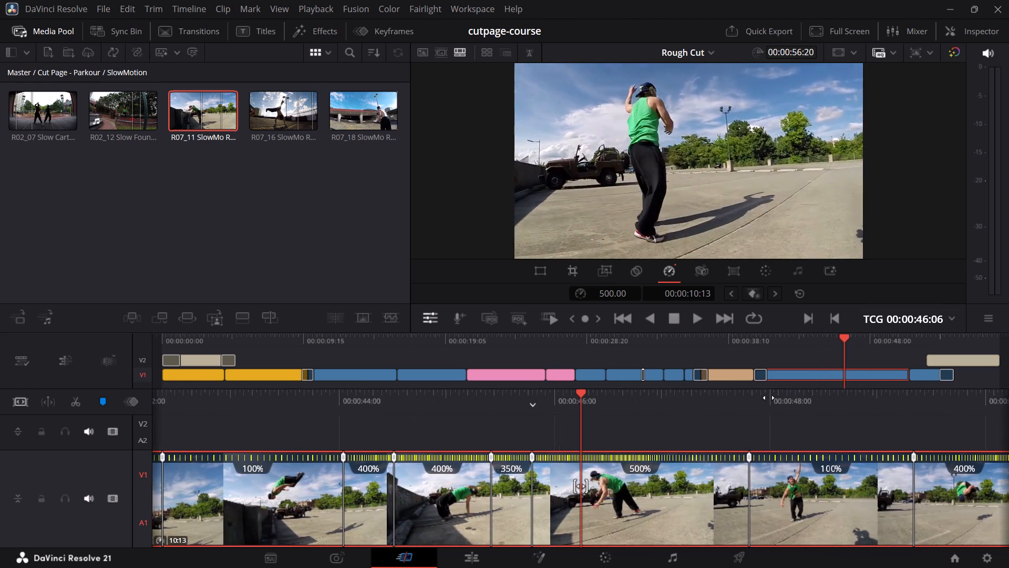
left_click_drag(769, 398, 904, 390)
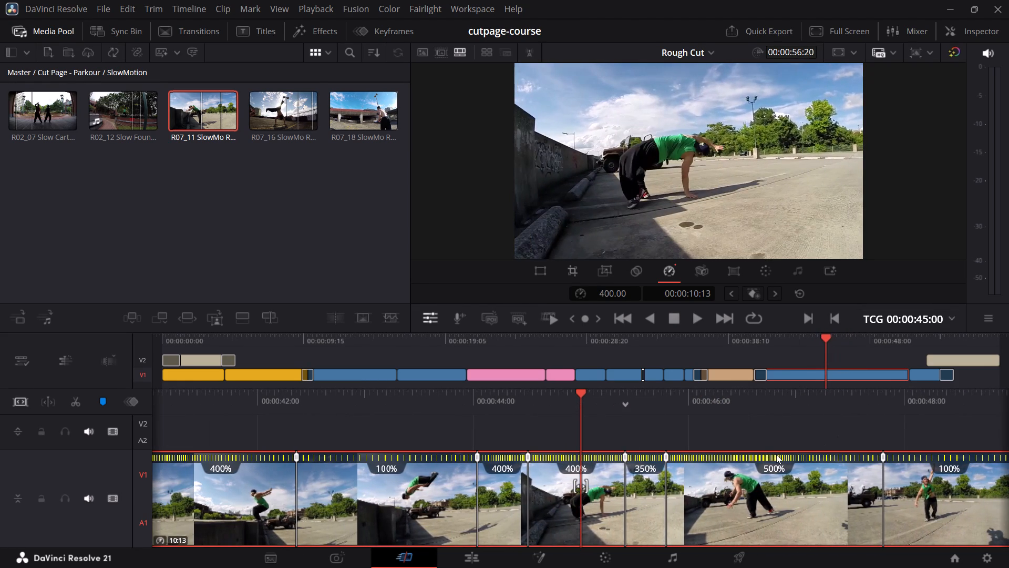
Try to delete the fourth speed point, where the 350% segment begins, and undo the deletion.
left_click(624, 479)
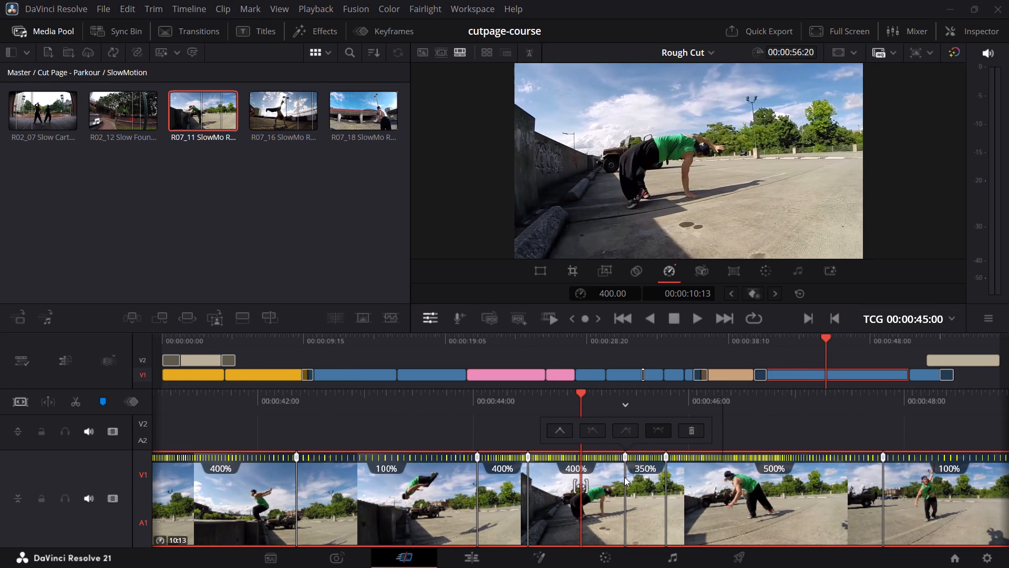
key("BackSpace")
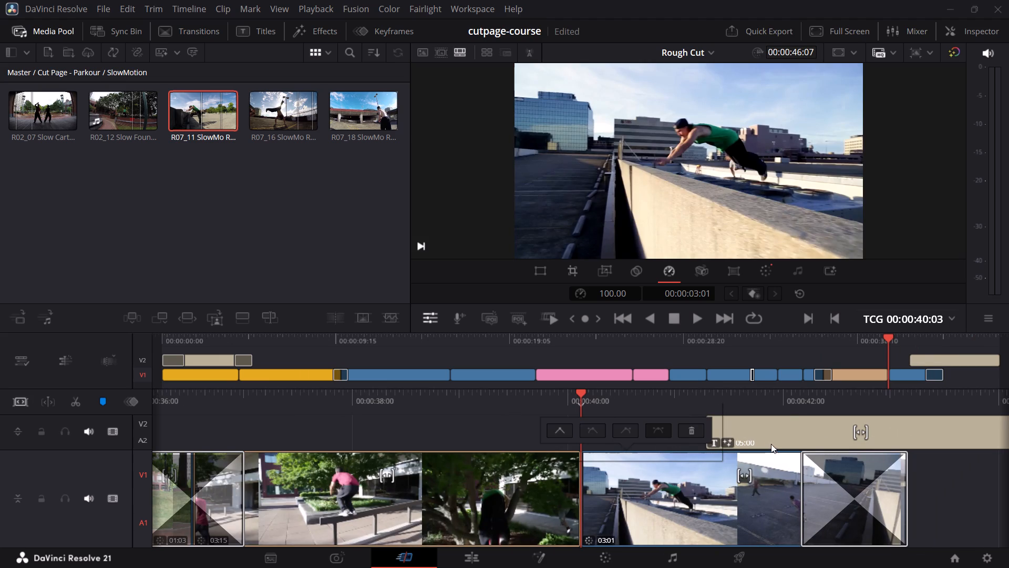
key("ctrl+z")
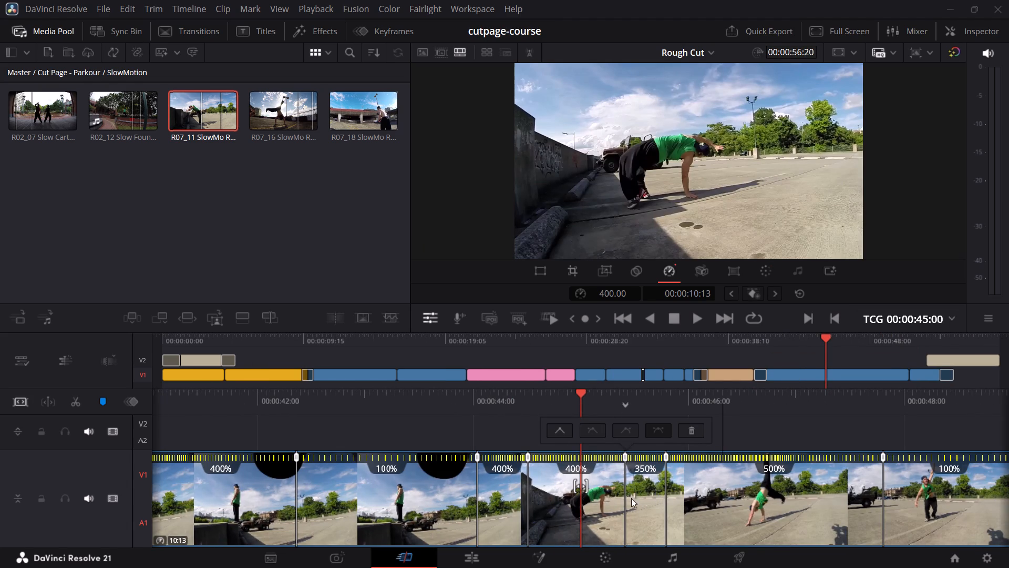
Delete the third speed point, which separates the two consecutive 400% segments after the first backflip.
left_click(666, 500)
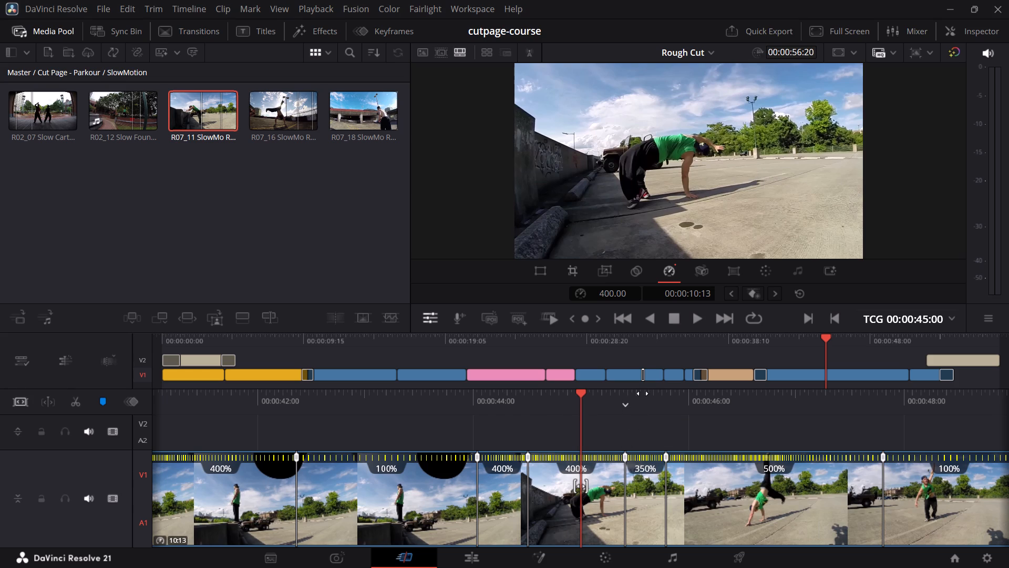
left_click_drag(645, 392, 716, 424)
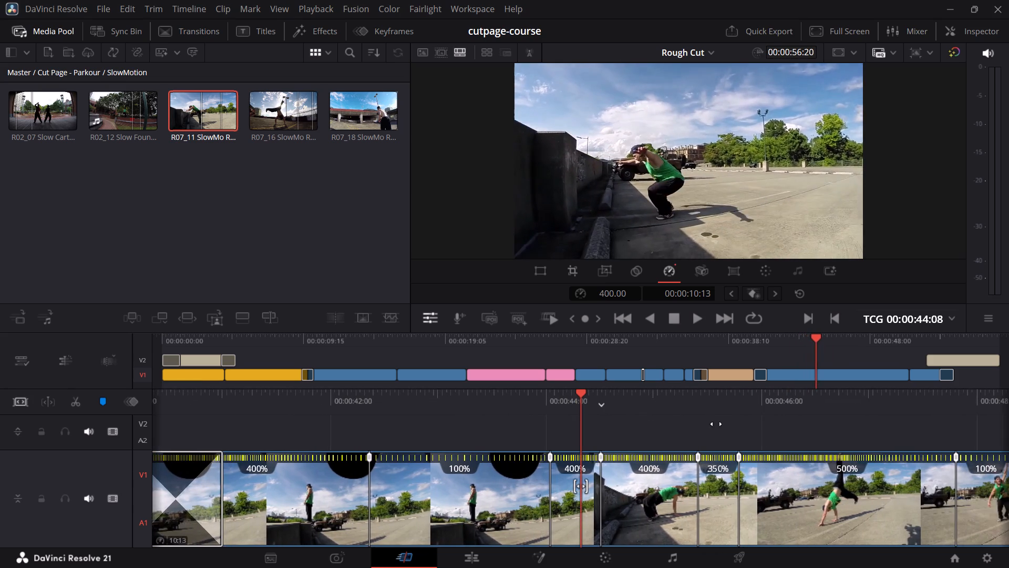
left_click_drag(716, 424, 620, 419)
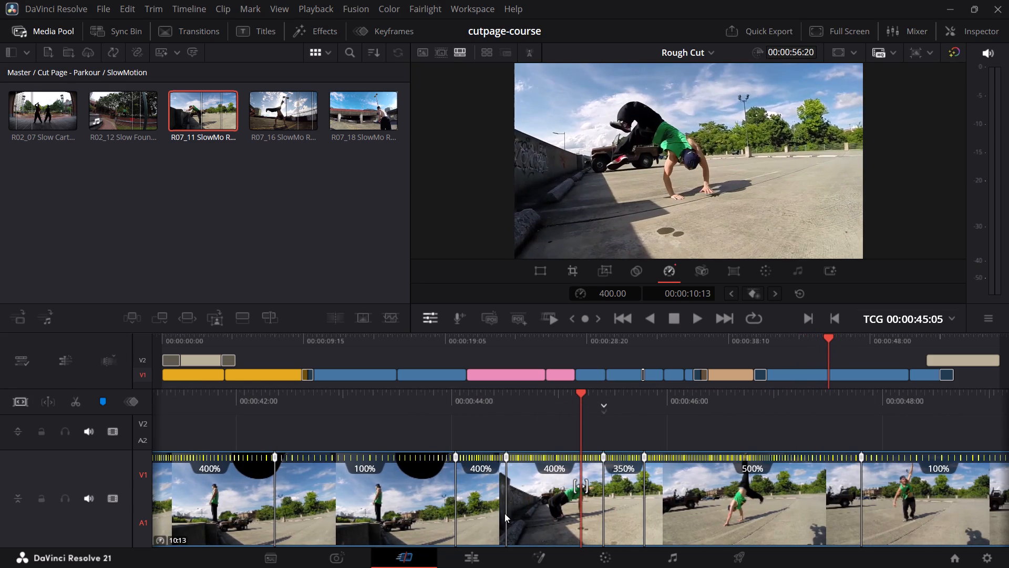
left_click(504, 512)
left_click(579, 431)
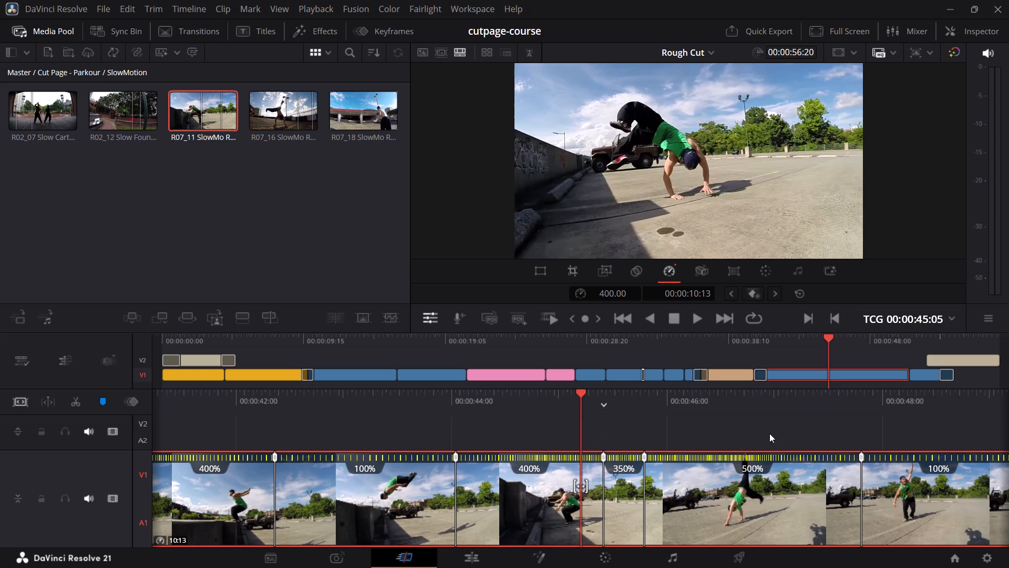
Delete the speed point between the 350% and 500% segments to merge them into one.
left_click(622, 469)
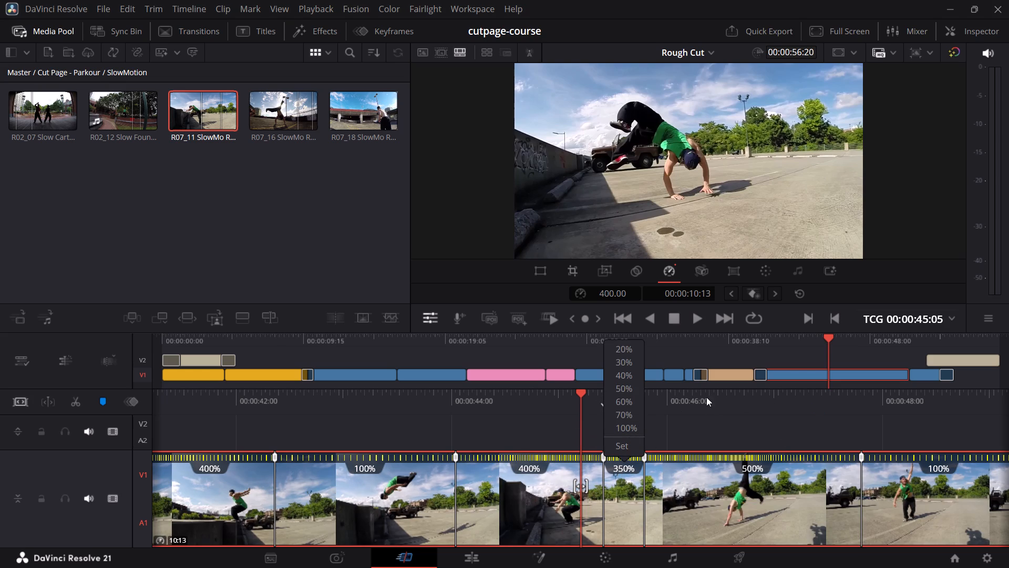
left_click_drag(720, 393, 685, 398)
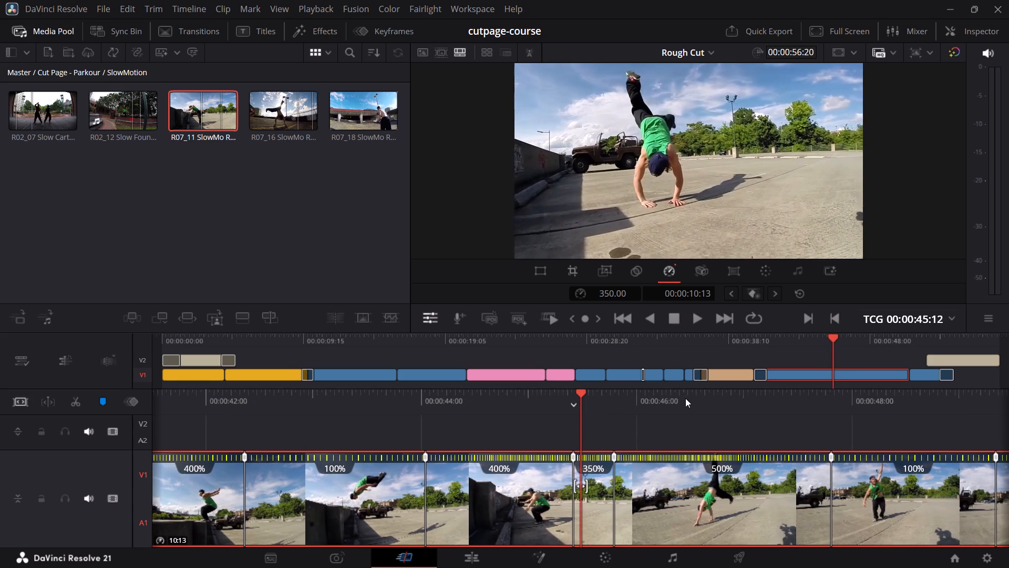
left_click_drag(685, 398, 675, 400)
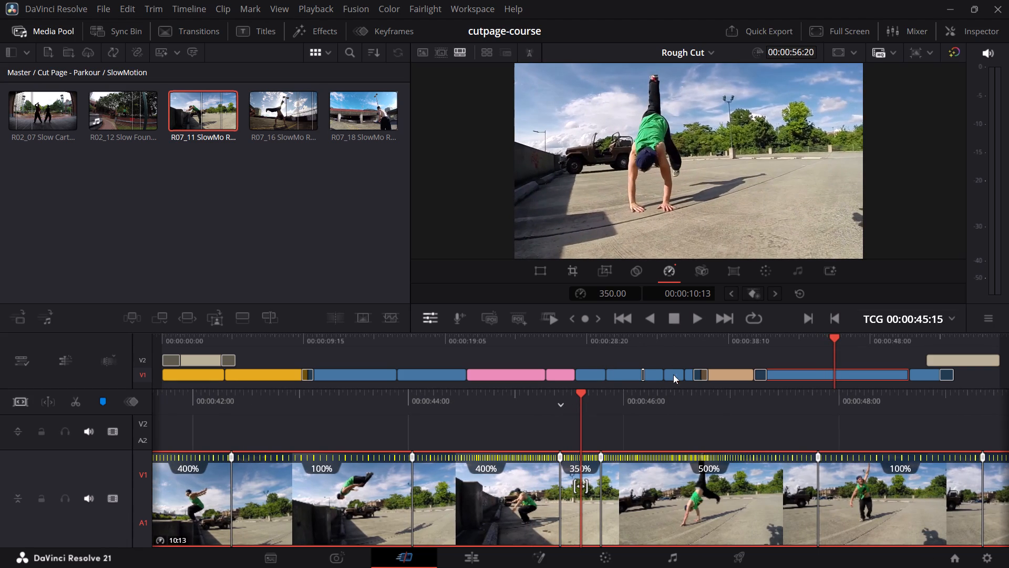
left_click(601, 476)
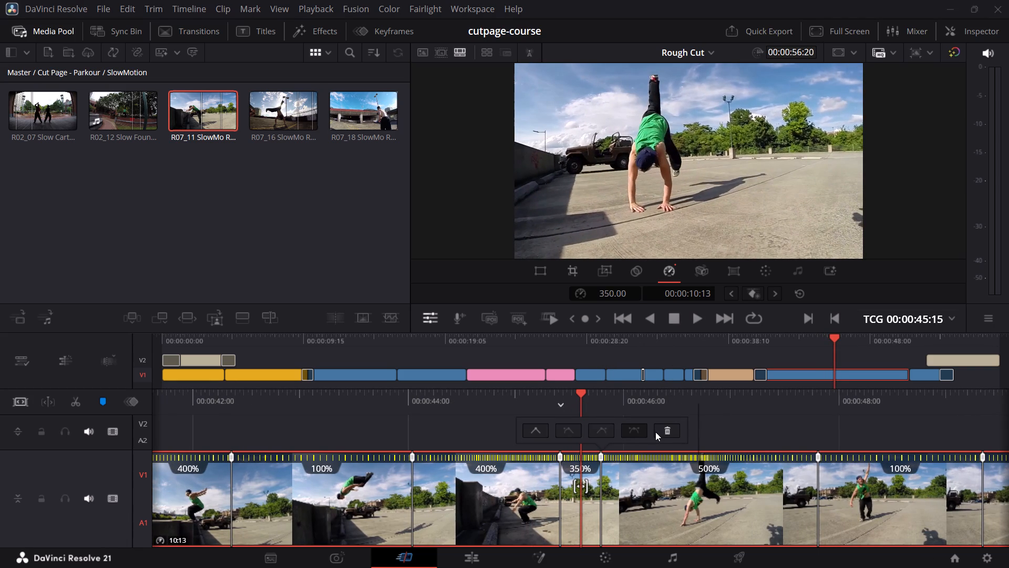
left_click(660, 431)
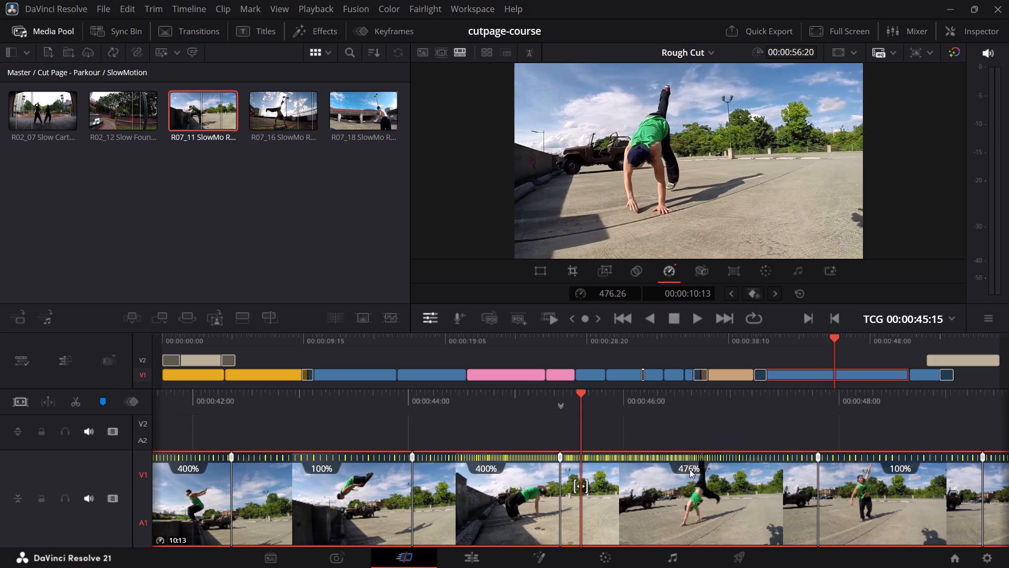
Set the speed of the merged segment before the second backflip to 490%.
left_click_drag(716, 394, 686, 399)
double_click(619, 291)
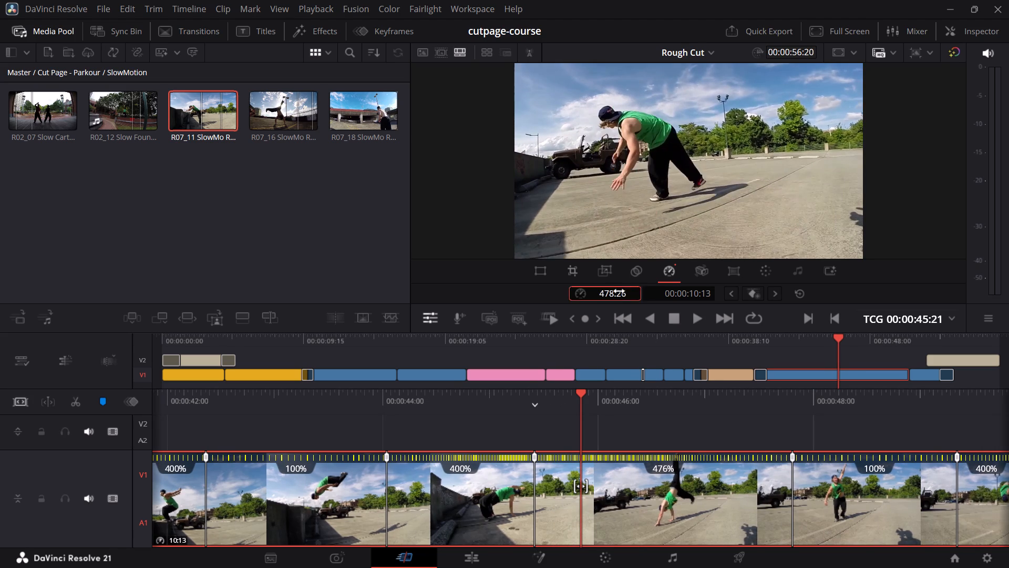
key("4")
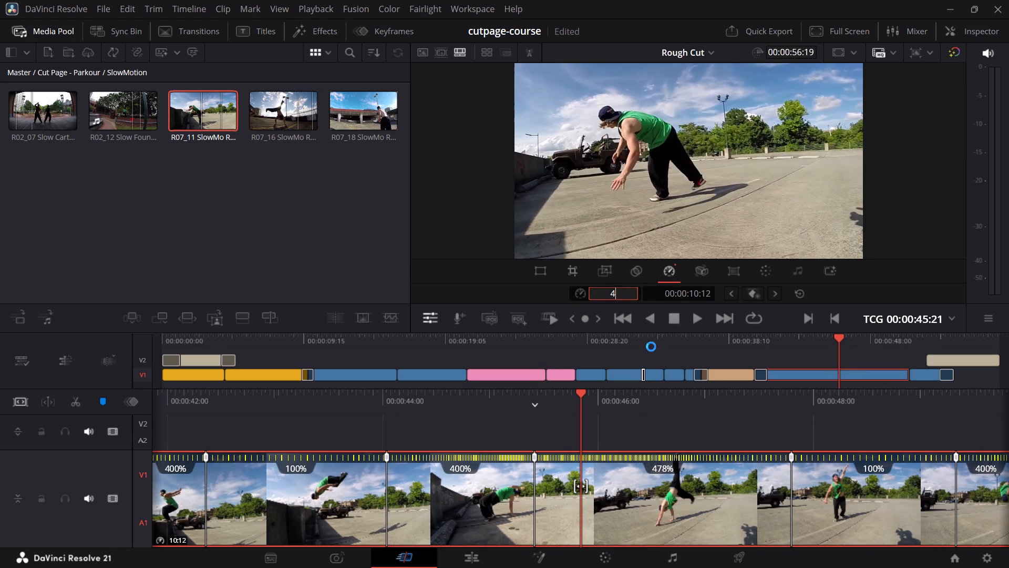
key("9")
key("0")
key("Return")
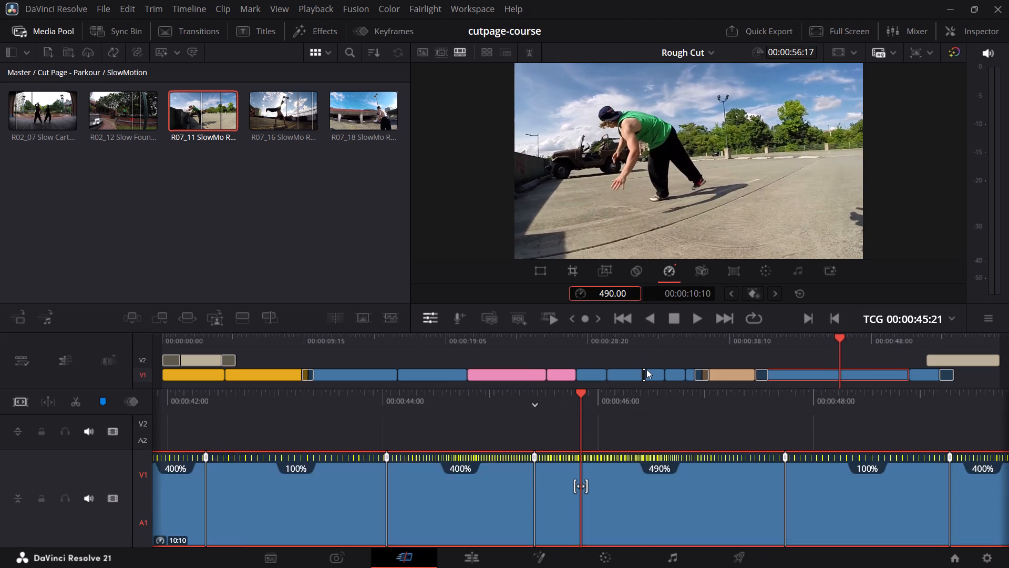
Play the ramp through the second backflip and set the clip's final segment to 500%.
left_click_drag(638, 402, 954, 433)
key("space")
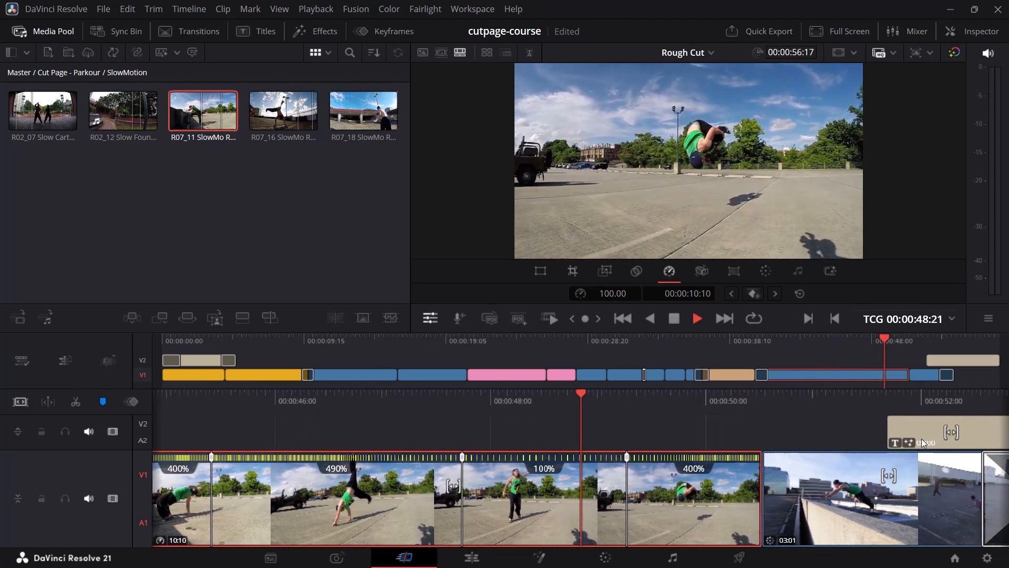
key("space")
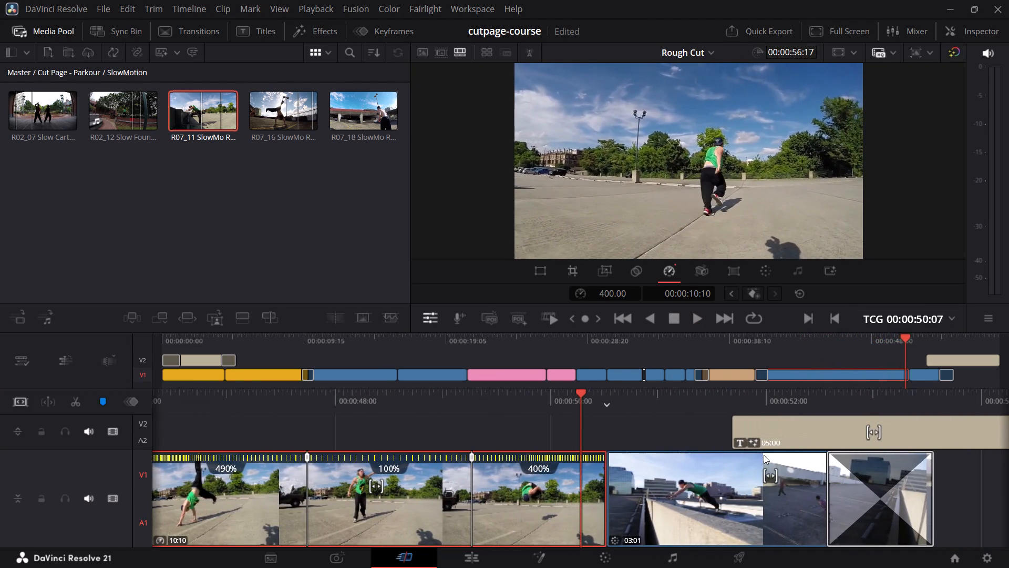
left_click(536, 467)
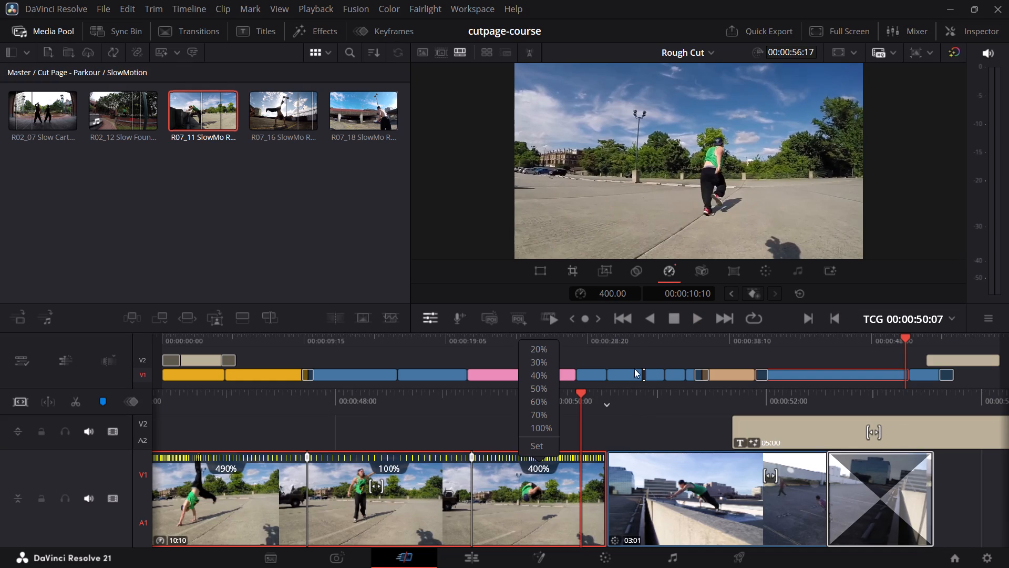
double_click(612, 294)
key("5")
key("0")
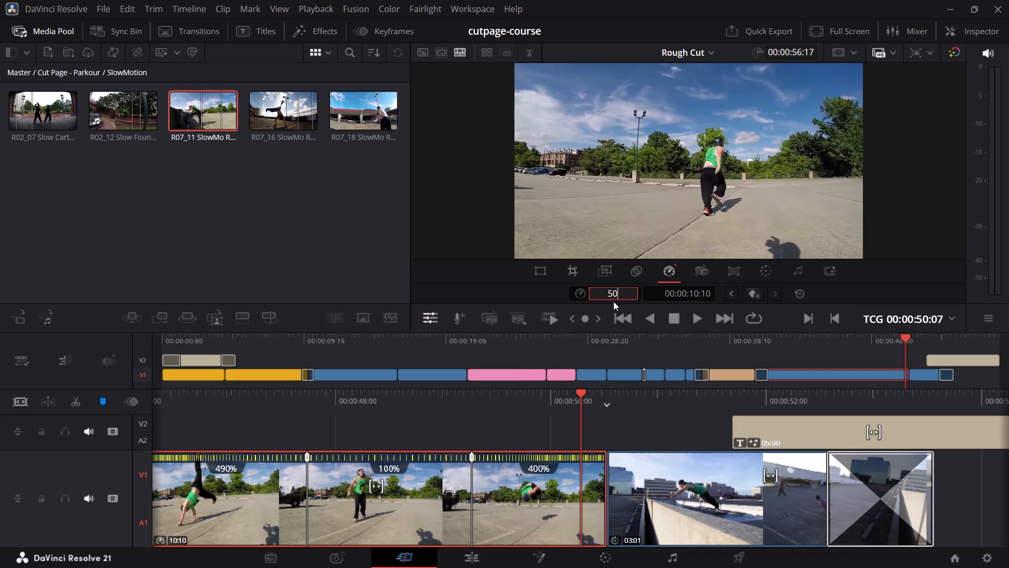
key("0")
key("Return")
Play back the adjusted ramp through the second backflip to the end of the timeline.
left_click(865, 337)
key("space")
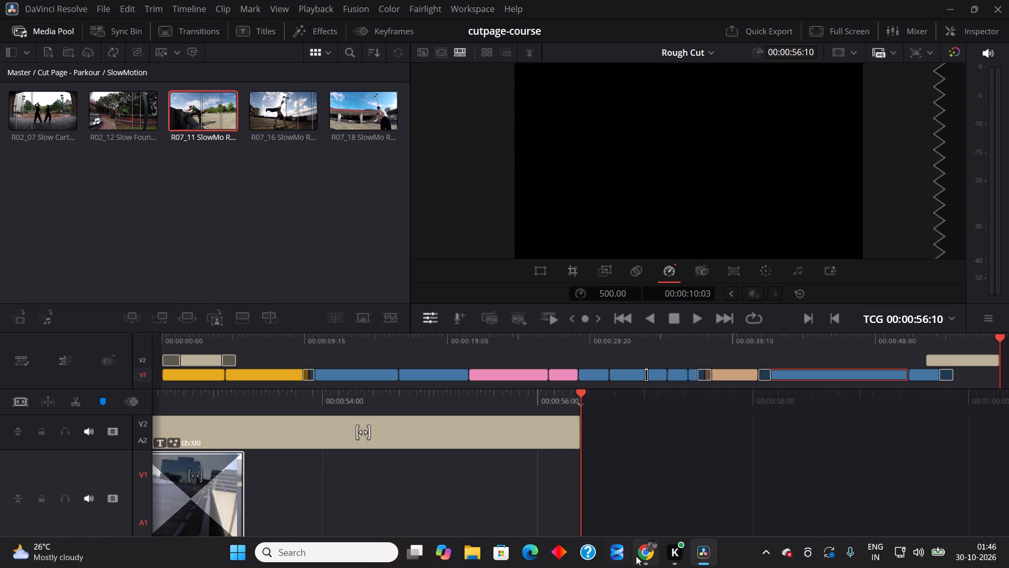
Switch to the Udemy course in Chrome and resume the Clip Tools - Speed Change lecture.
left_click(639, 554)
left_click(505, 269)
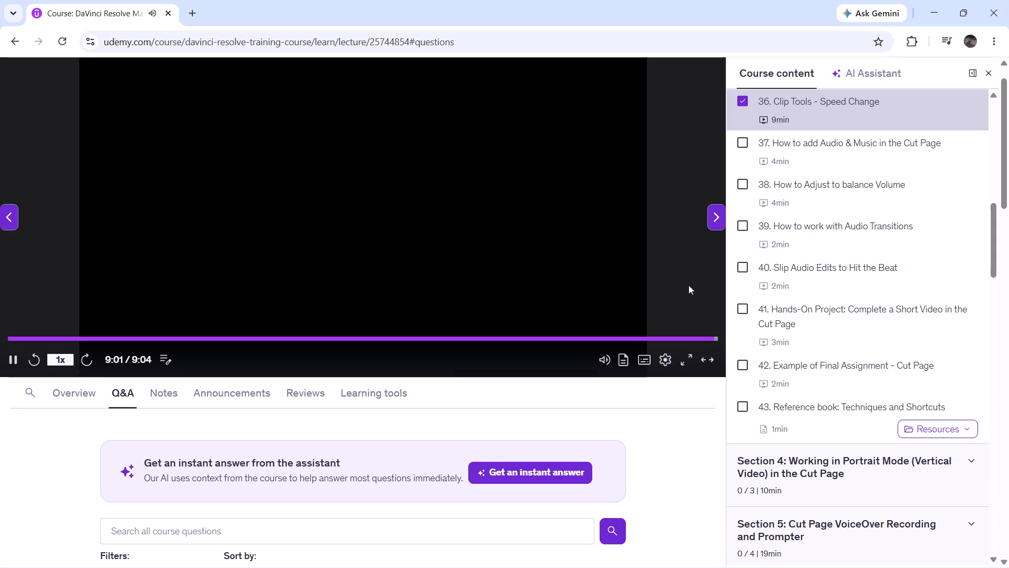
Open lecture 37, How to add Audio & Music in the Cut Page, and look over the upcoming lectures and sections.
left_click(822, 149)
scroll(839, 262, "up", 2)
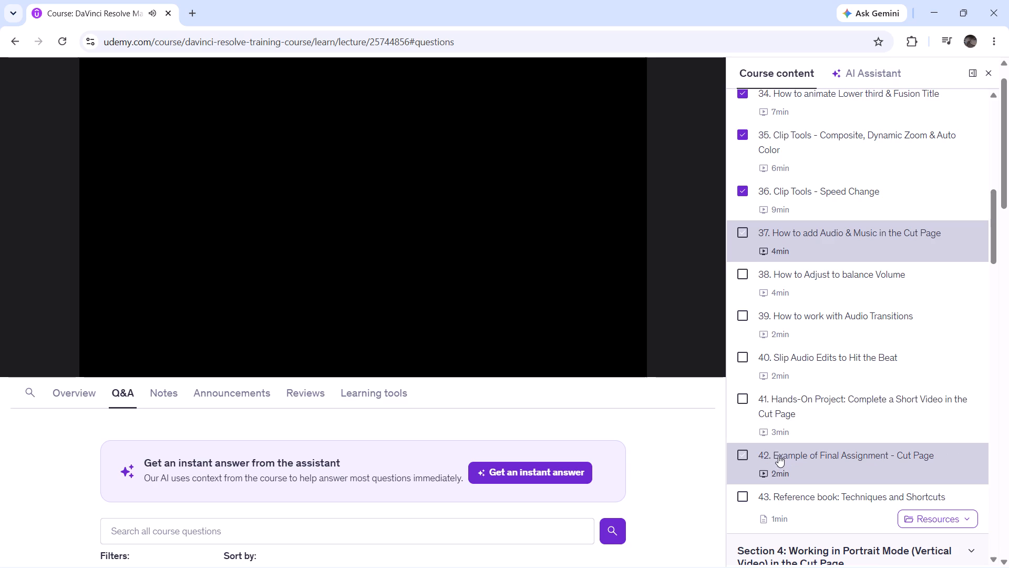
scroll(787, 420, "down", 1)
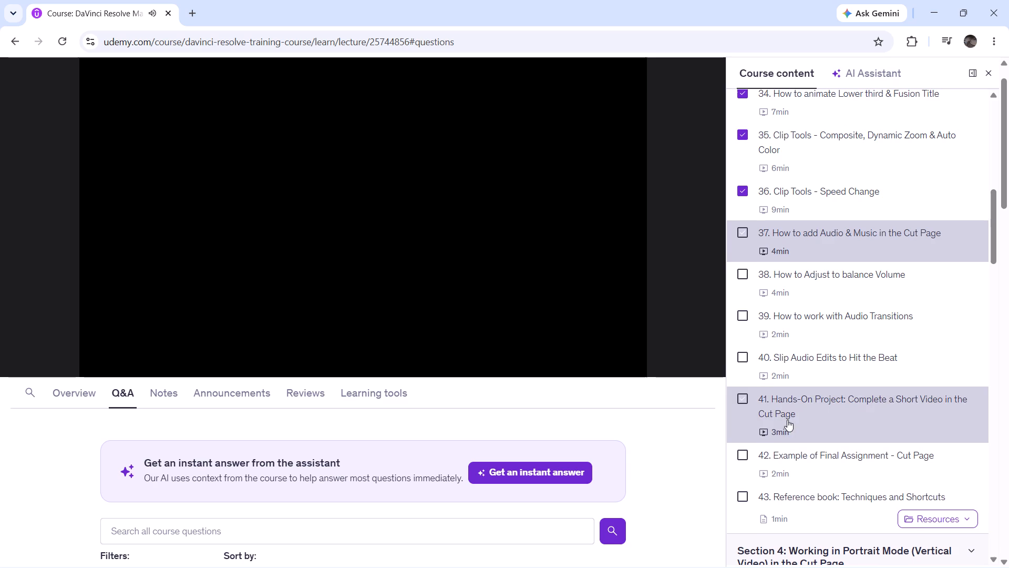
scroll(788, 418, "down", 3)
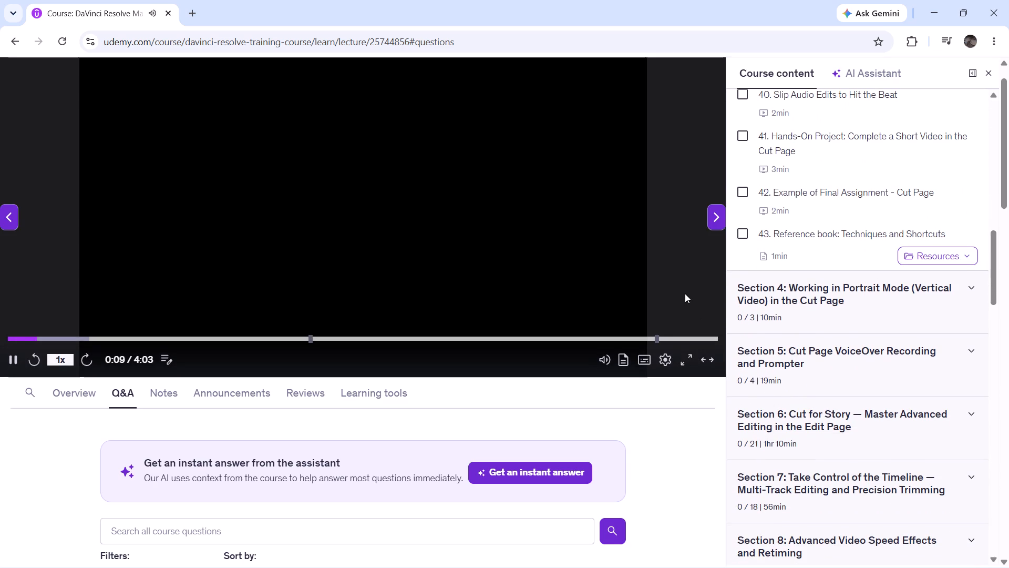
Show the lecture video full screen and rewind it to near its beginning, keeping it playing.
left_click(579, 236)
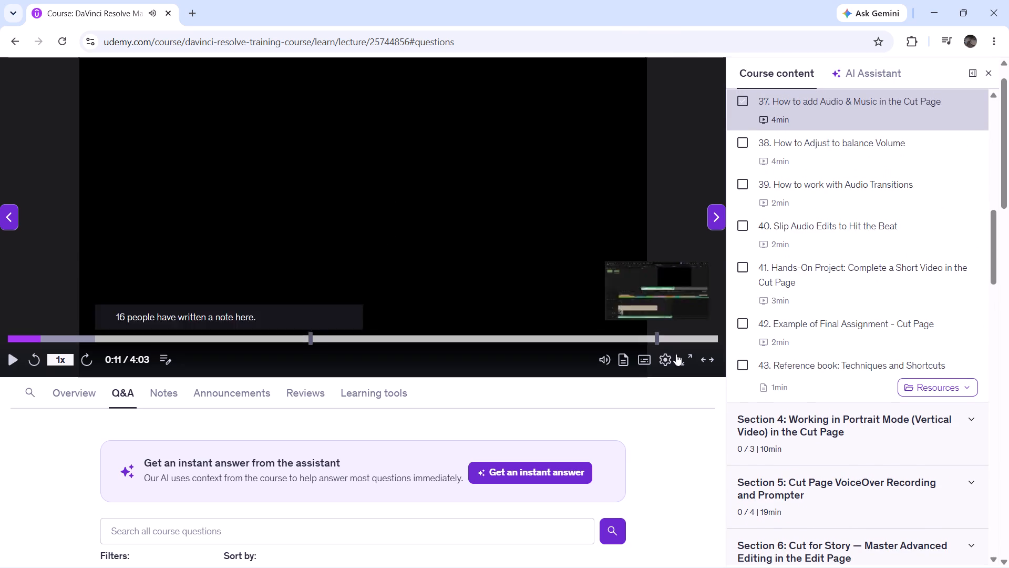
left_click(686, 364)
left_click(565, 275)
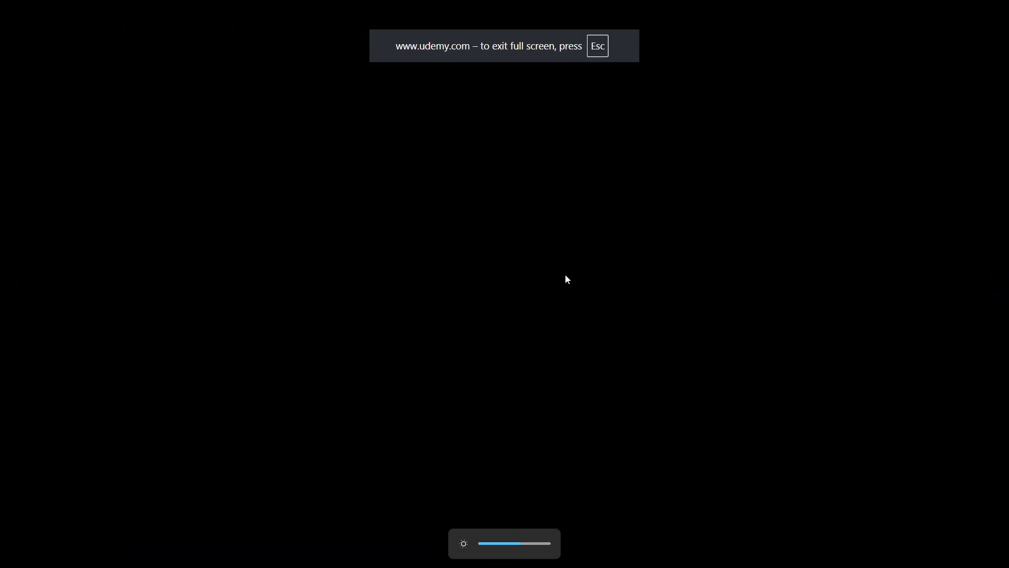
key("Left")
key("Left")
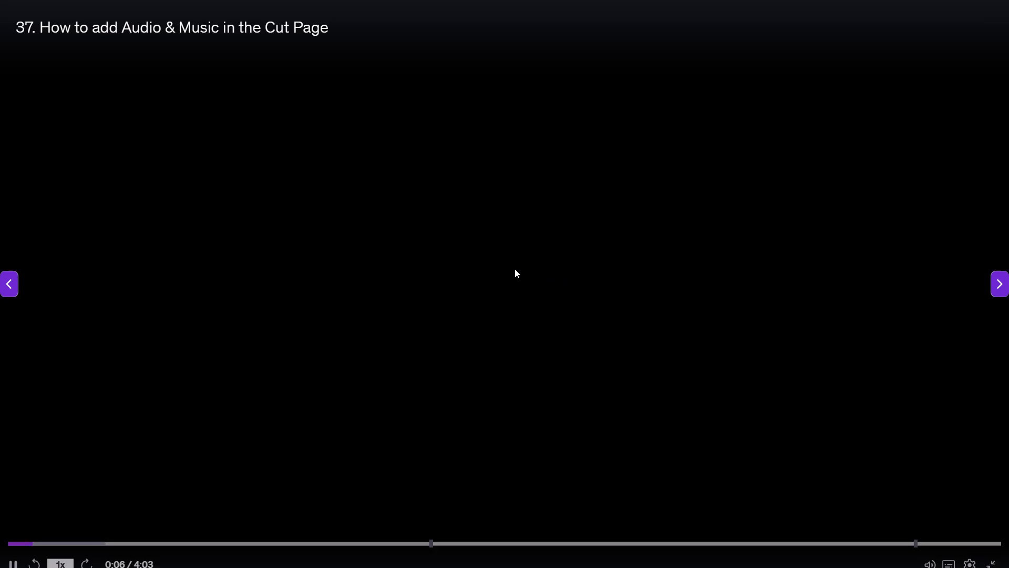
key("Left")
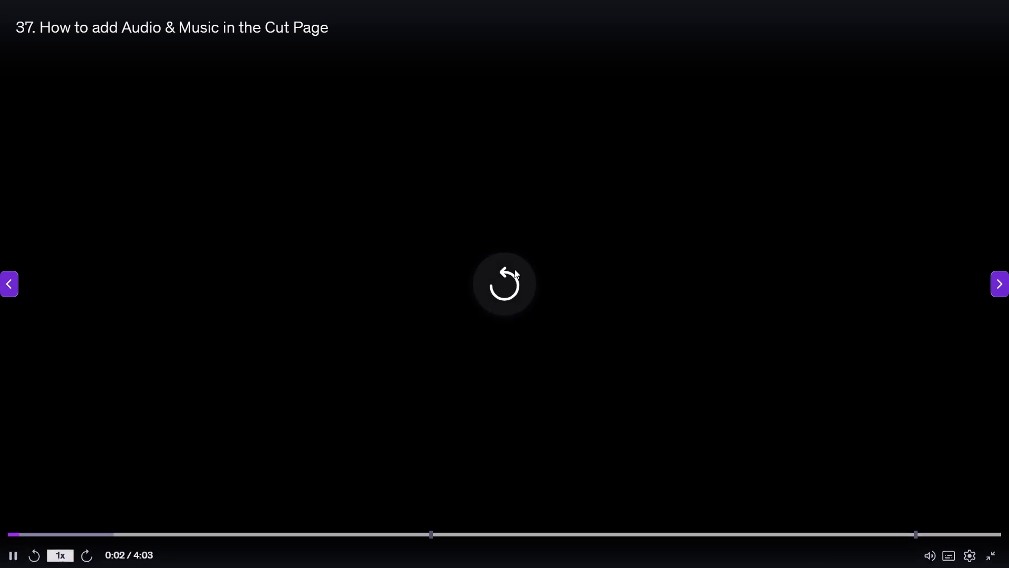
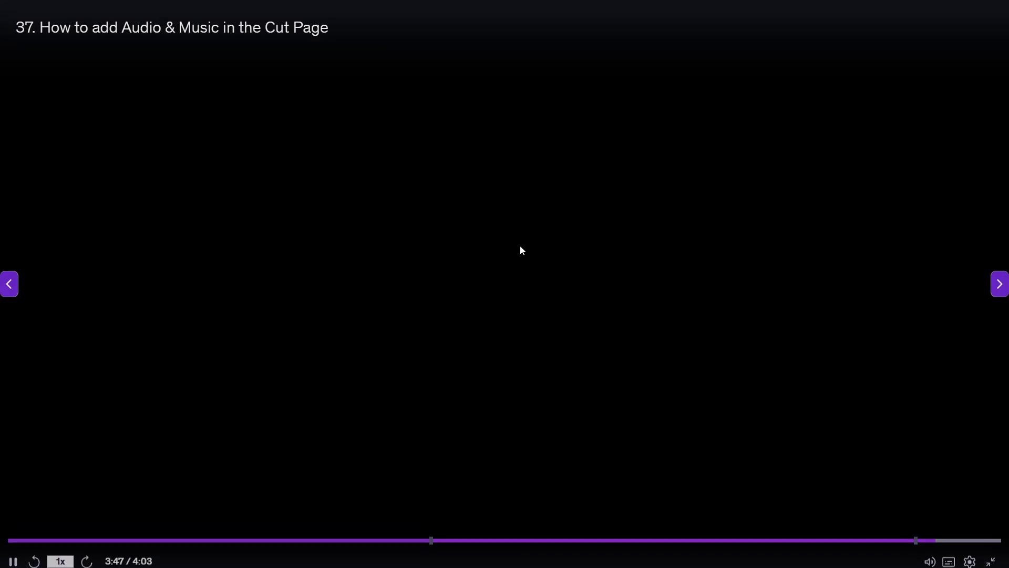
Exit the full-screen view of lecture 37, pause it near its end, and switch to DaVinci Resolve.
key("f")
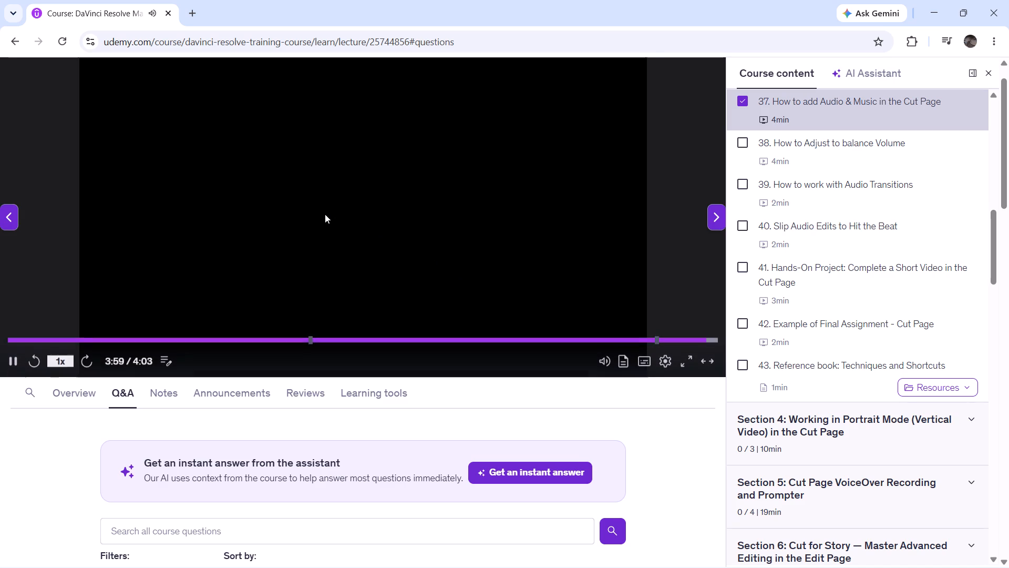
key("space")
key("alt+Tab")
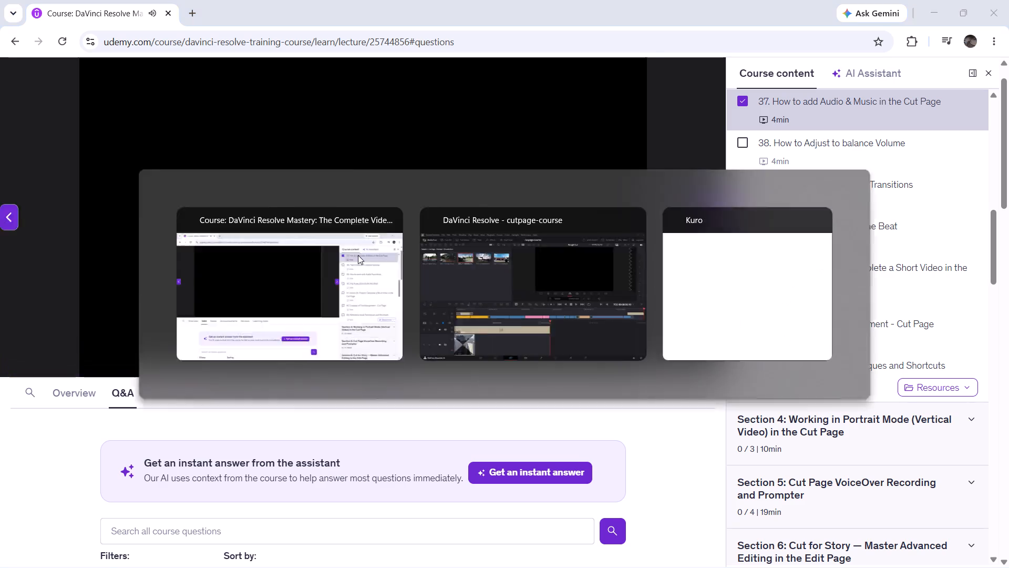
Apply Auto Color to all timeline clips except the opening and closing titles, compare it off and on, and clear the selection.
left_click_drag(568, 339, 548, 344)
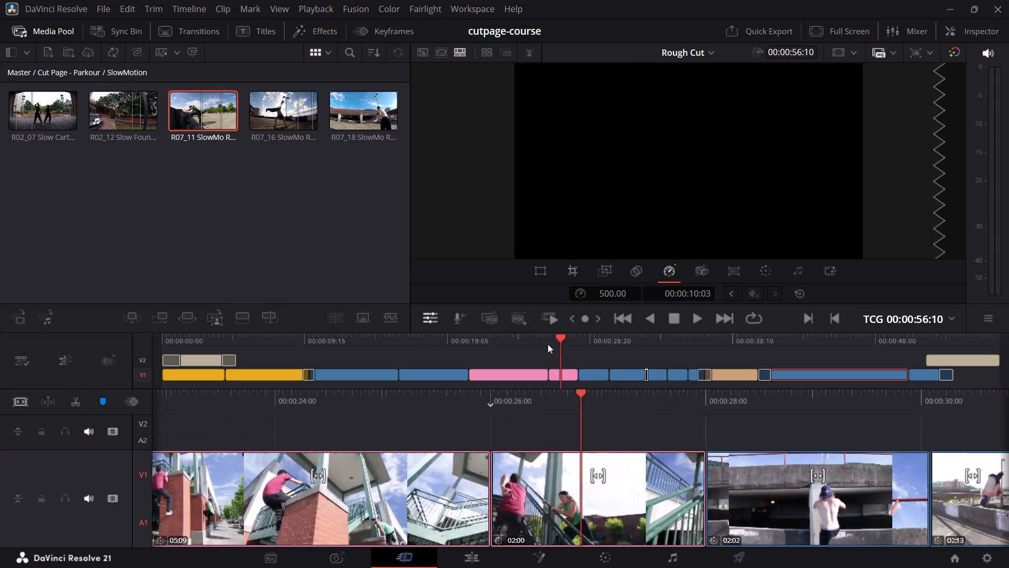
left_click_drag(548, 344, 189, 359)
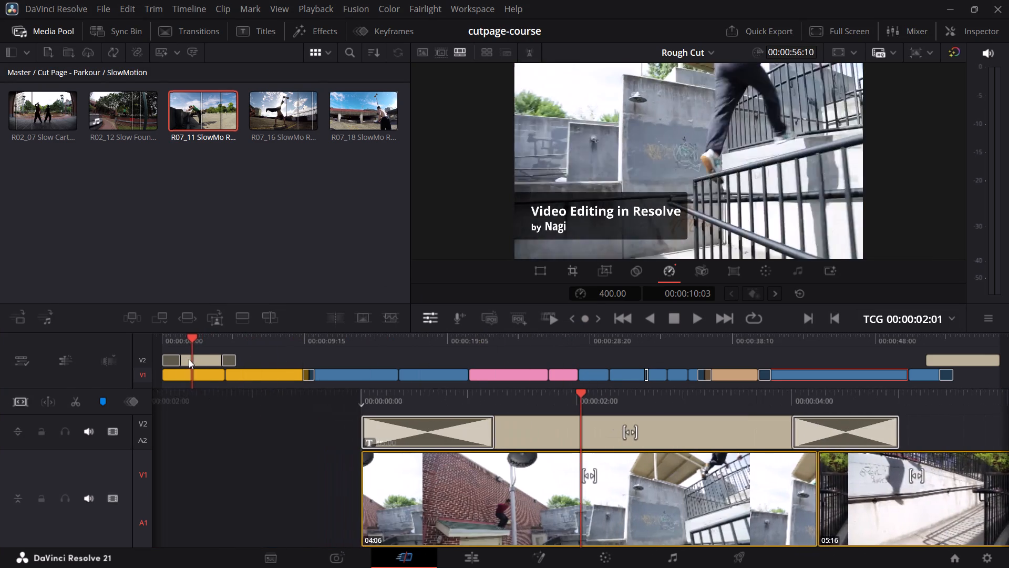
left_click_drag(189, 359, 183, 359)
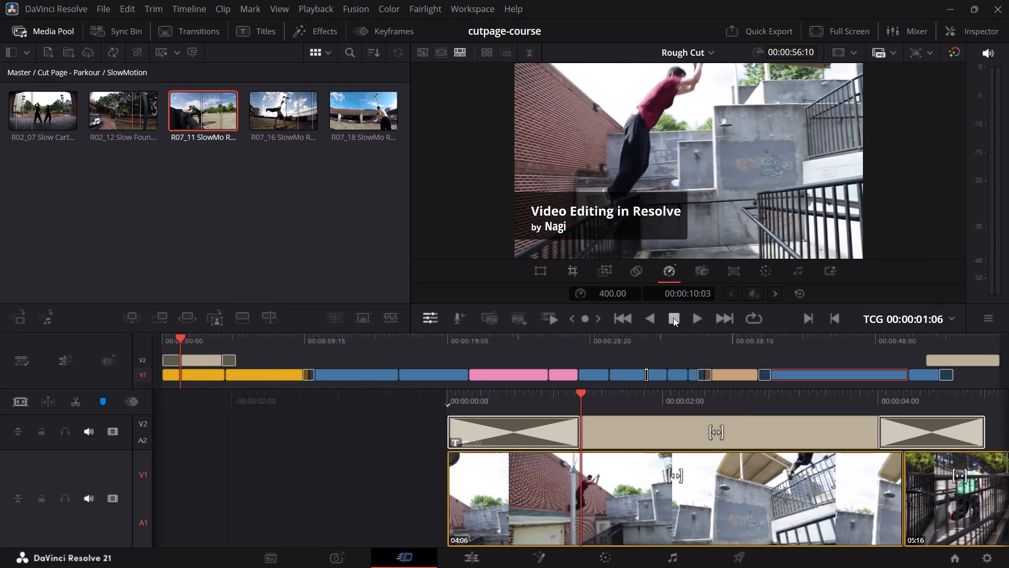
key("ctrl+a")
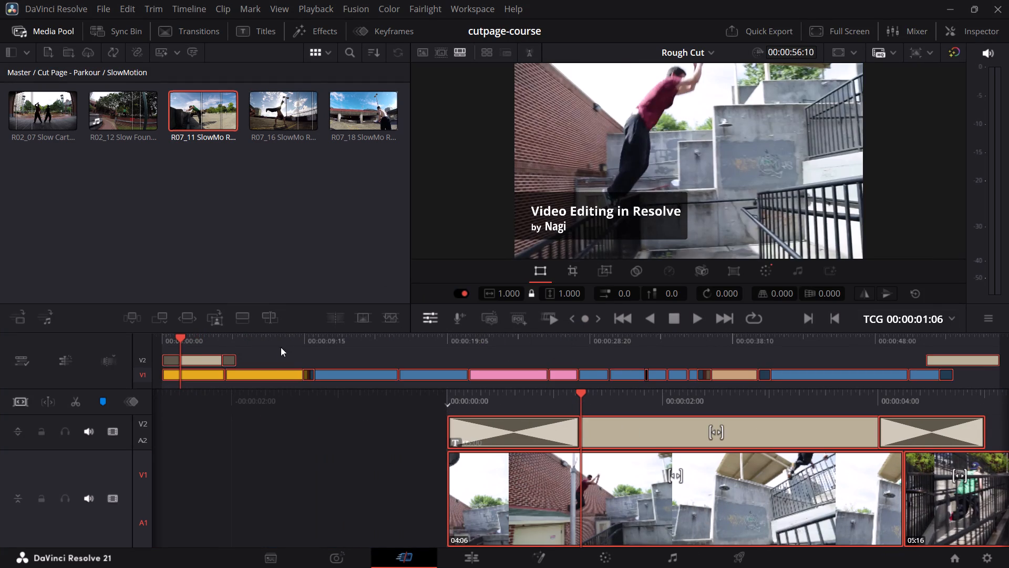
left_click(198, 358, "ctrl")
left_click(938, 363, "ctrl")
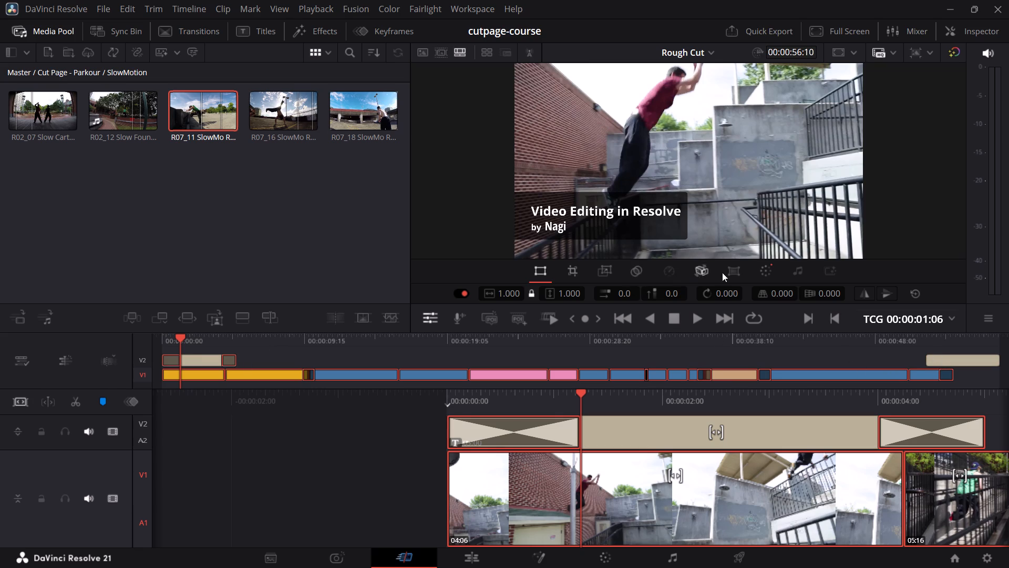
left_click(769, 274)
left_click(676, 296)
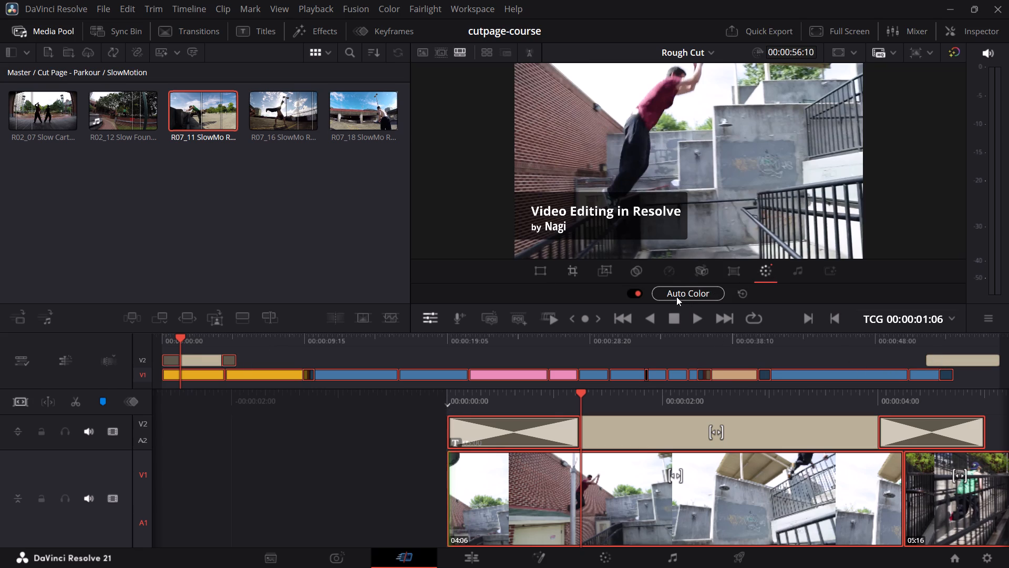
left_click(637, 292)
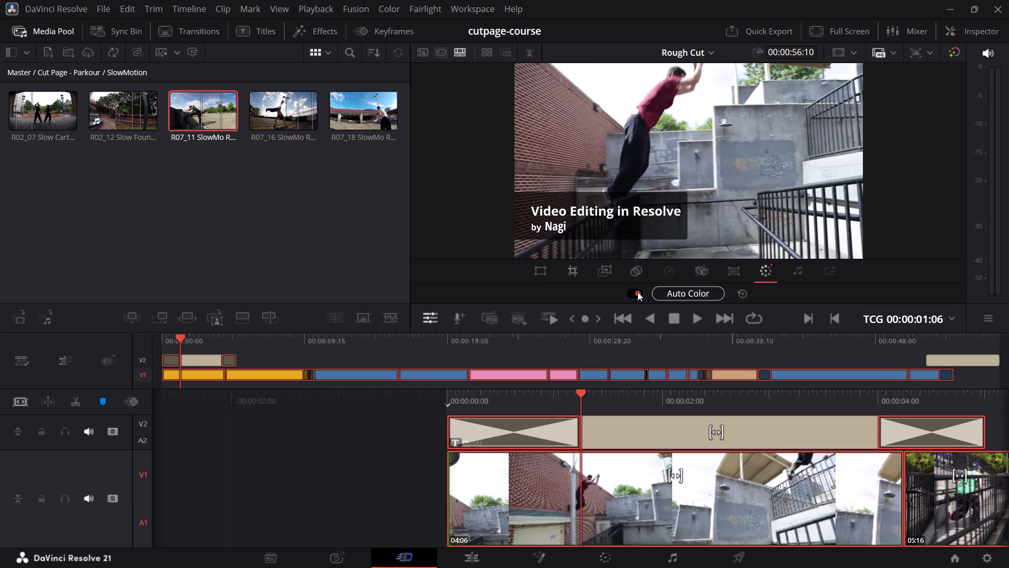
left_click(637, 291)
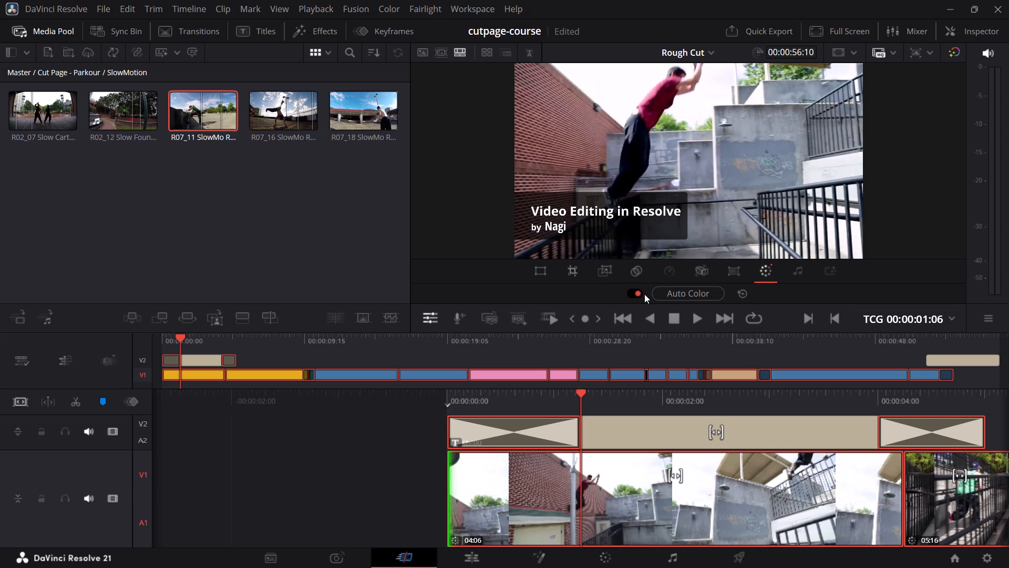
left_click(635, 292)
left_click(635, 292)
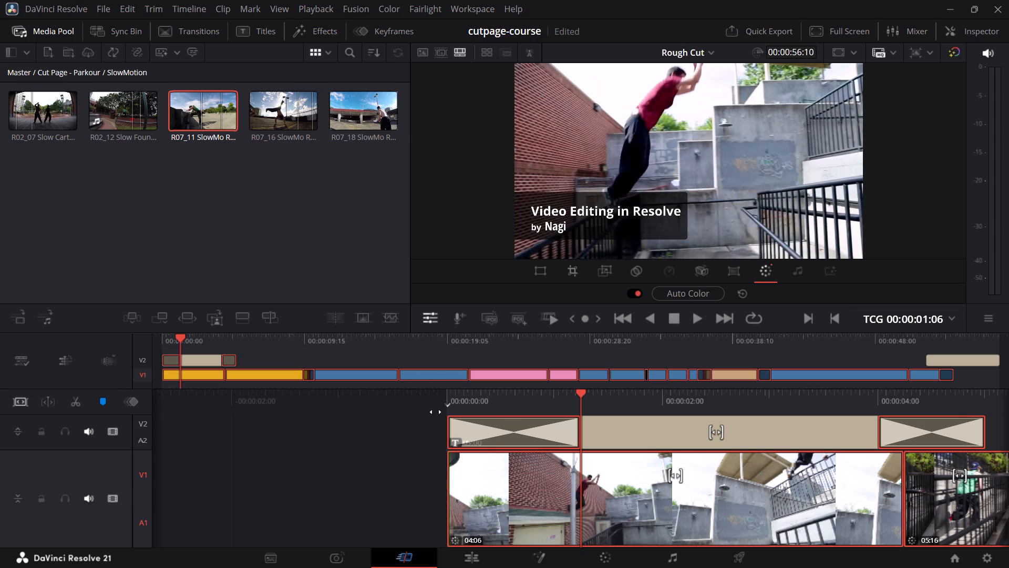
left_click(490, 405)
left_click(497, 349)
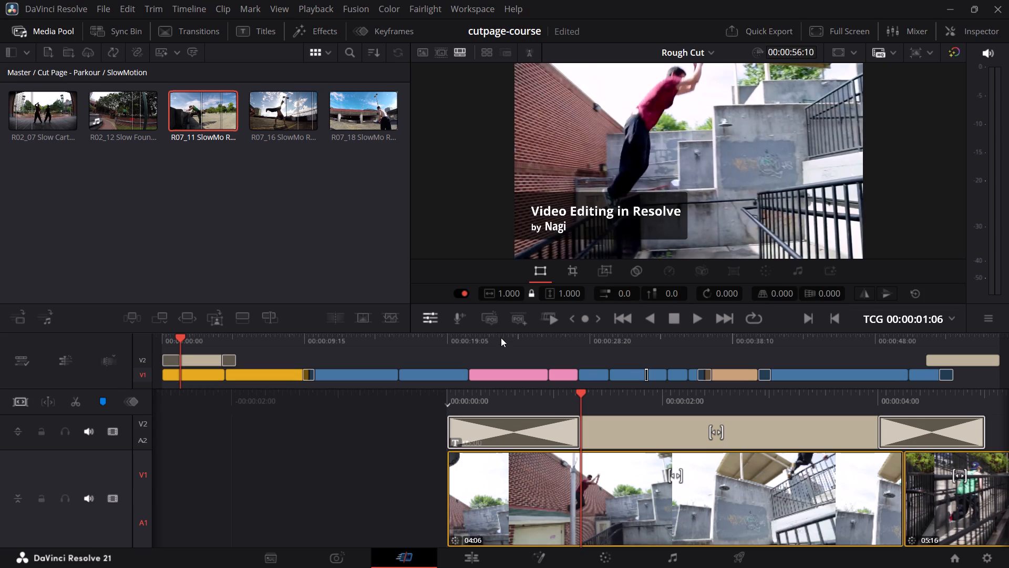
Scrub through the first part of the timeline to review the corrected clips and return the playhead to the start.
left_click_drag(501, 337, 180, 346)
left_click_drag(180, 346, 482, 360)
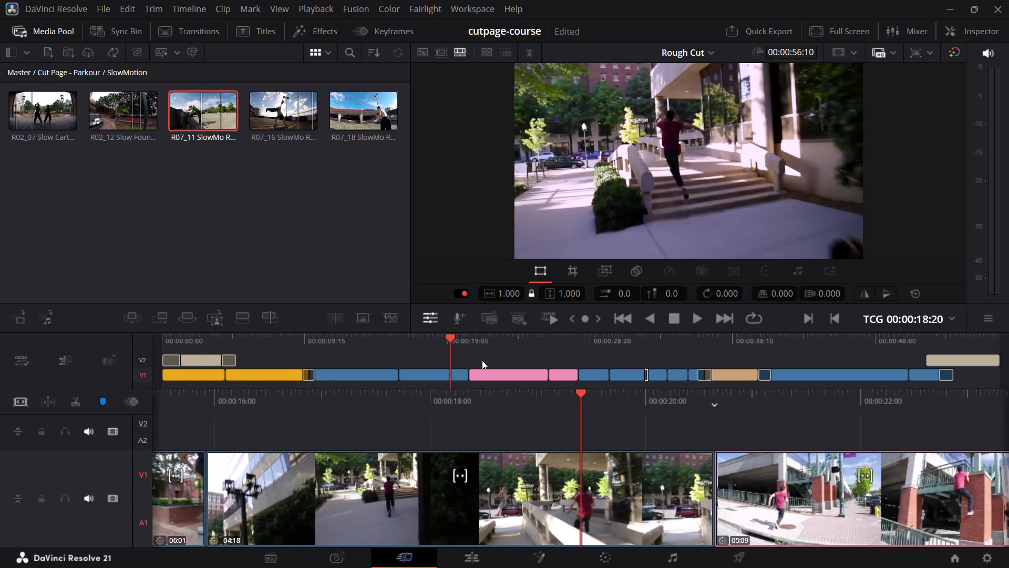
left_click_drag(482, 360, 125, 374)
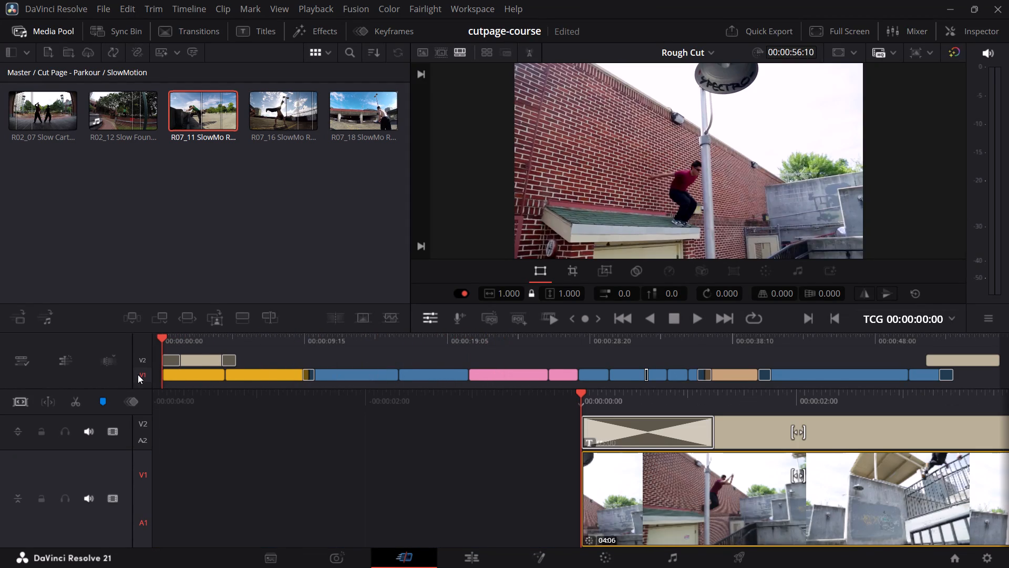
Load Summit Rush.mp3 from the Cut Page - Parkour Music bin and move its in point to leave the last 43 seconds or so.
left_click(42, 70)
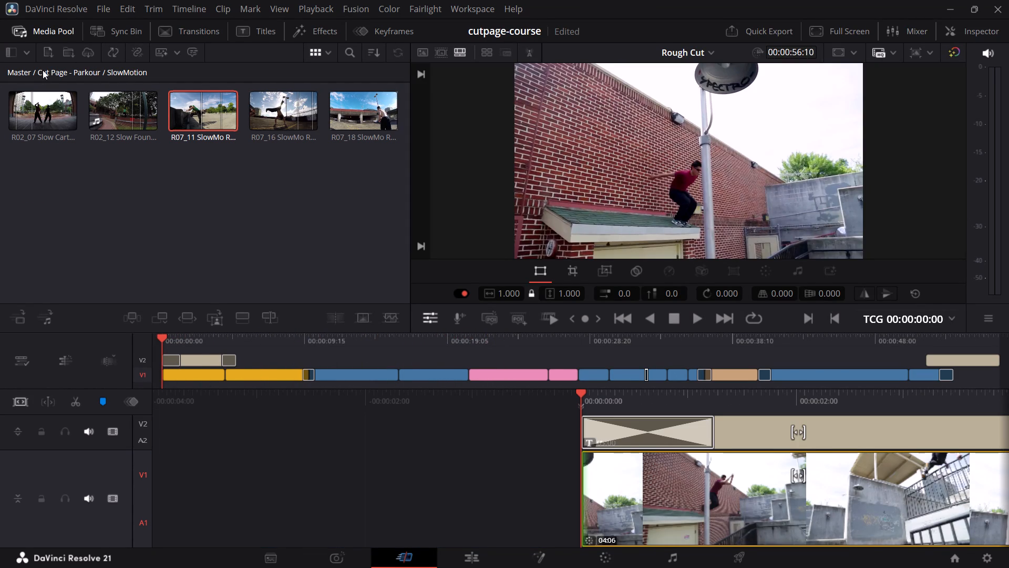
double_click(203, 117)
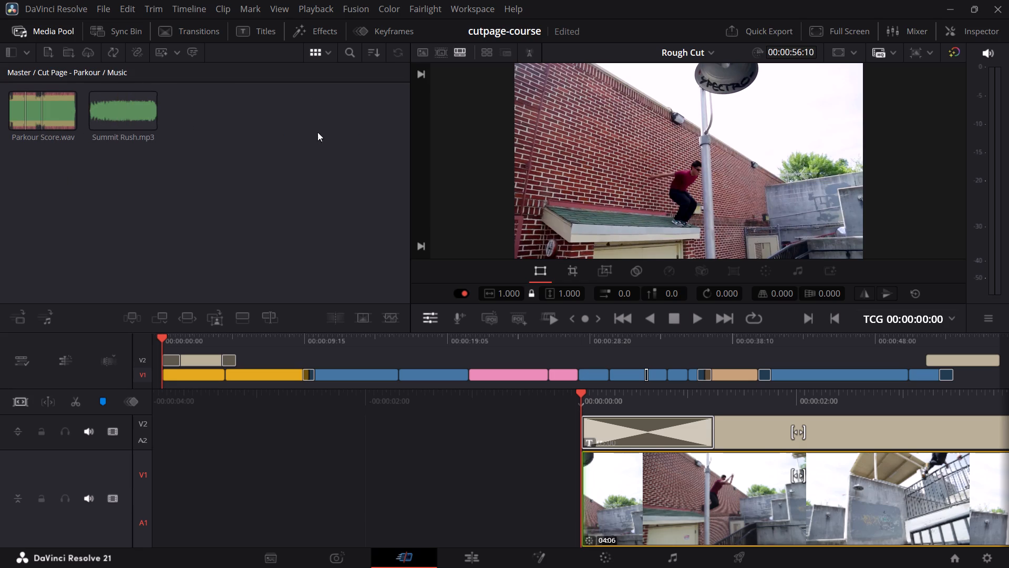
left_click(117, 116)
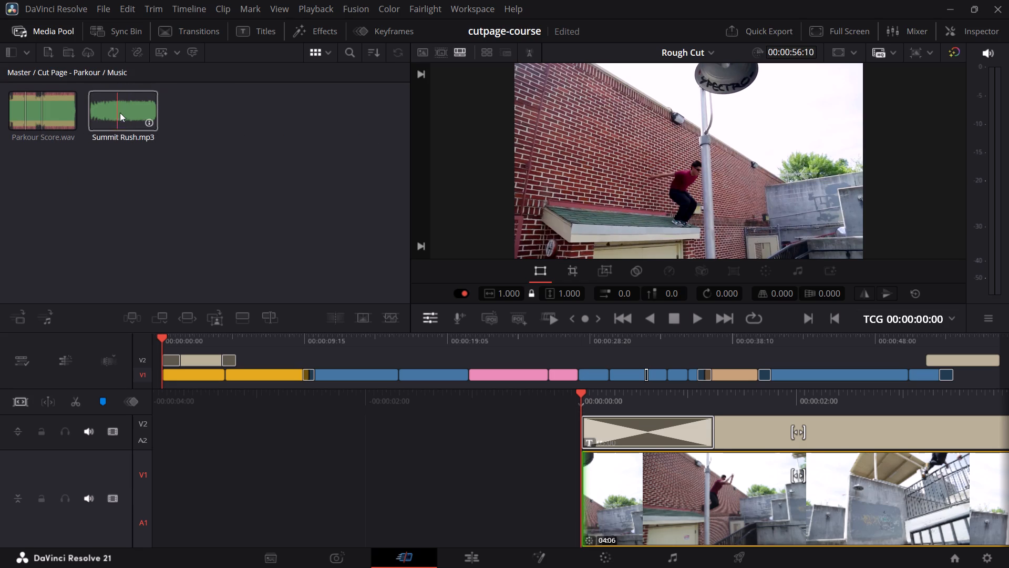
double_click(97, 110)
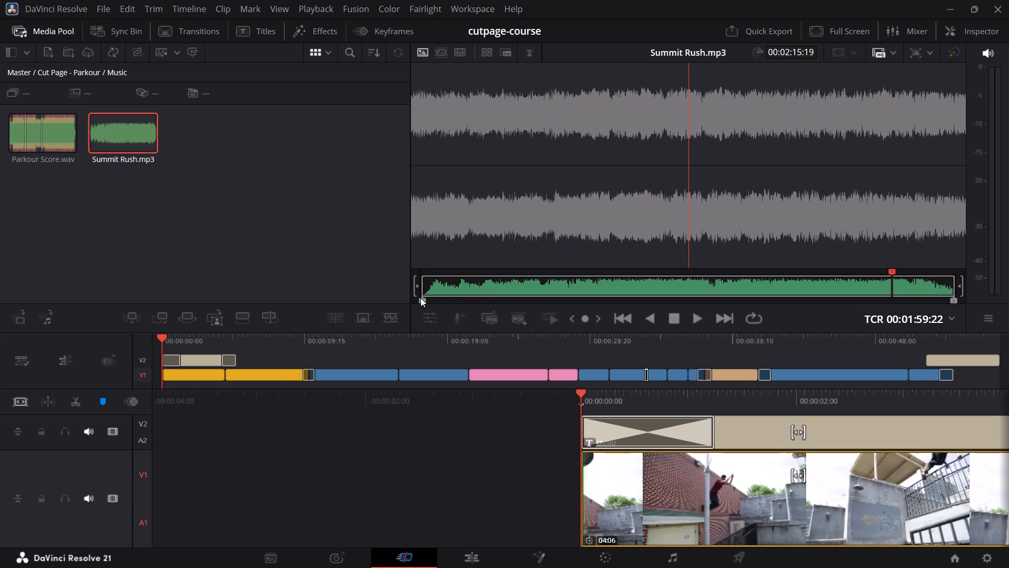
left_click_drag(423, 298, 600, 305)
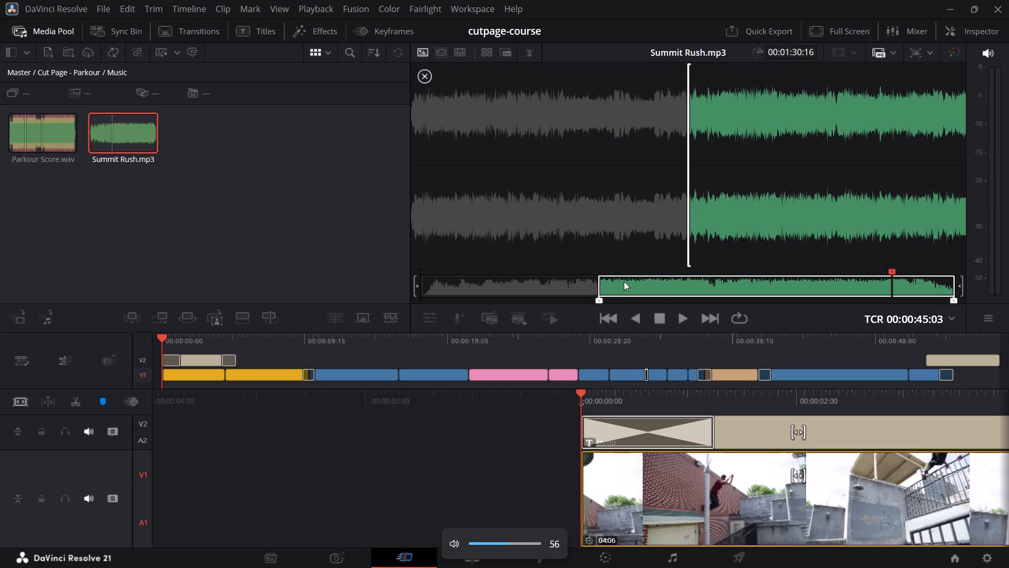
left_click_drag(600, 302, 642, 304)
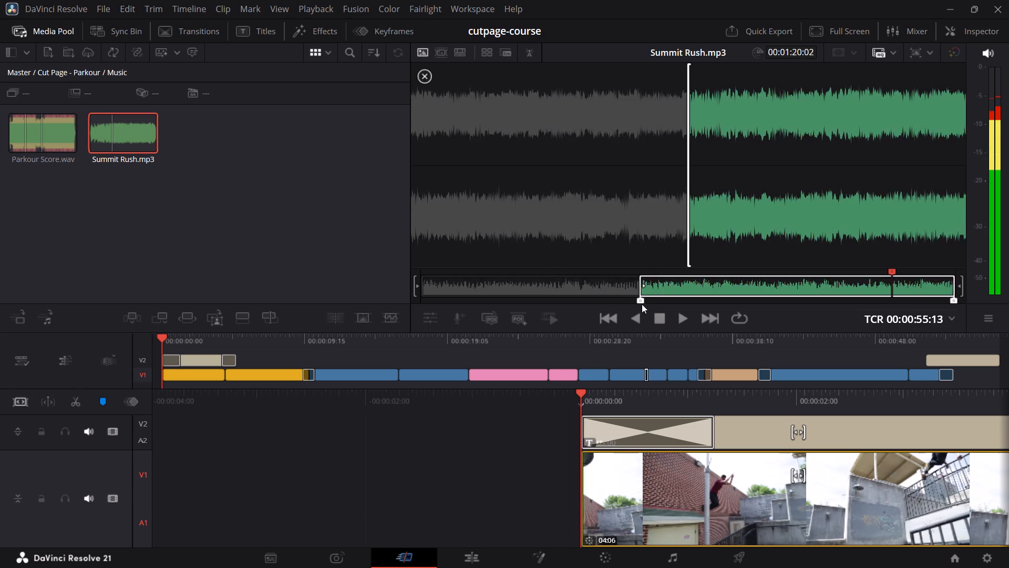
left_click_drag(642, 304, 696, 302)
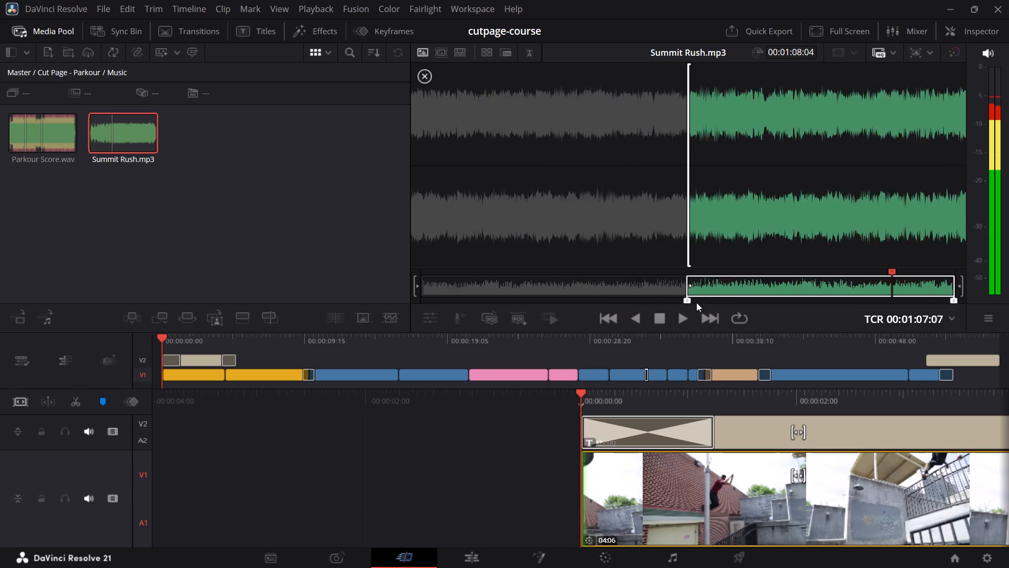
left_click_drag(696, 302, 786, 296)
Load Parkour Score.wav, mark its range from about 1:45 to 3:13, and play briefly from the in point.
triple_click(56, 130)
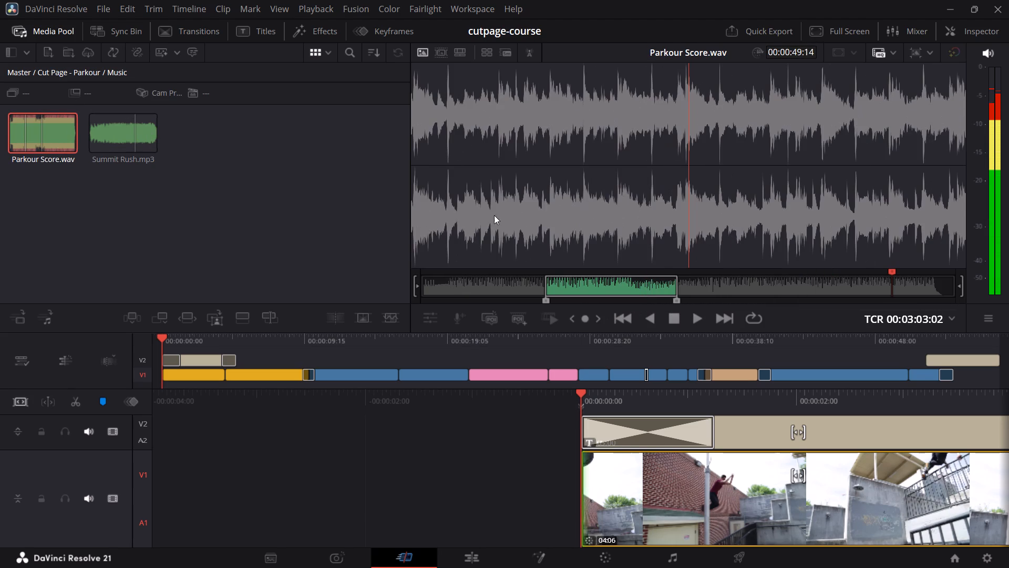
left_click_drag(675, 301, 876, 306)
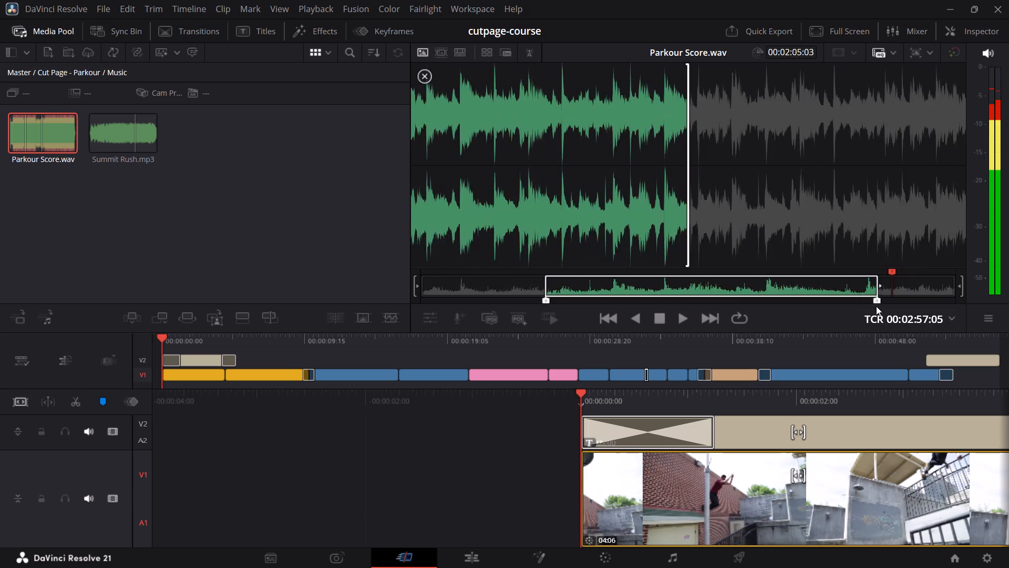
left_click_drag(876, 306, 918, 313)
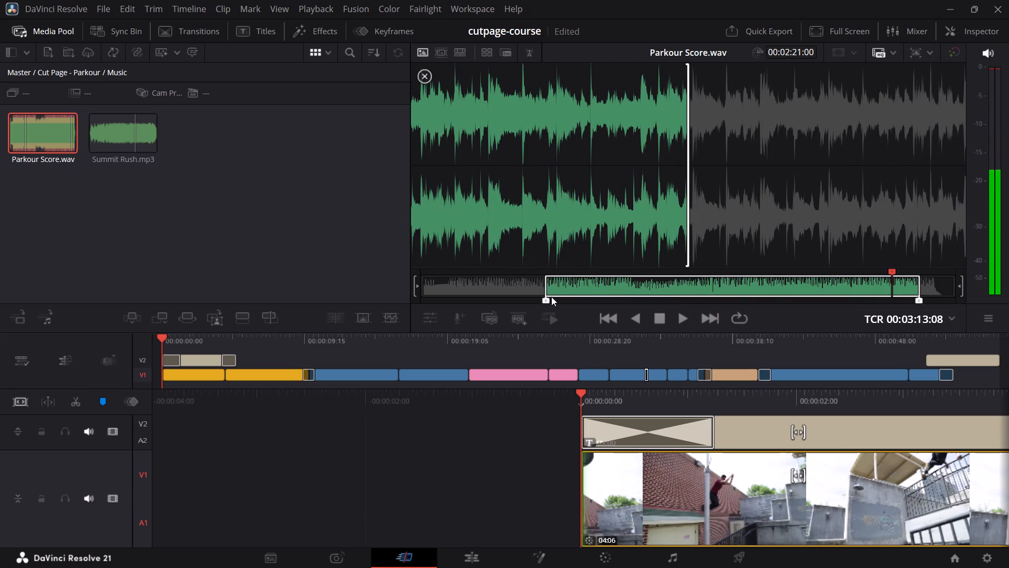
left_click_drag(547, 298, 686, 300)
key("space")
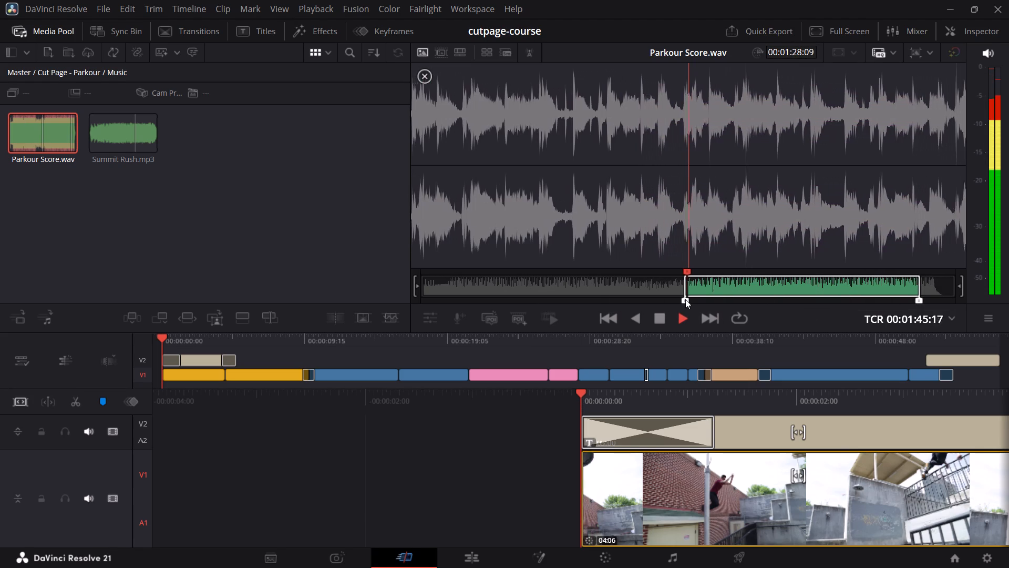
key("space")
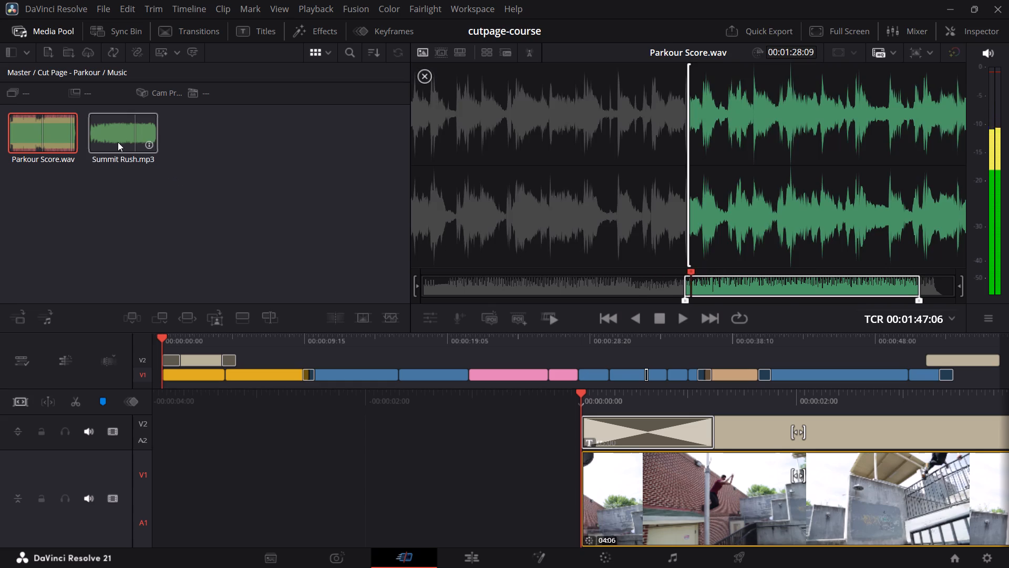
Reload Summit Rush.mp3 and listen to its ending and to a section around 0:51.
double_click(118, 139)
key("space")
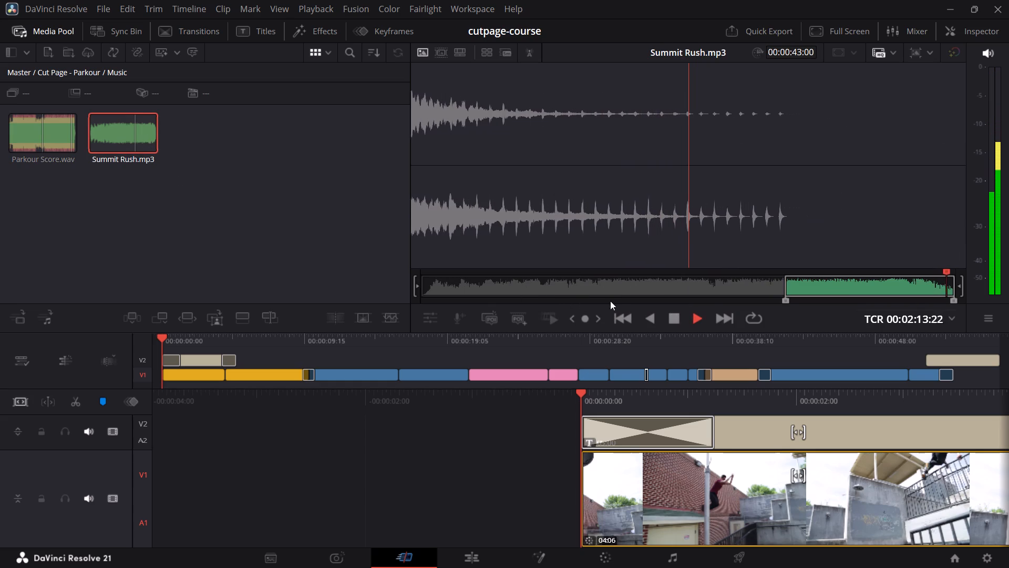
left_click(620, 296)
key("space")
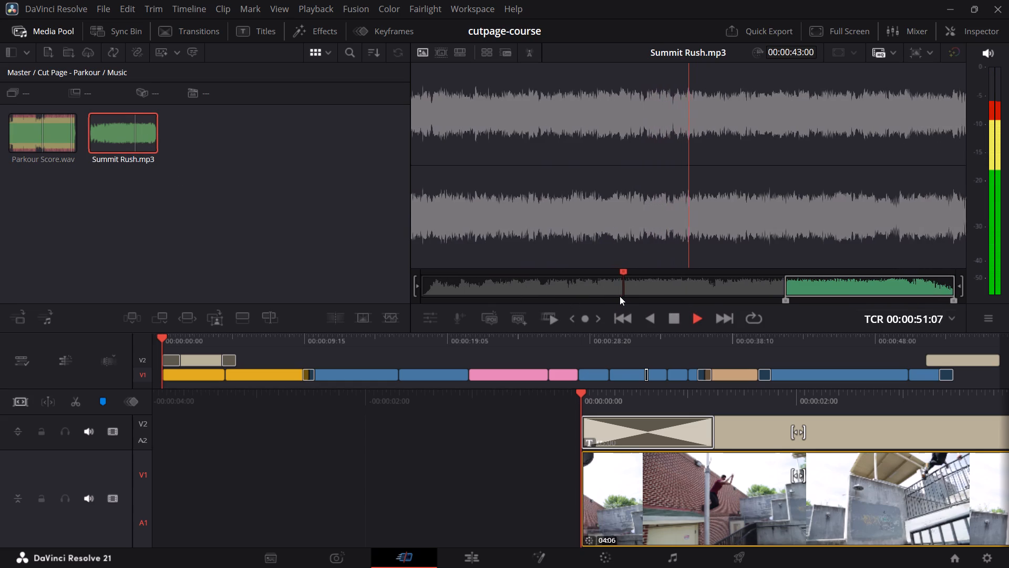
key("space")
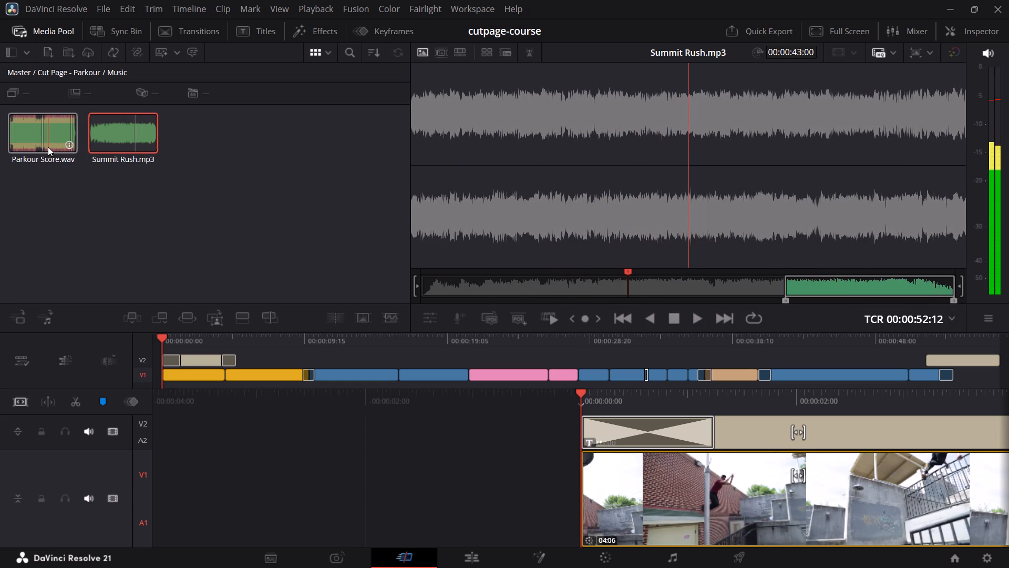
Reload Parkour Score.wav and scrub through its marked range to audition the music.
double_click(48, 145)
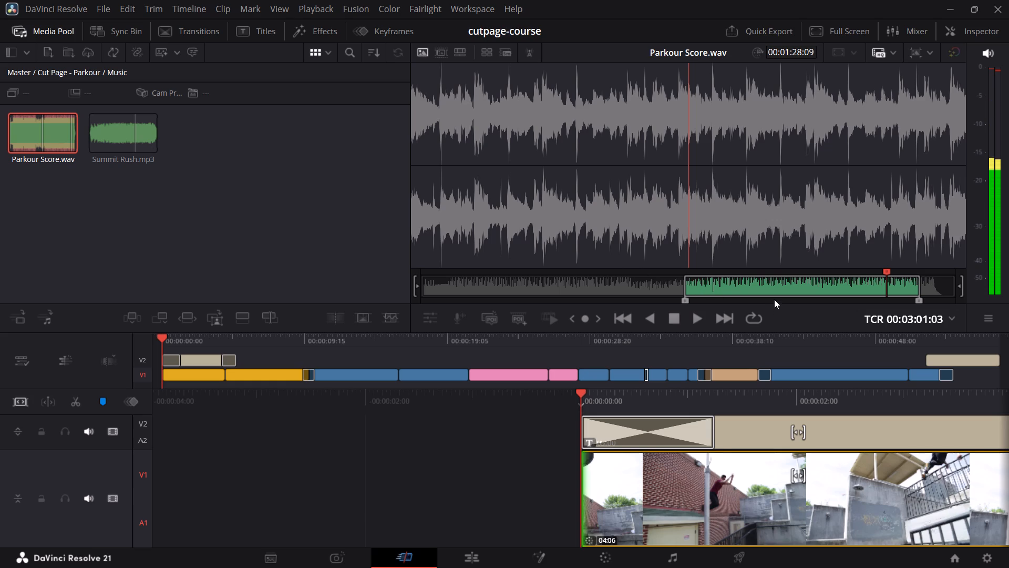
left_click_drag(774, 296, 687, 300)
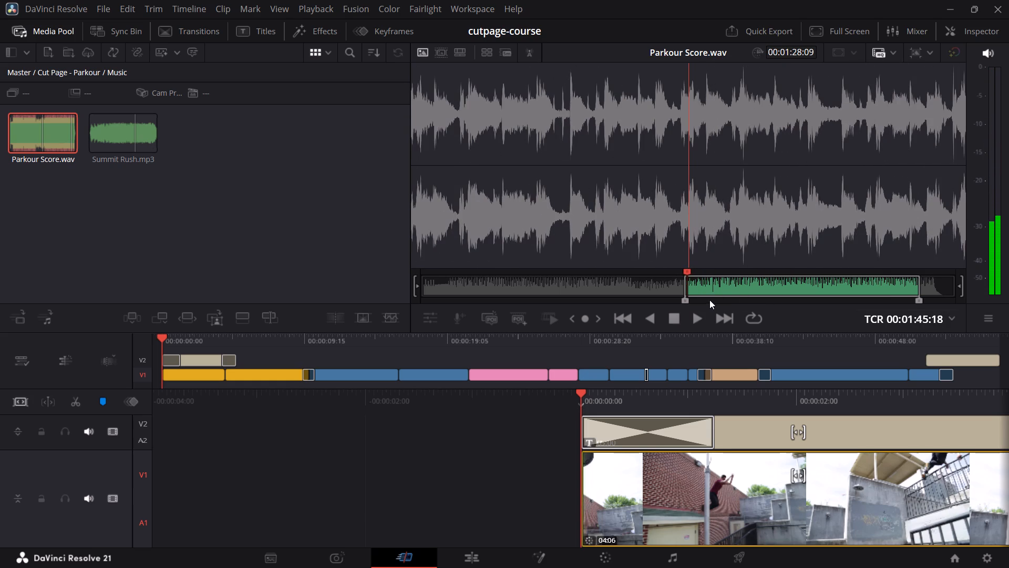
left_click_drag(698, 297, 847, 309)
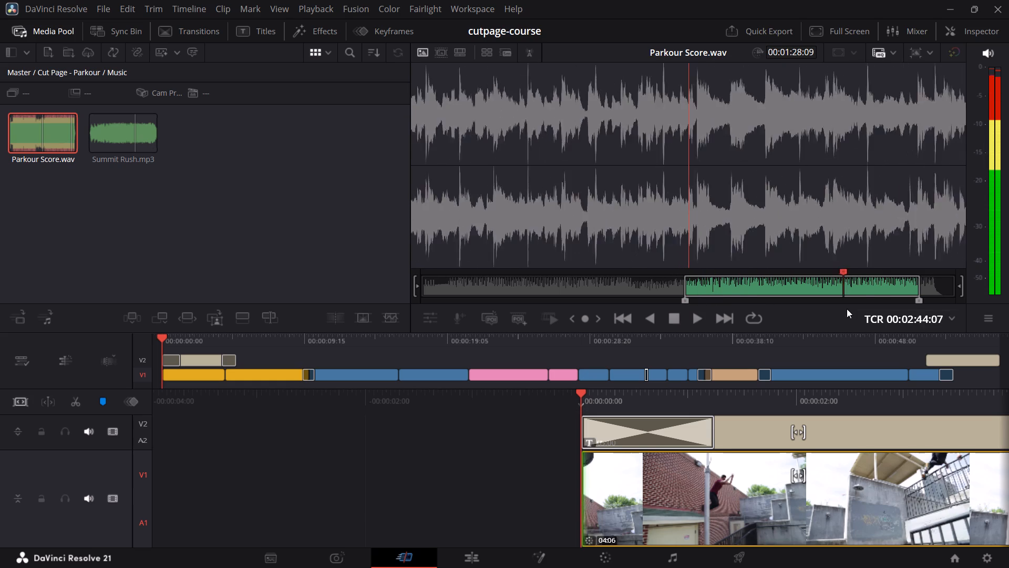
left_click_drag(847, 309, 866, 311)
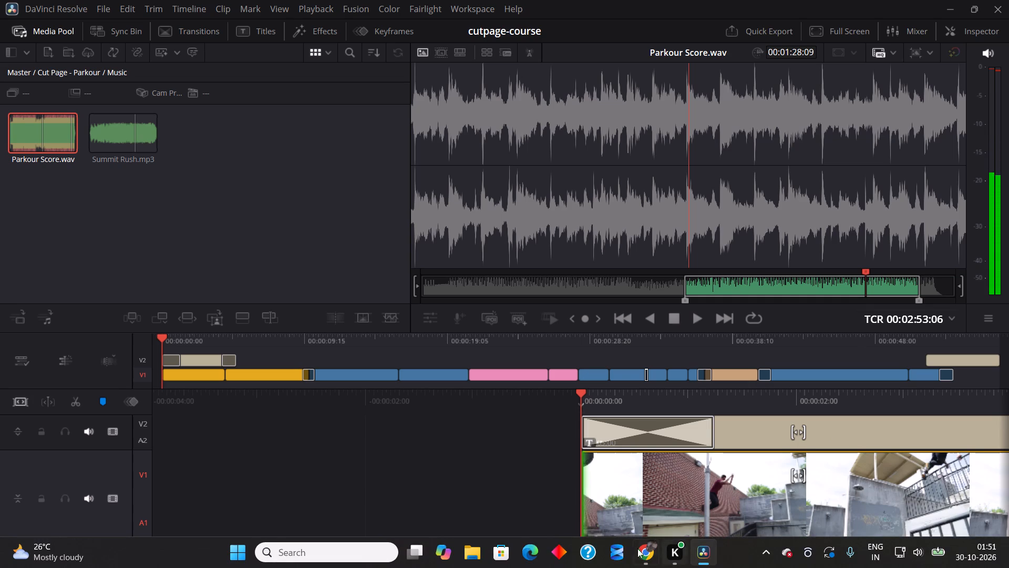
Switch back to the Udemy course lecture in Chrome.
key("alt+Tab")
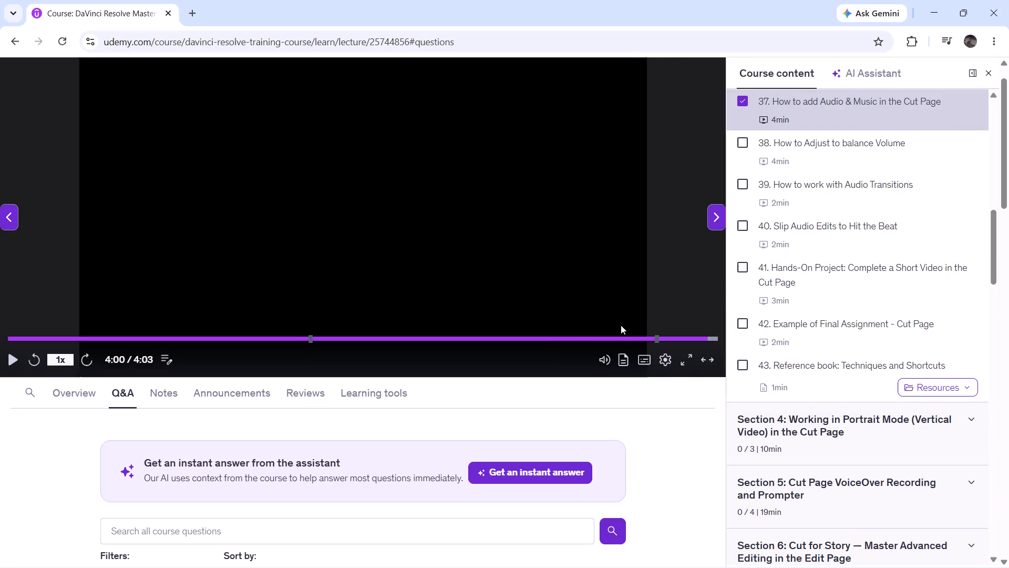
Switch back to DaVinci Resolve, load Summit Rush.mp3, and mark its range from about 0:39 to 1:34.
key("alt+Tab")
double_click(105, 133)
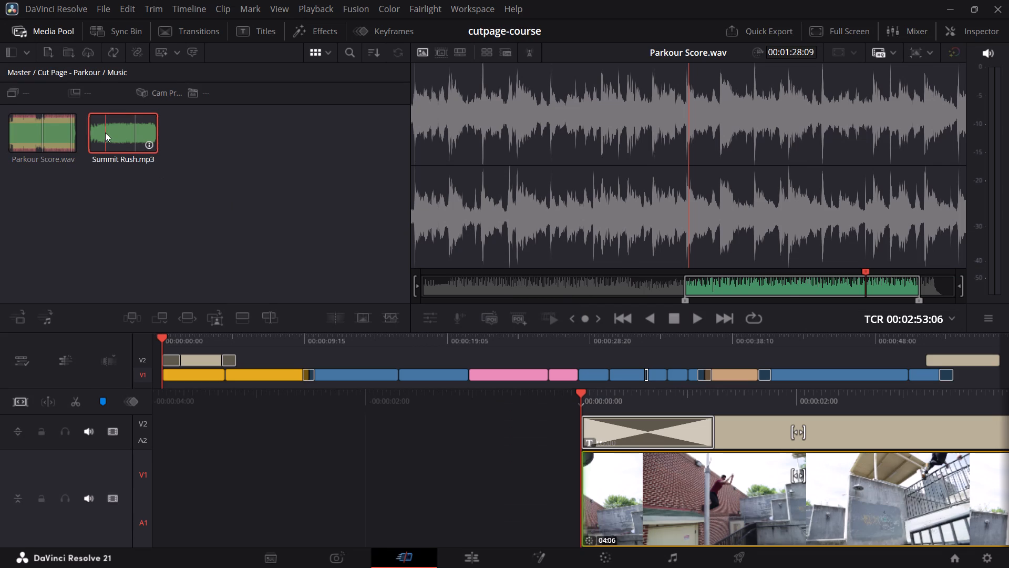
left_click_drag(782, 301, 735, 298)
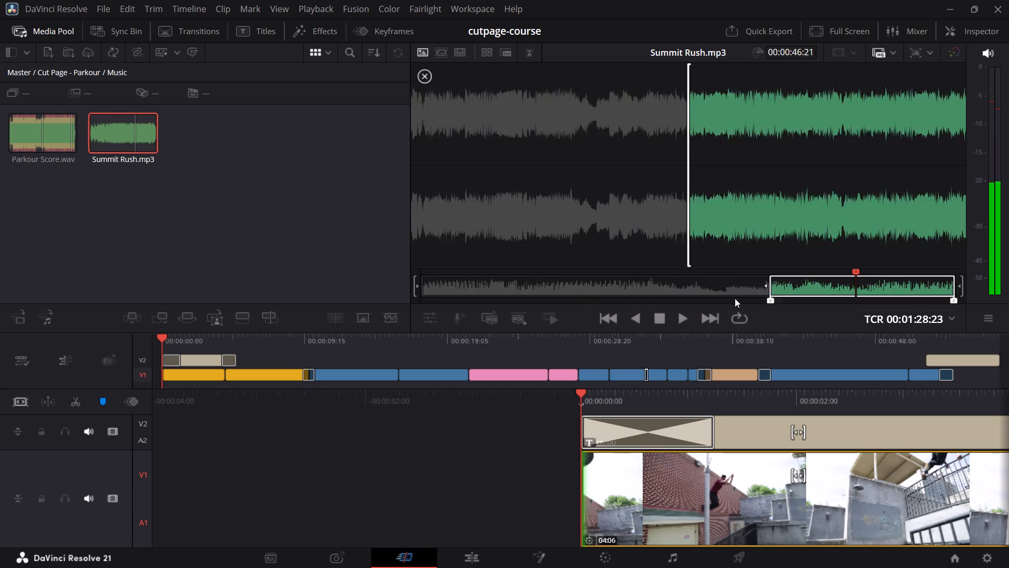
left_click_drag(735, 298, 666, 279)
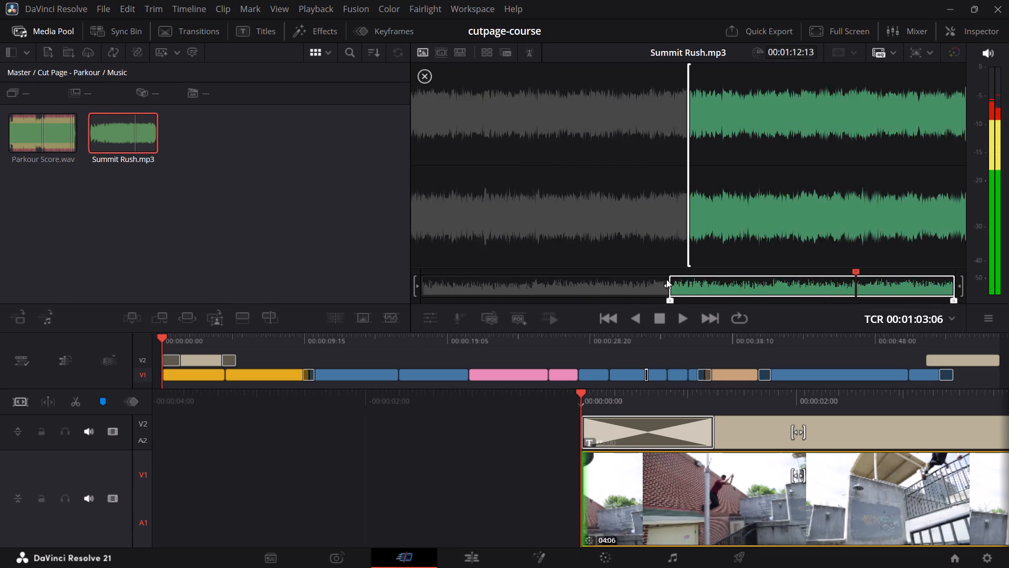
left_click_drag(666, 279, 613, 254)
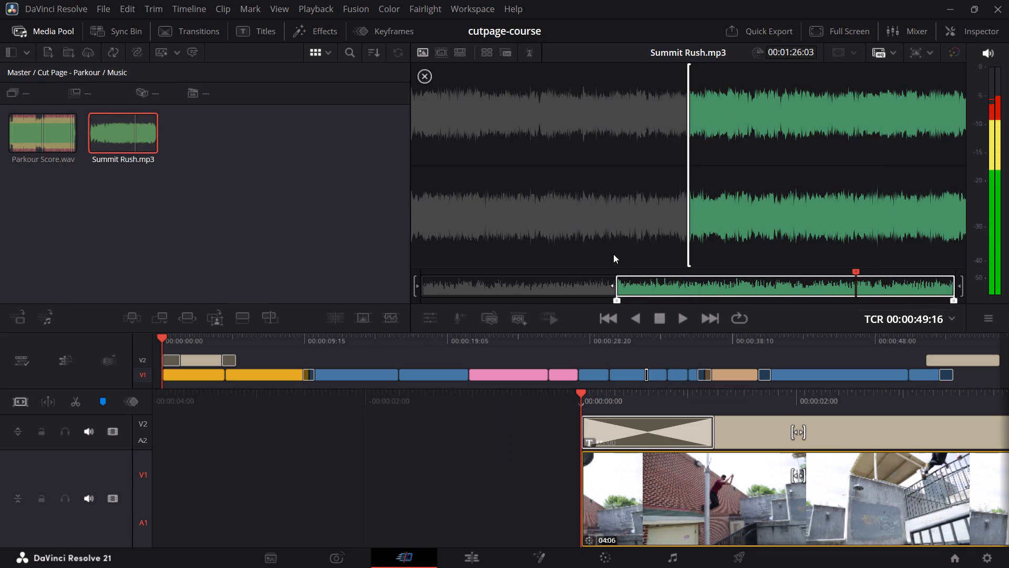
left_click_drag(613, 254, 568, 242)
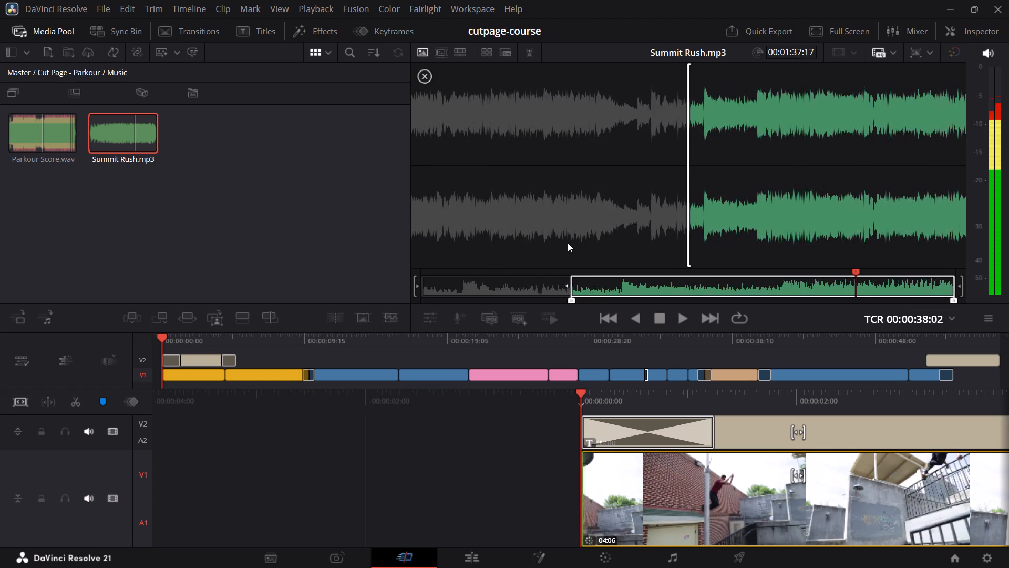
left_click_drag(568, 242, 596, 252)
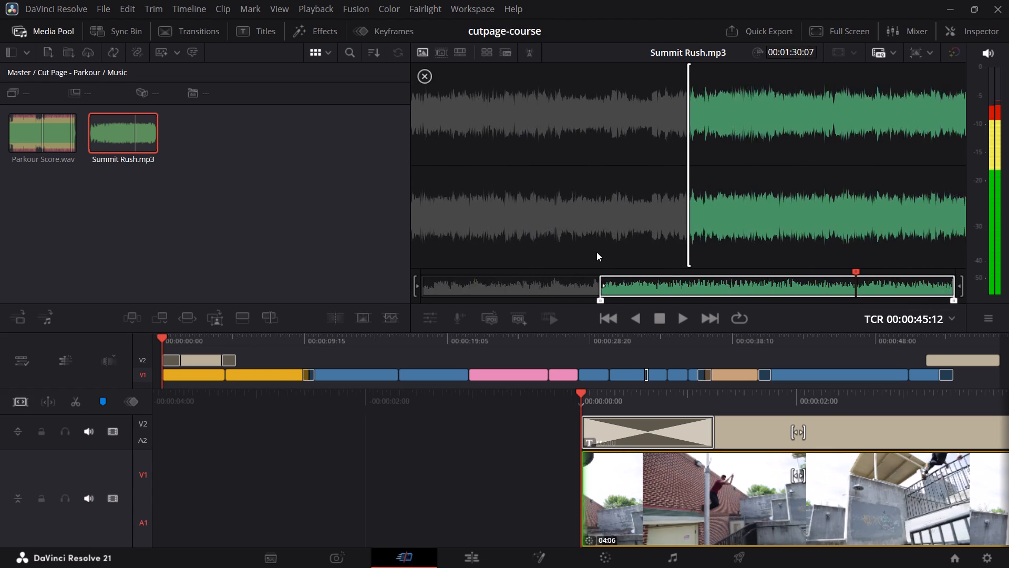
left_click_drag(596, 252, 572, 263)
left_click_drag(952, 297, 834, 302)
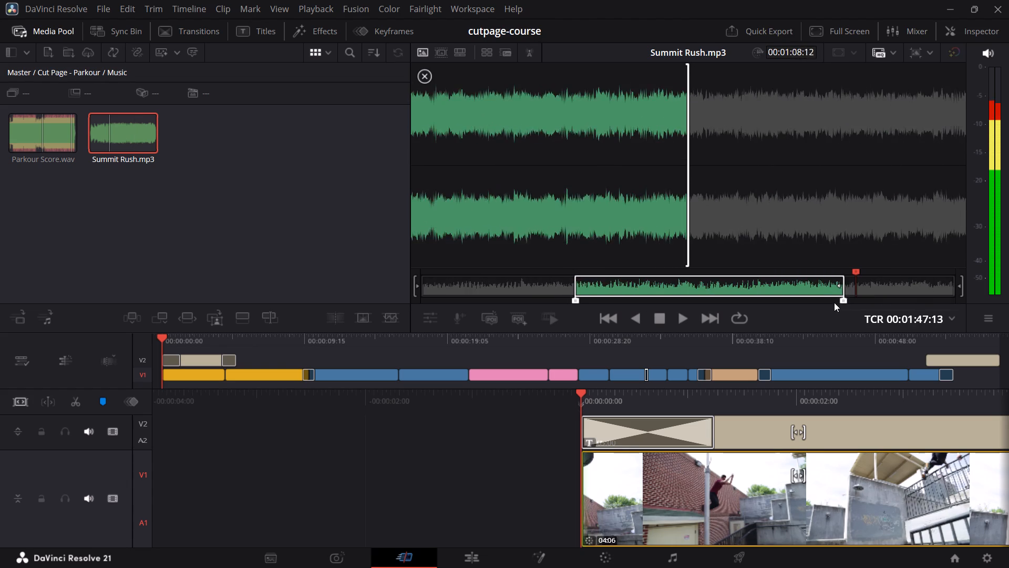
left_click_drag(834, 302, 786, 298)
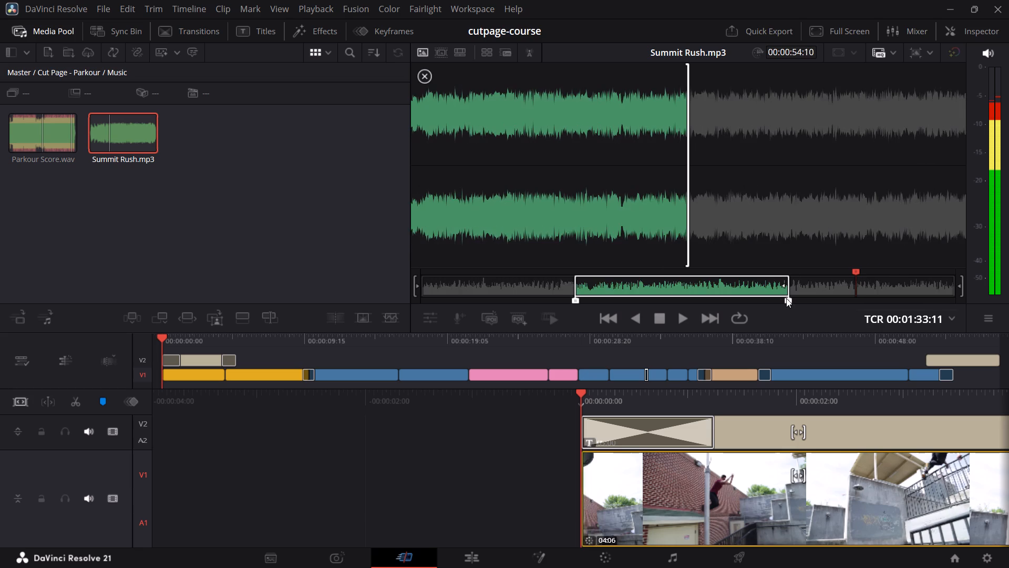
left_click_drag(786, 298, 790, 298)
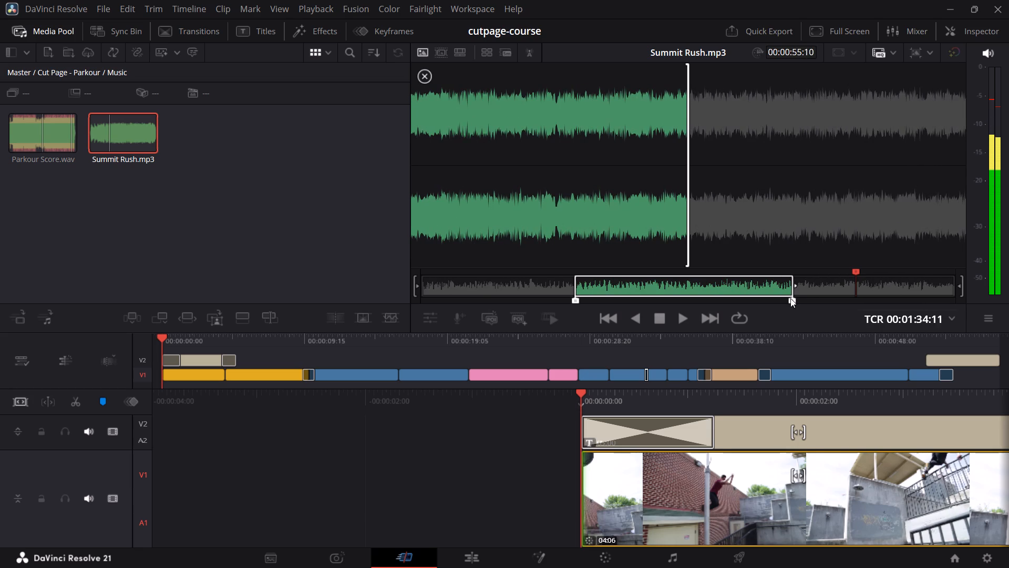
left_click_drag(790, 298, 791, 299)
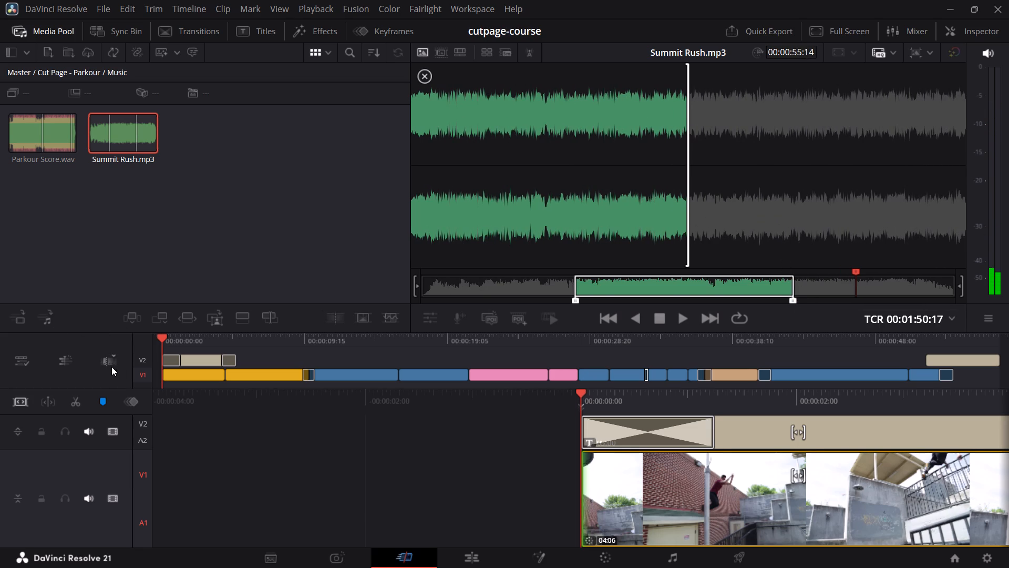
Add a new audio track to the Rough Cut timeline.
left_click(68, 361)
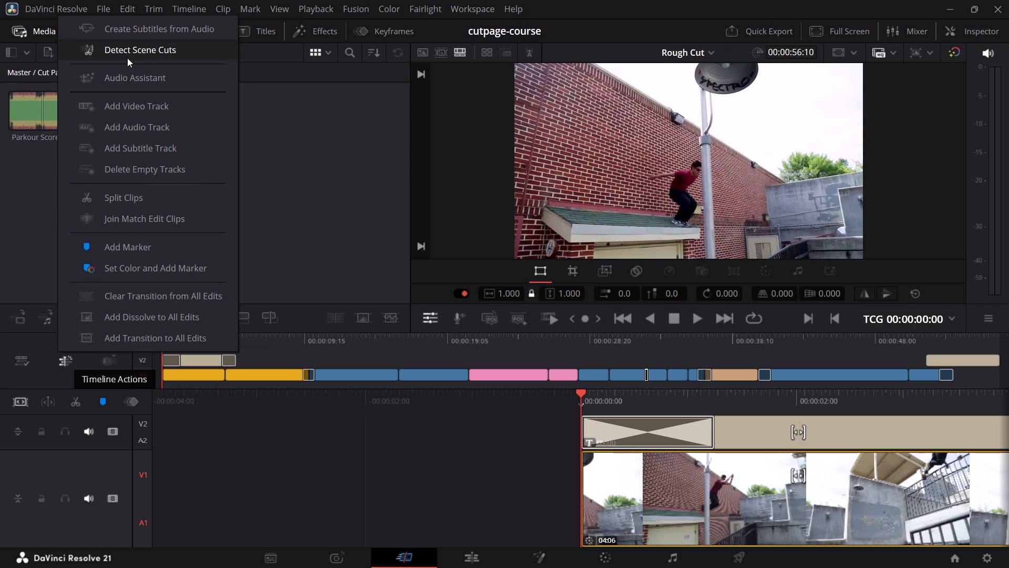
left_click(117, 128)
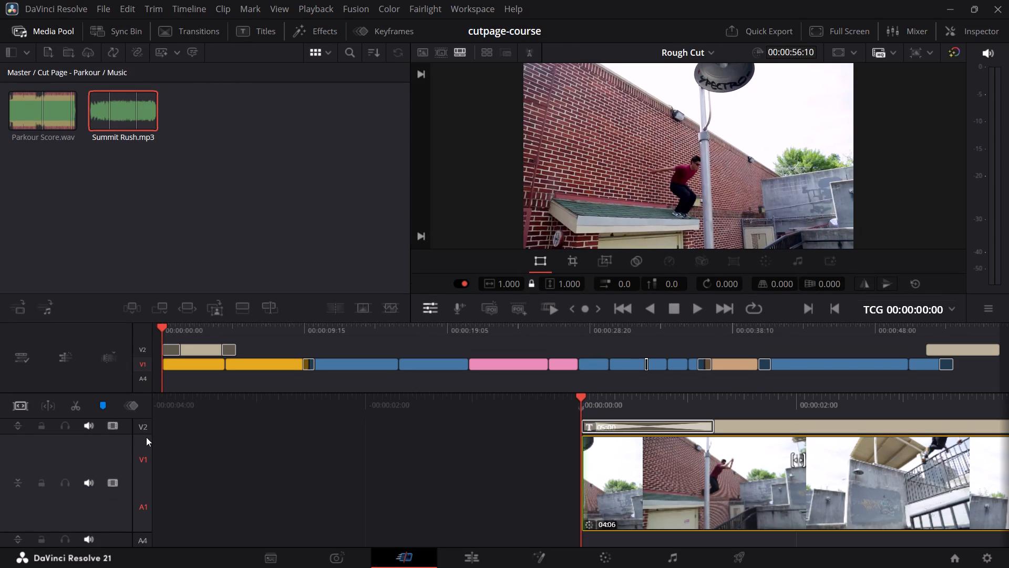
scroll(147, 472, "down", 5)
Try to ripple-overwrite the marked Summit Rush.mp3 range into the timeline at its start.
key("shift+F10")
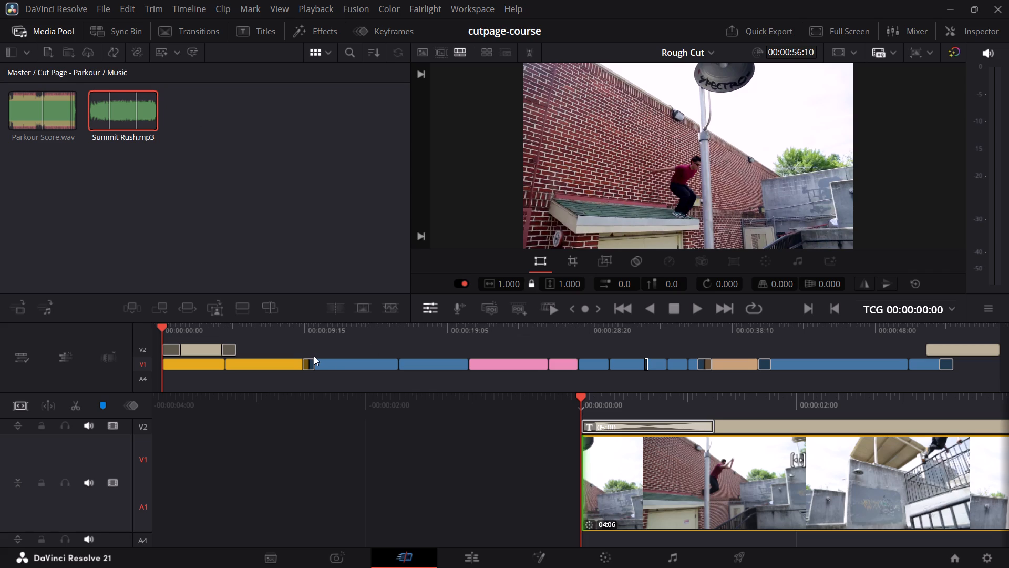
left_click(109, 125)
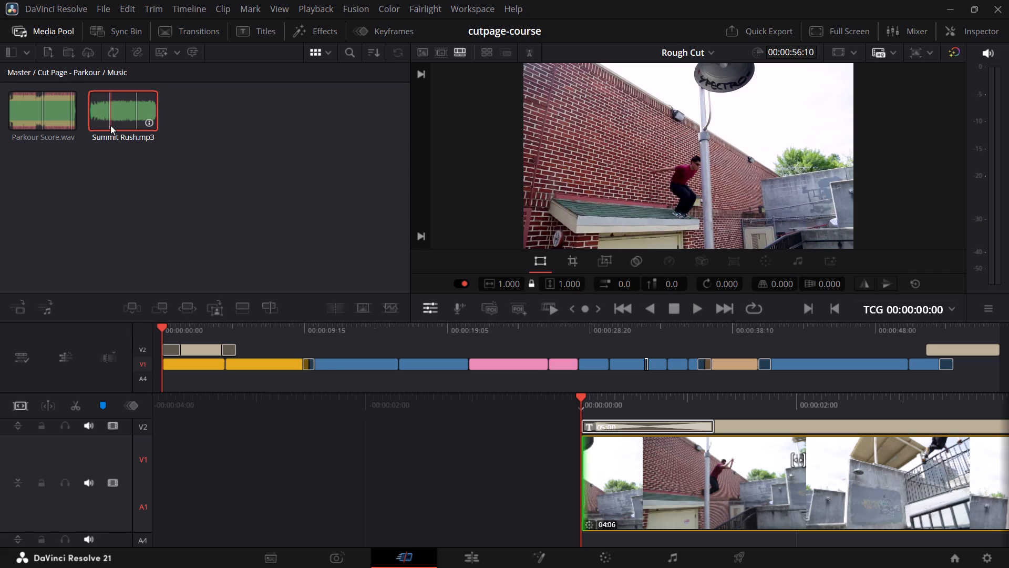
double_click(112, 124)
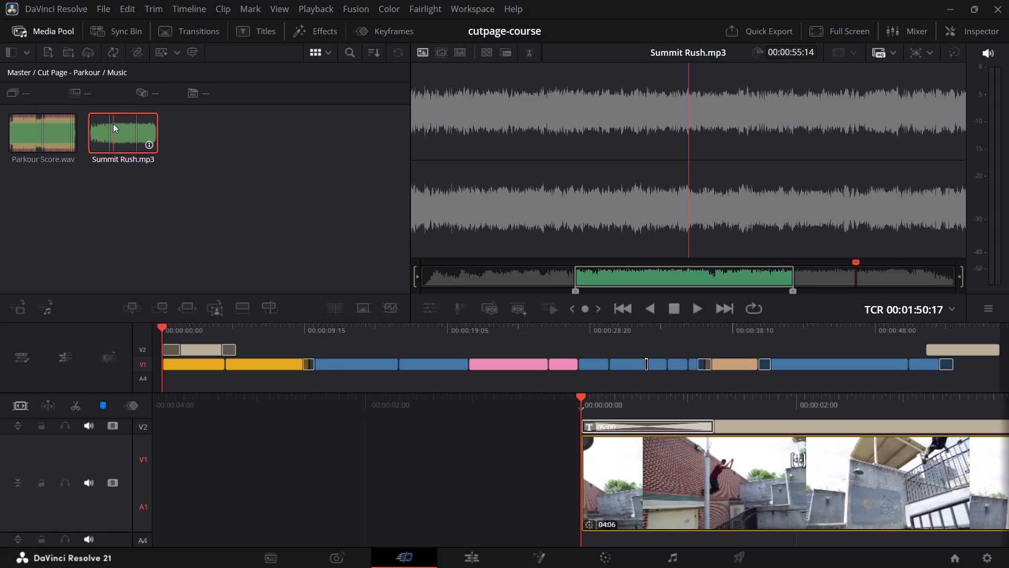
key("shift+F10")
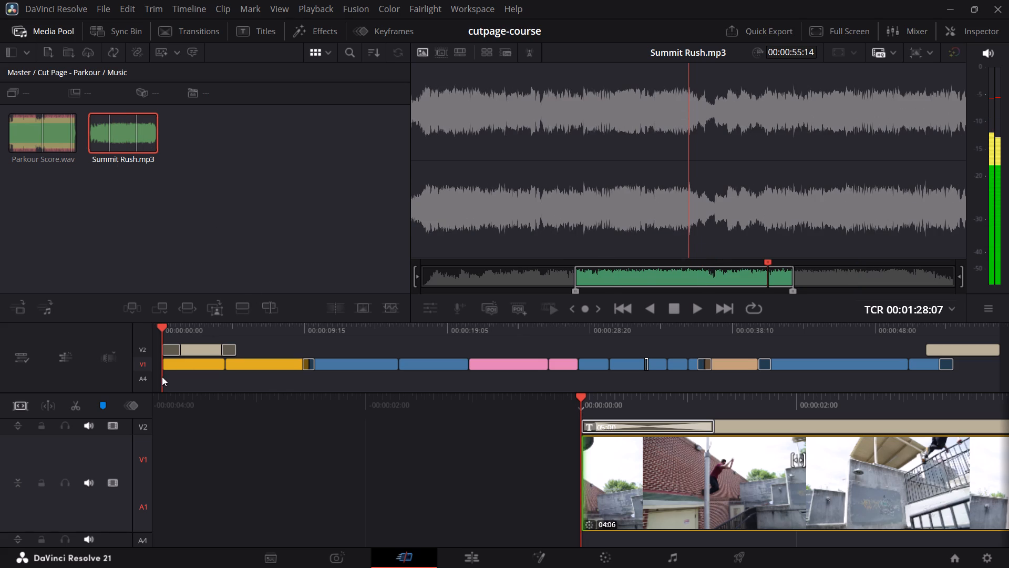
Set audio track A4 as a destination track and try to ripple-overwrite the marked Summit Rush.mp3 range onto it.
left_click(145, 378)
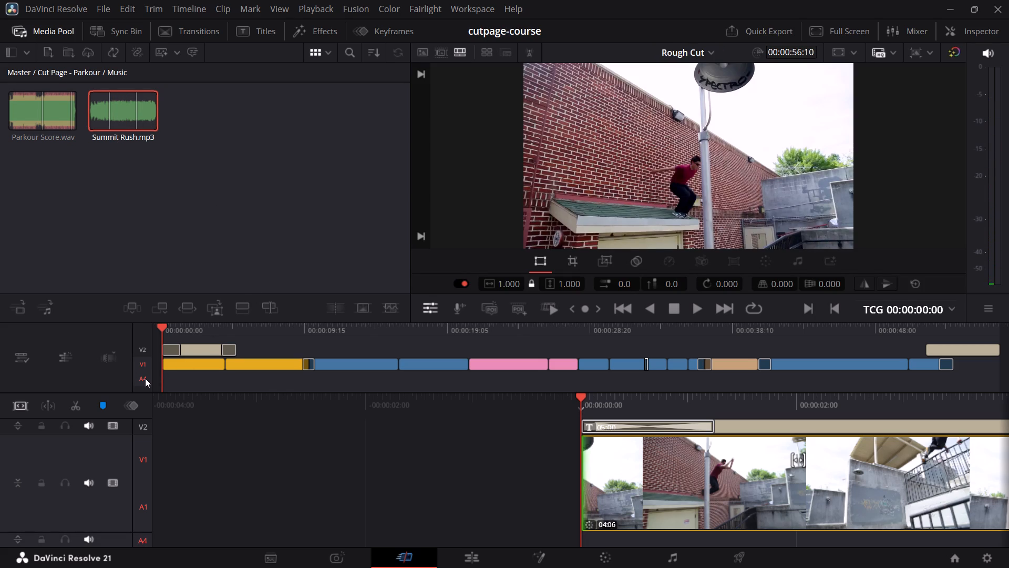
key("shift+F10")
left_click(144, 379)
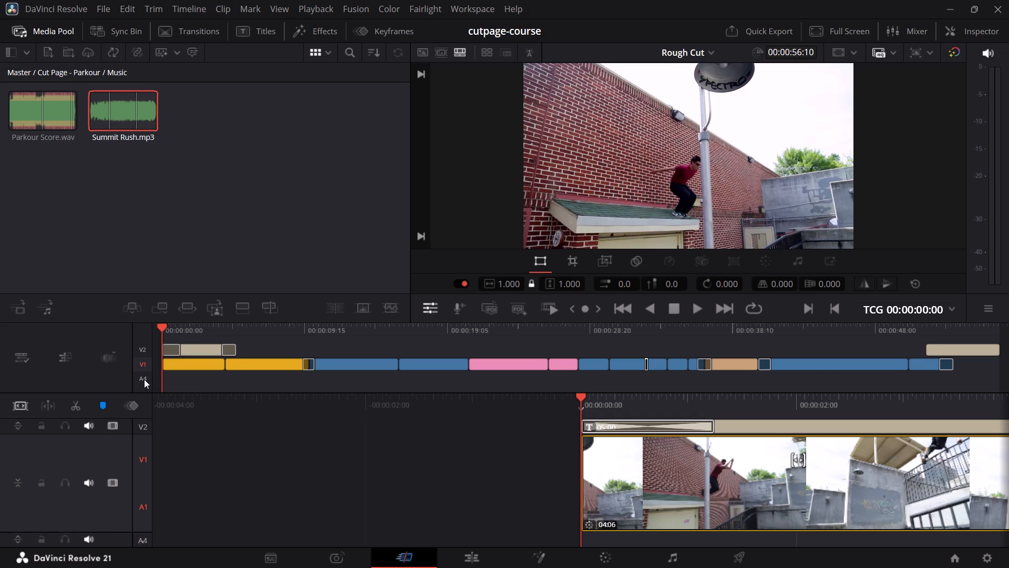
left_click(144, 379)
double_click(122, 107)
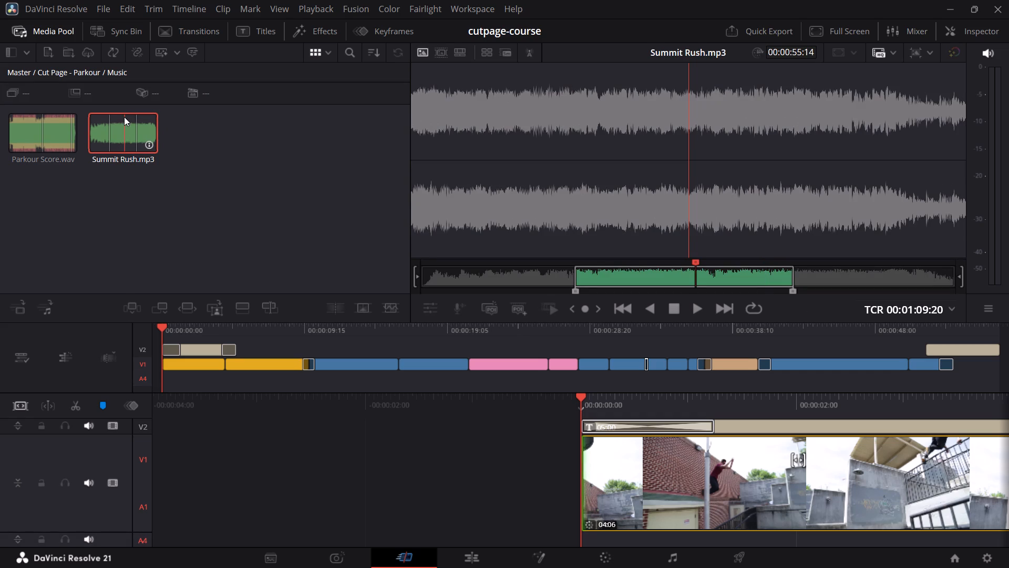
key("shift+F10")
key("shift+F10")
key("shift+F10")
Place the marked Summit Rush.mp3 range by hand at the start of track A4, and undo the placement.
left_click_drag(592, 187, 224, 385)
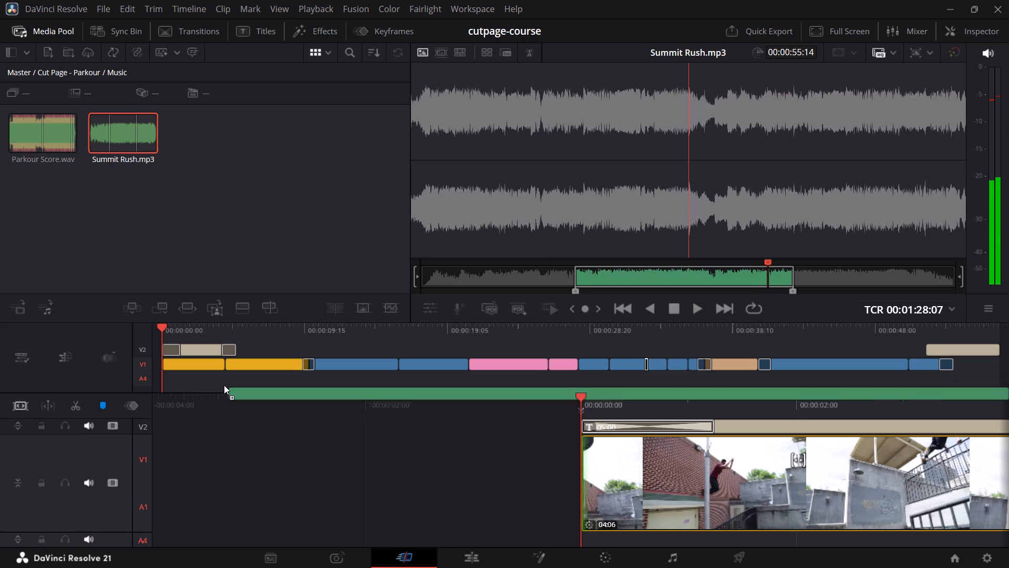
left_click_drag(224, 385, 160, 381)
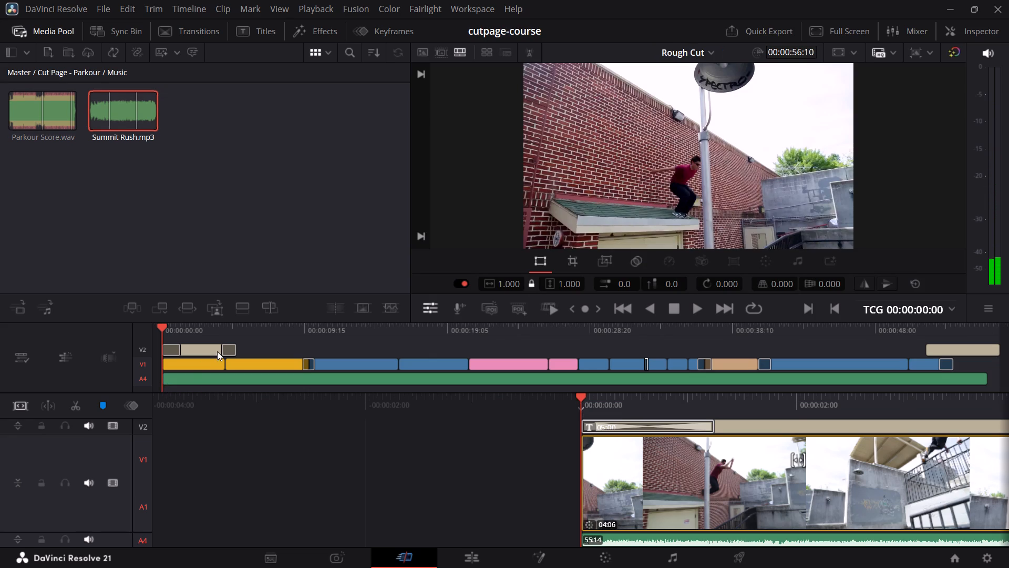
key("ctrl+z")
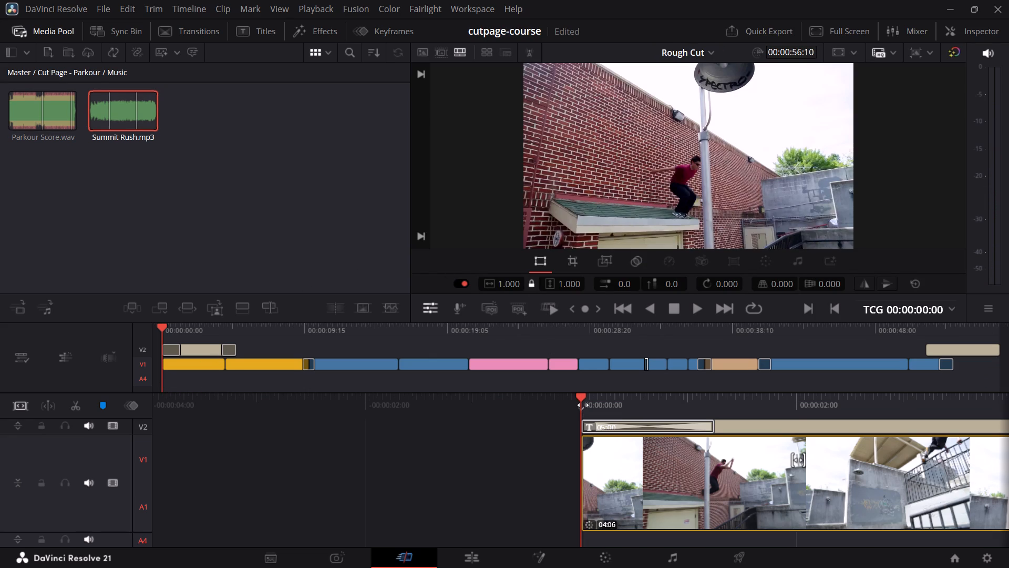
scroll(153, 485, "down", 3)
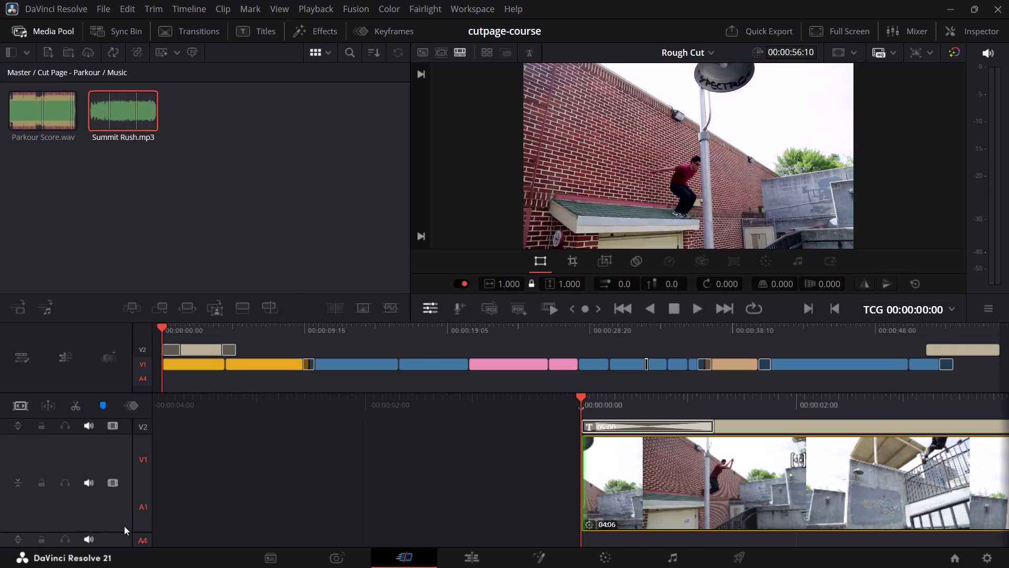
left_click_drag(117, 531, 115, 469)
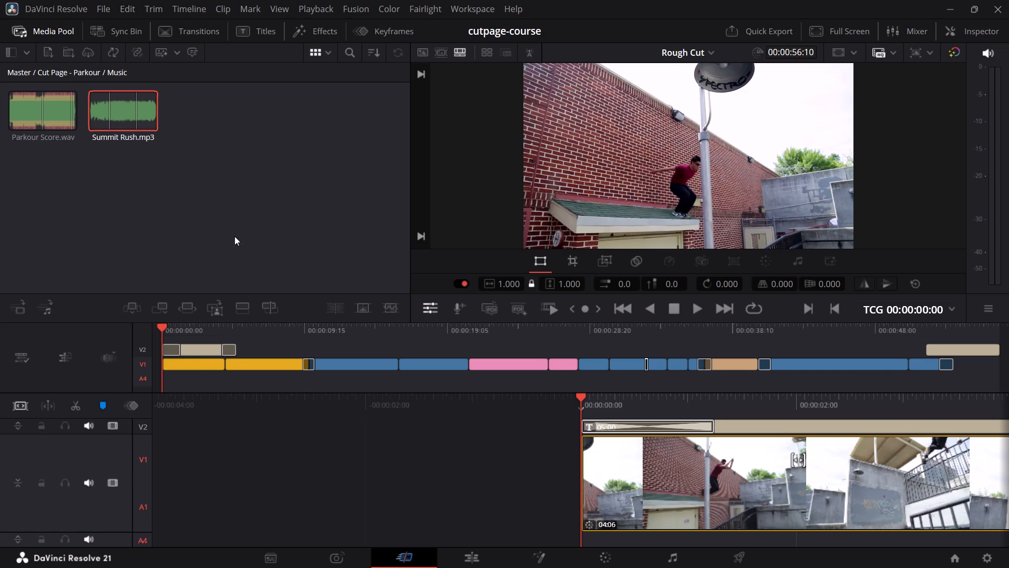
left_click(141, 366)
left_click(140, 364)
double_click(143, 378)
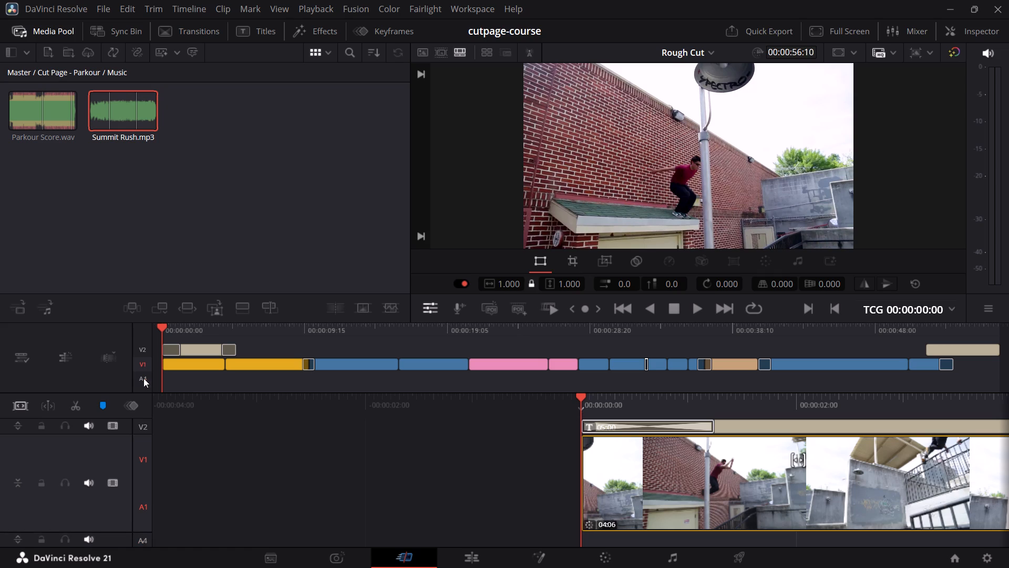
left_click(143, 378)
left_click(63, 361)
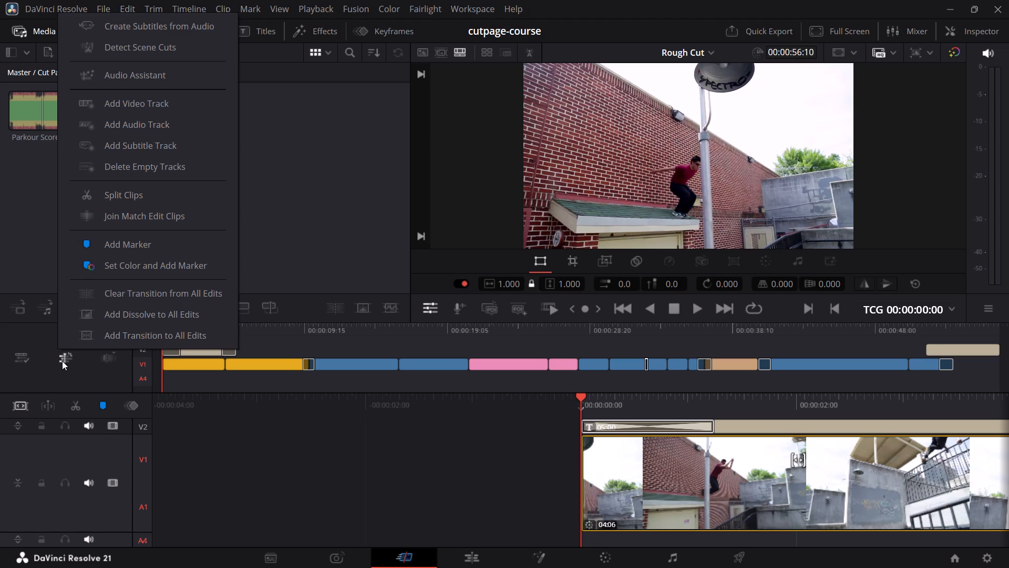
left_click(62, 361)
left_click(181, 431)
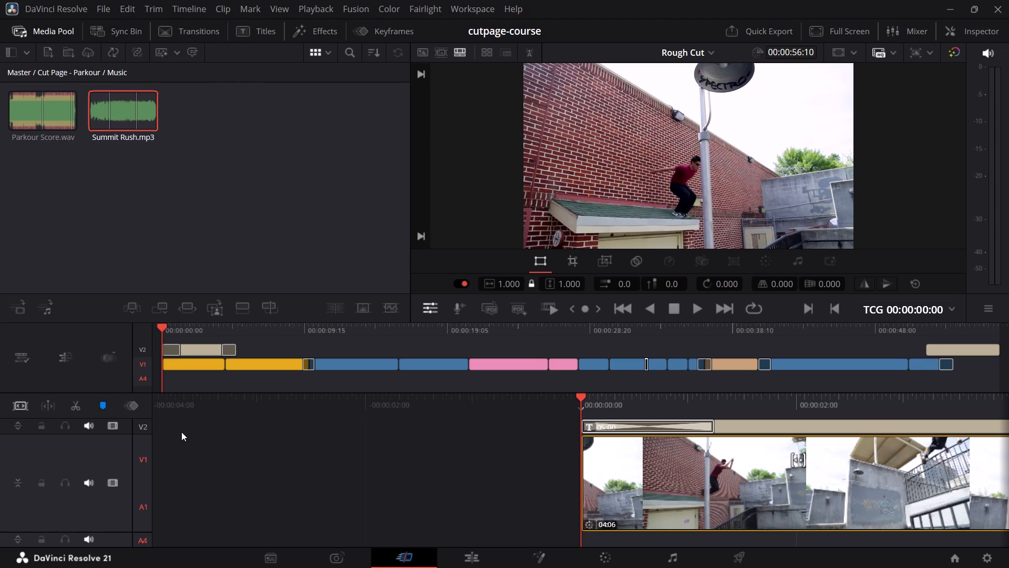
Overwrite the marked Summit Rush.mp3 range onto track A4 from the start of the timeline.
key("shift+F10")
key("shift+F10")
key("F10")
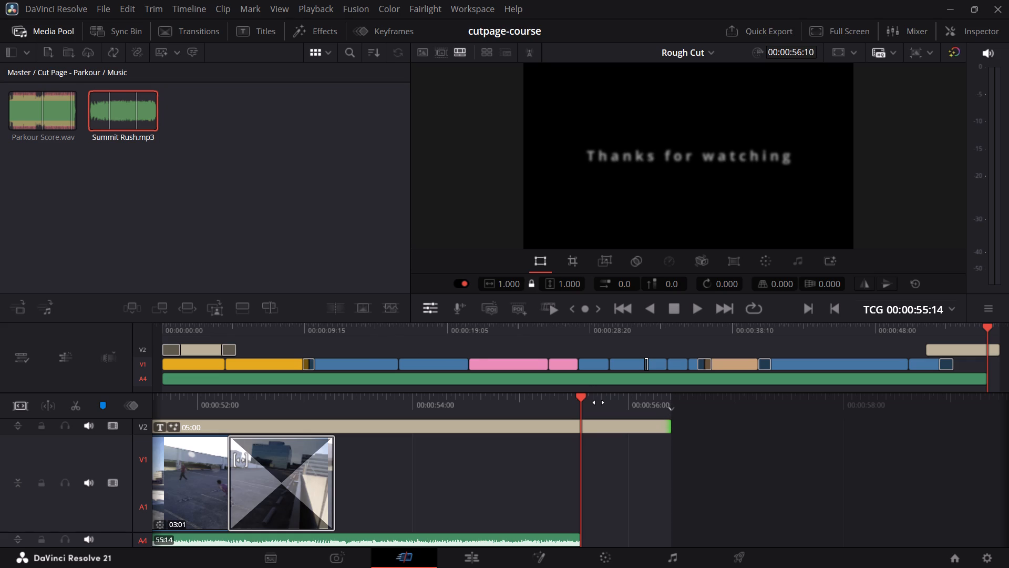
Extend the end of the Summit Rush.mp3 clip on A4 to the end of the closing title, for a 56:10 length.
left_click_drag(583, 401, 595, 401)
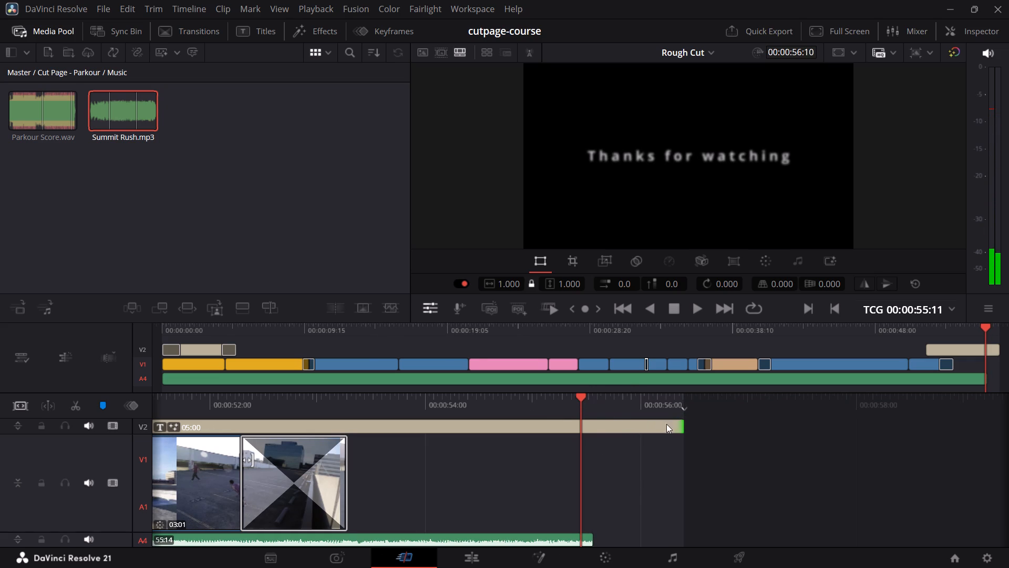
left_click_drag(592, 540, 612, 542)
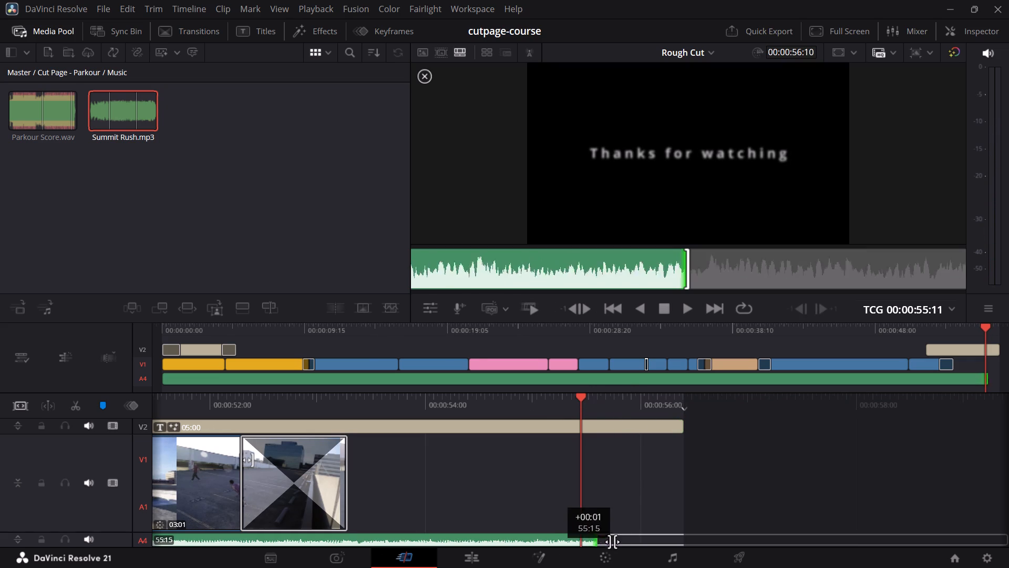
left_click_drag(612, 542, 683, 553)
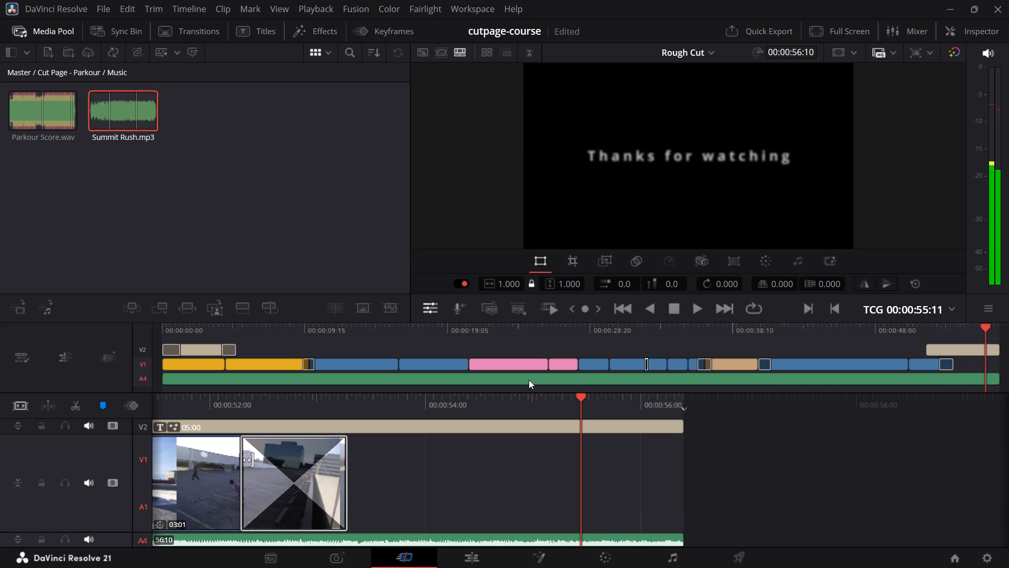
Scrub across the rough cut and play back its opening to check the picture against the music.
left_click_drag(480, 330, 177, 386)
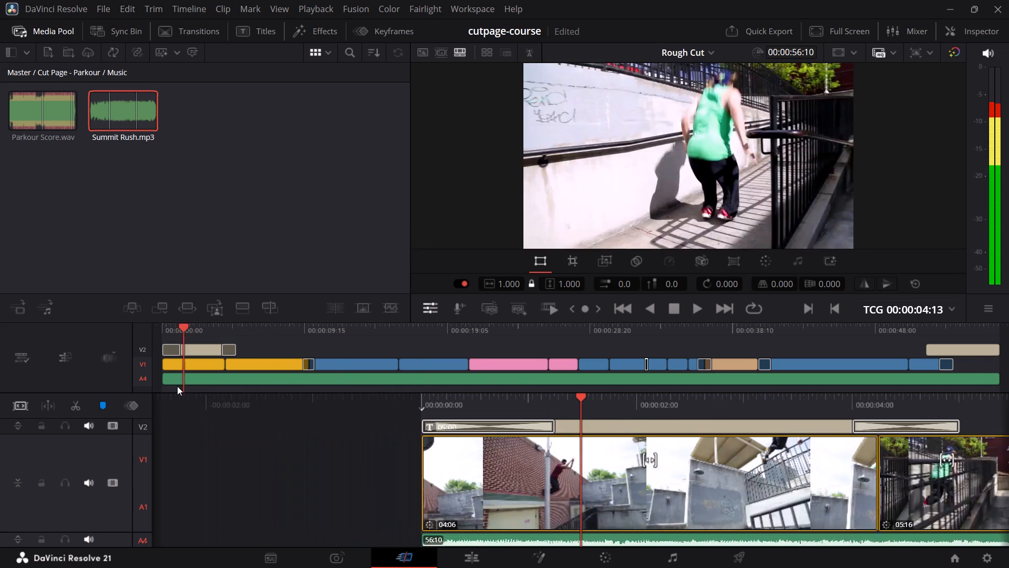
left_click_drag(177, 386, 575, 362)
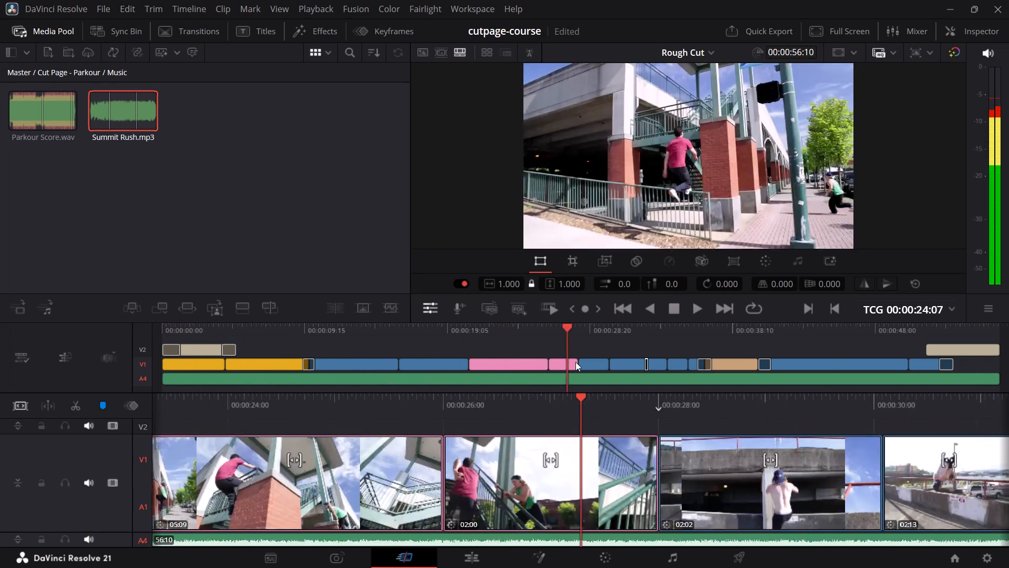
left_click_drag(575, 362, 48, 448)
key("space")
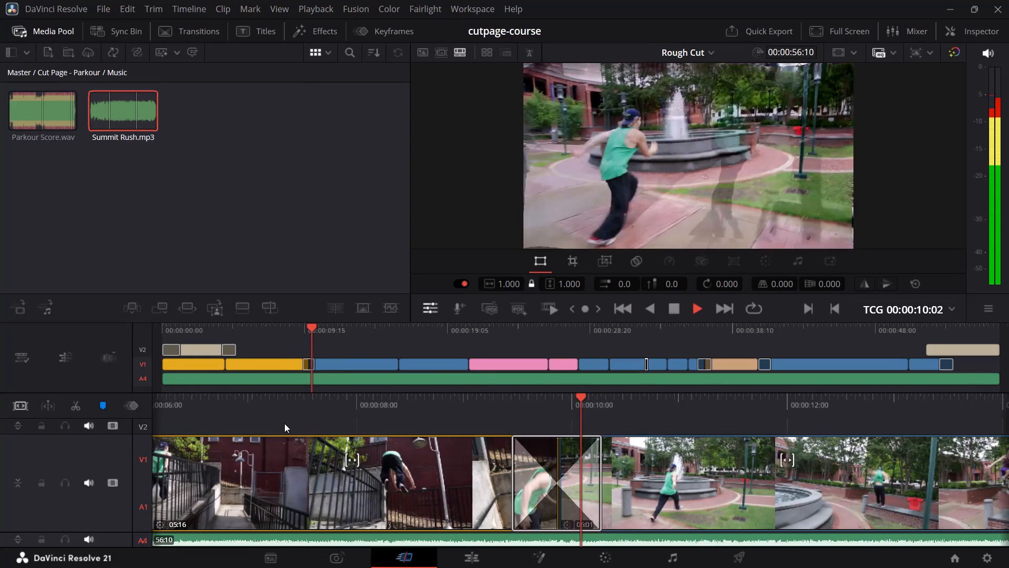
key("space")
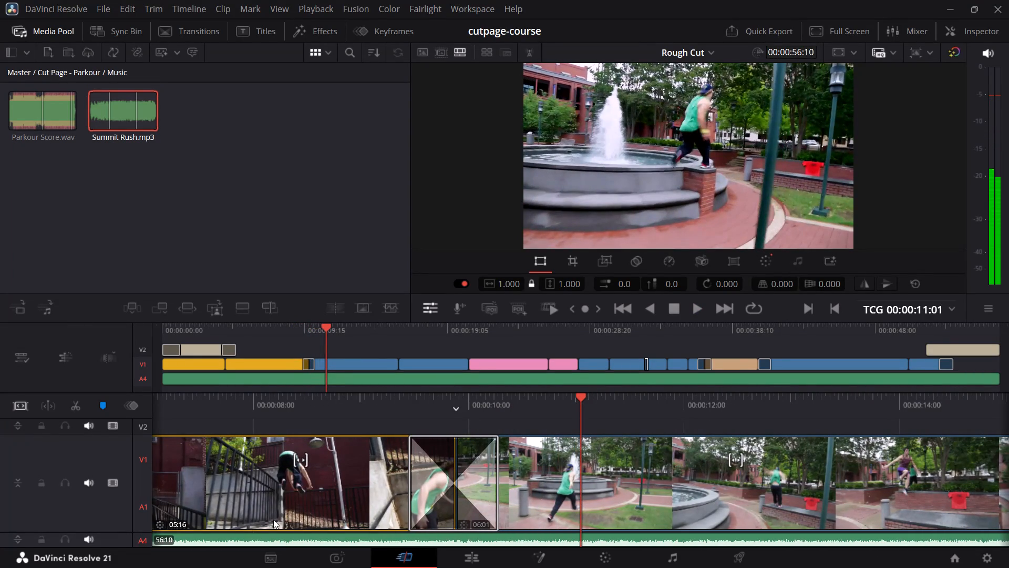
Open the Edit page and resize the timeline area and its tracks so that all four audio tracks fit.
scroll(270, 494, "down", 3, "shift")
scroll(270, 494, "up", 3, "shift")
scroll(270, 494, "down", 1, "shift")
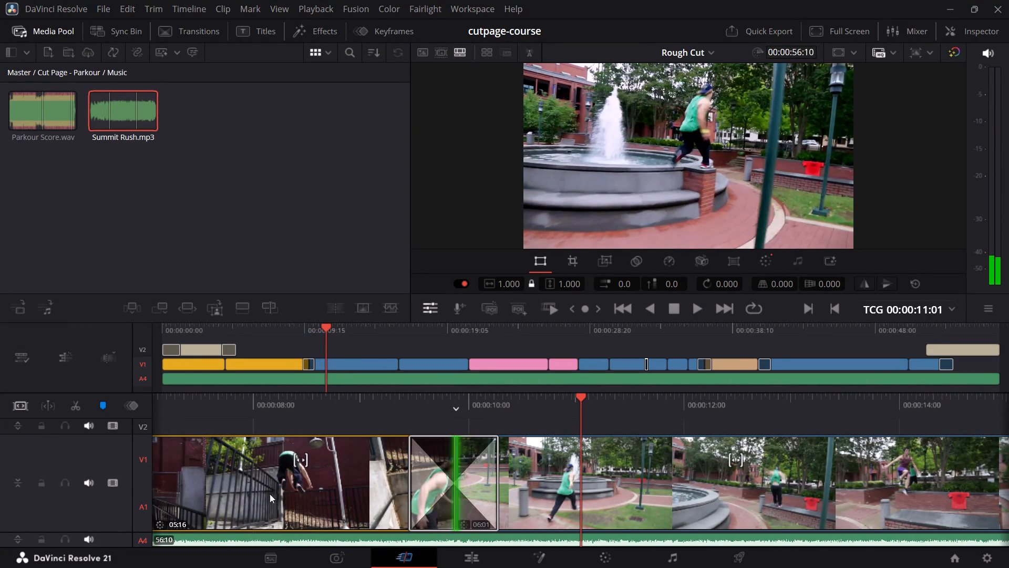
left_click(454, 559)
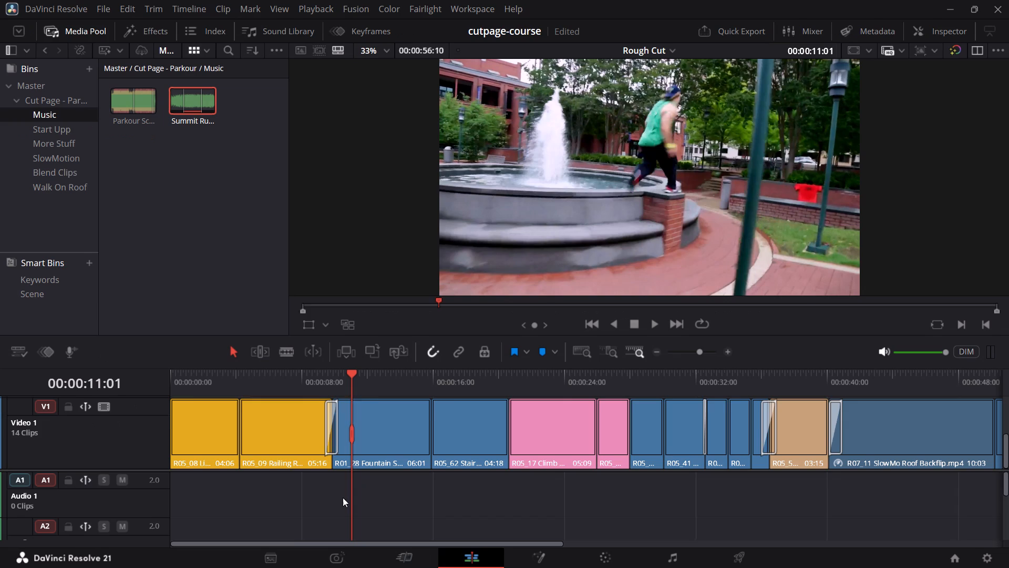
left_click_drag(156, 468, 153, 438)
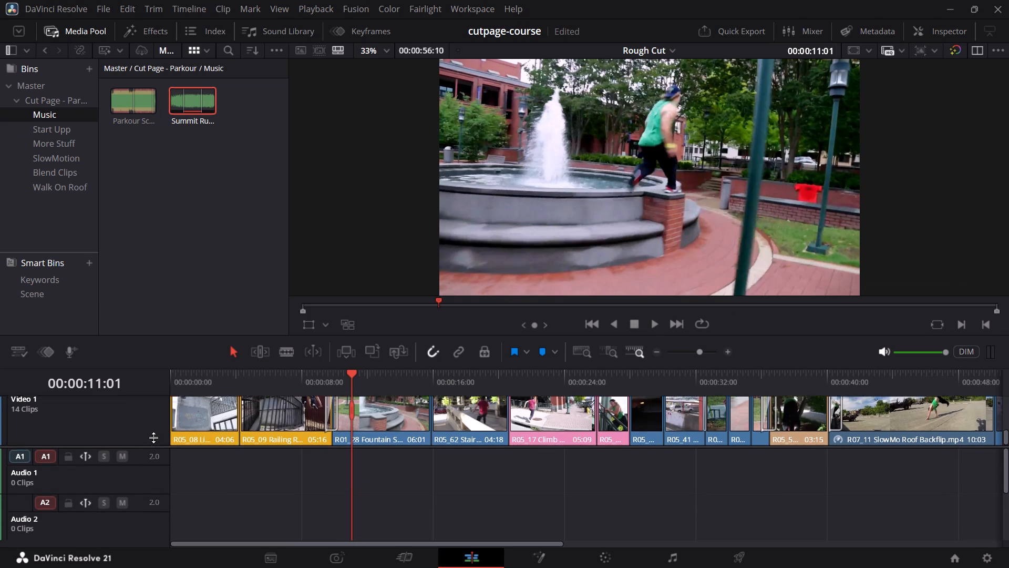
left_click_drag(153, 438, 161, 528)
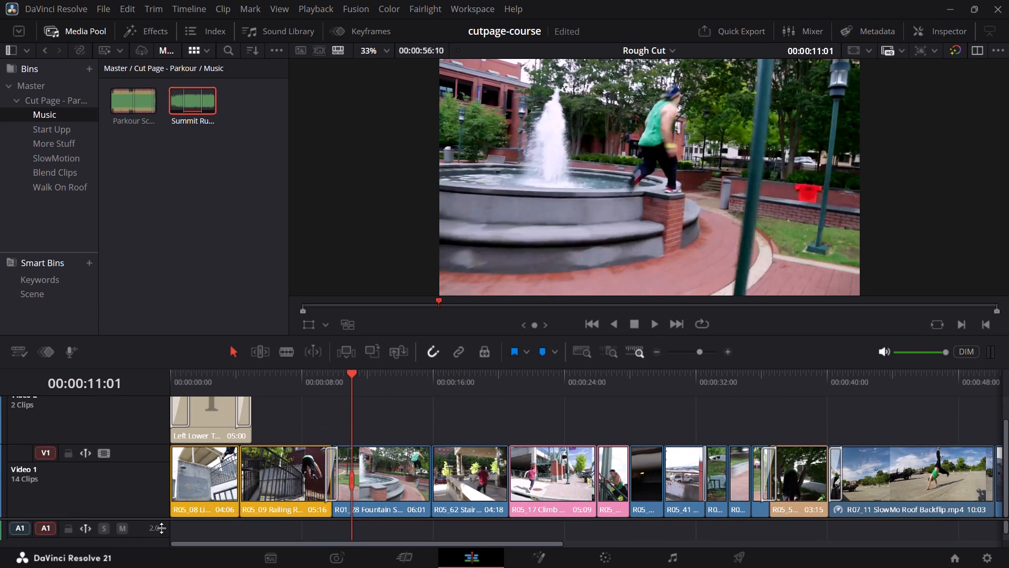
left_click_drag(161, 528, 161, 525)
left_click_drag(417, 336, 434, 176)
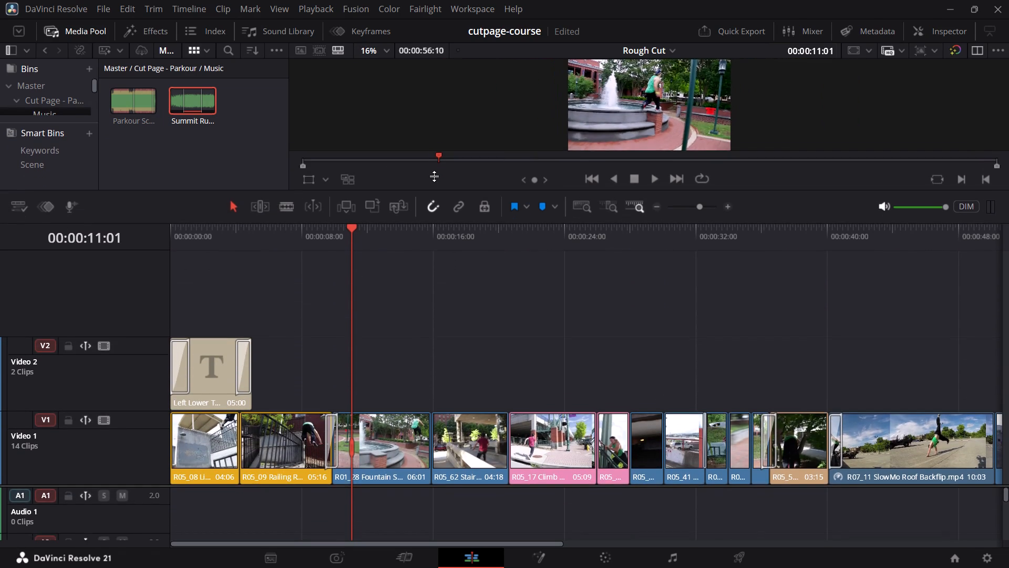
left_click_drag(434, 176, 435, 167)
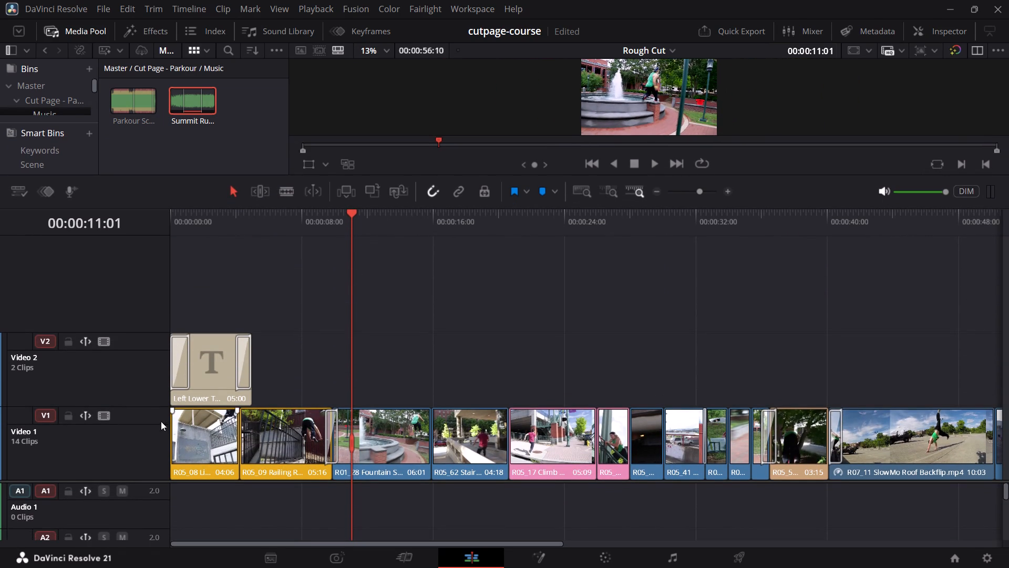
left_click_drag(154, 407, 155, 366)
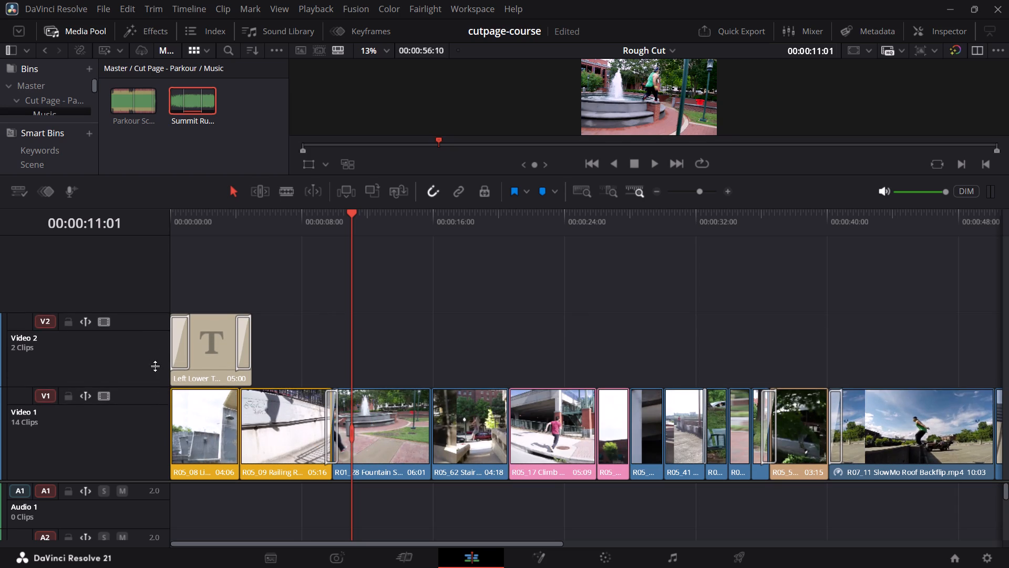
left_click_drag(155, 366, 155, 431)
left_click_drag(147, 481, 145, 405)
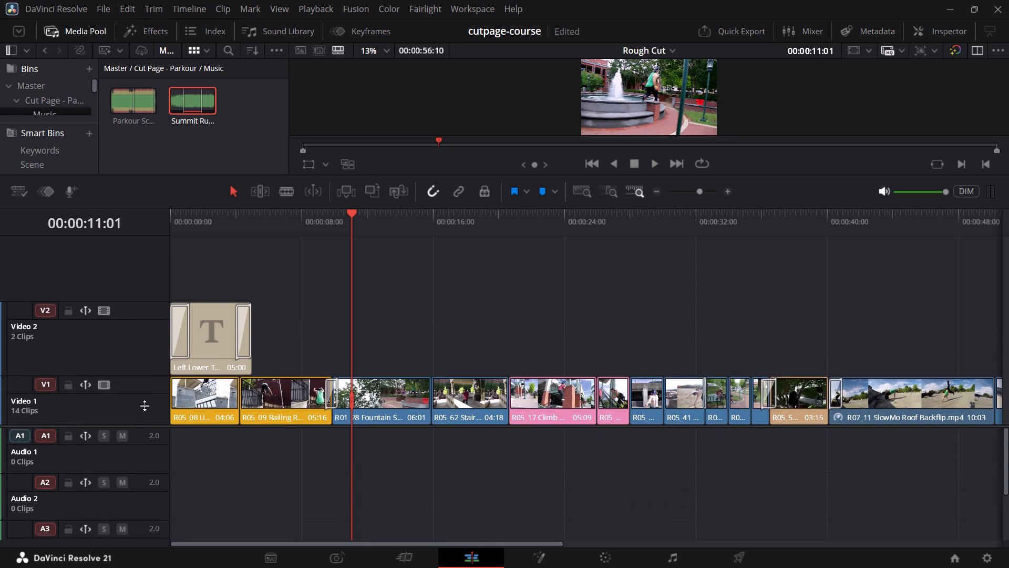
left_click_drag(145, 405, 149, 342)
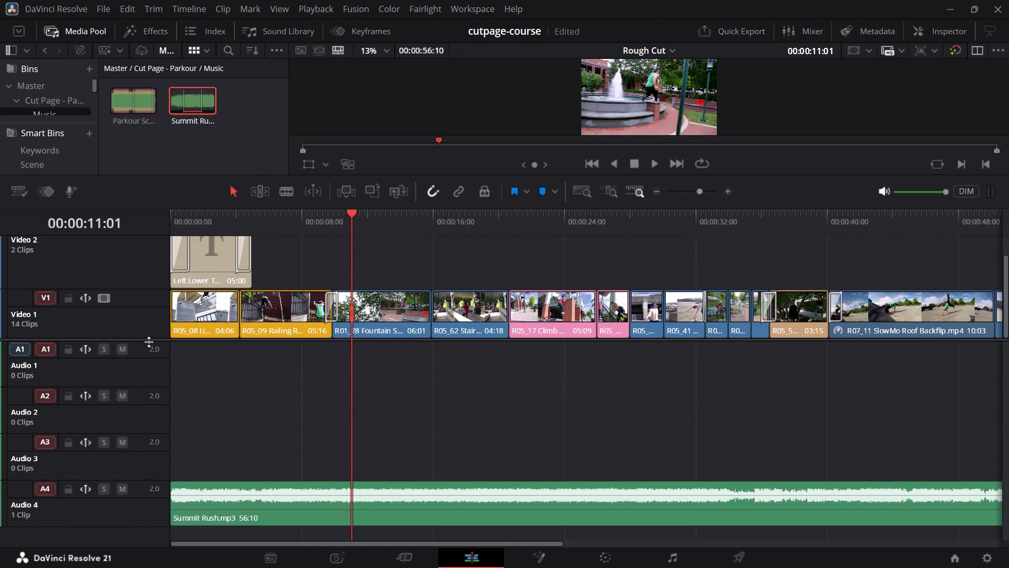
left_click_drag(149, 342, 148, 342)
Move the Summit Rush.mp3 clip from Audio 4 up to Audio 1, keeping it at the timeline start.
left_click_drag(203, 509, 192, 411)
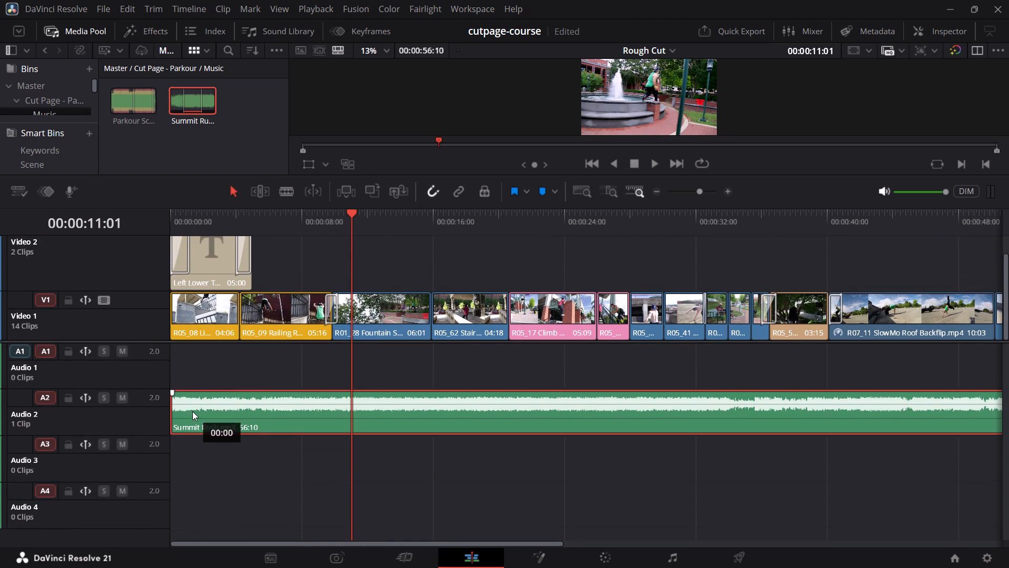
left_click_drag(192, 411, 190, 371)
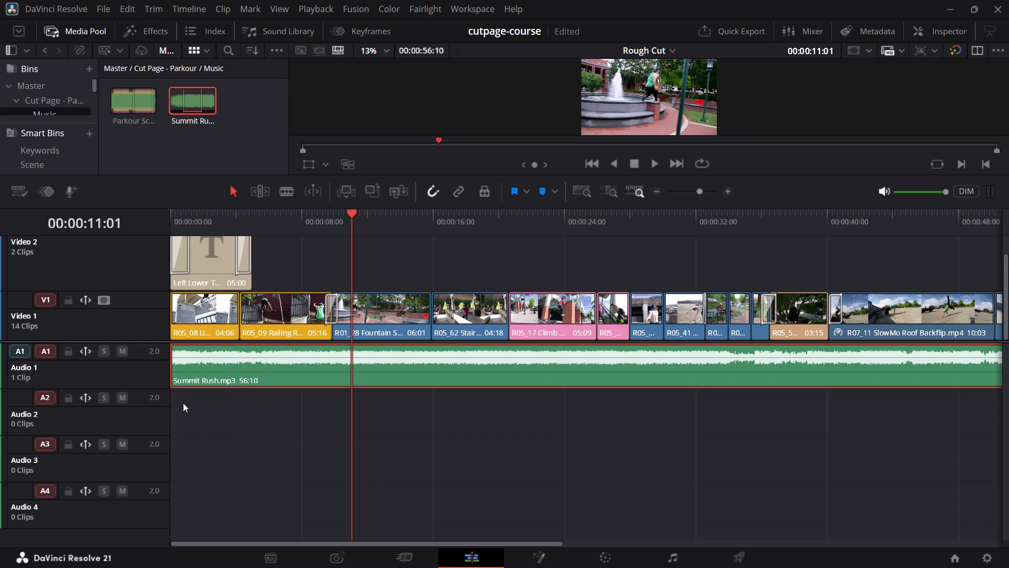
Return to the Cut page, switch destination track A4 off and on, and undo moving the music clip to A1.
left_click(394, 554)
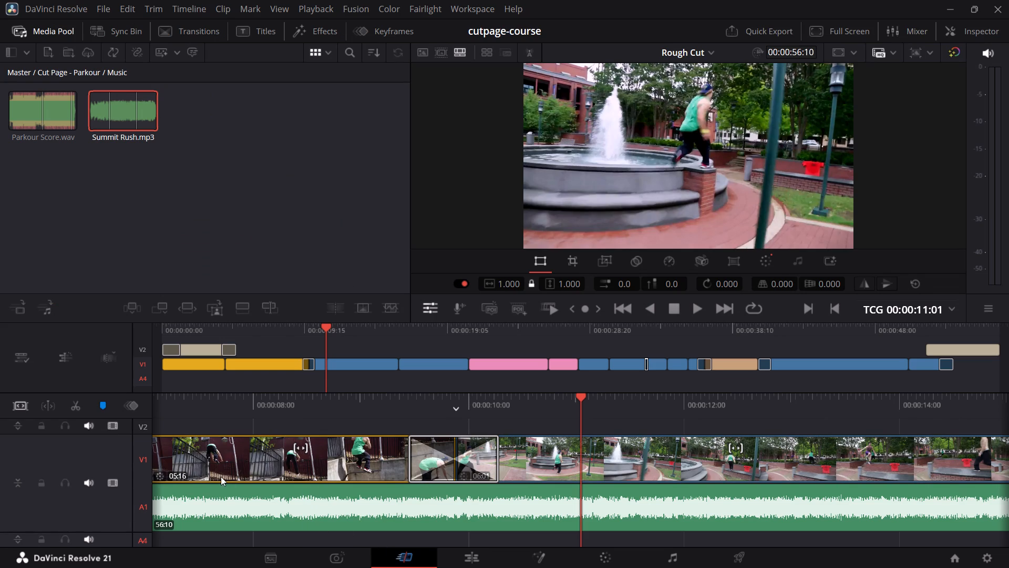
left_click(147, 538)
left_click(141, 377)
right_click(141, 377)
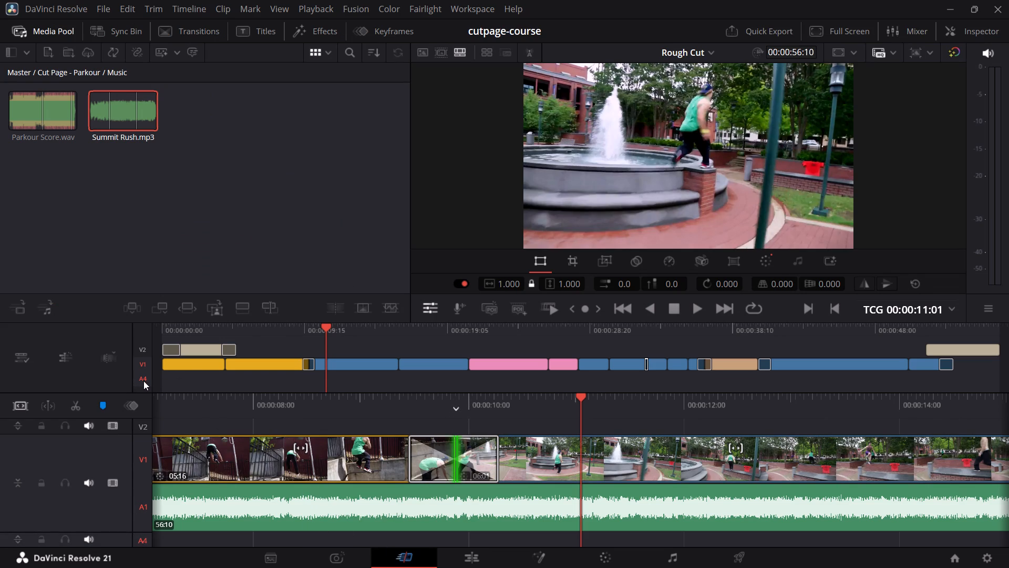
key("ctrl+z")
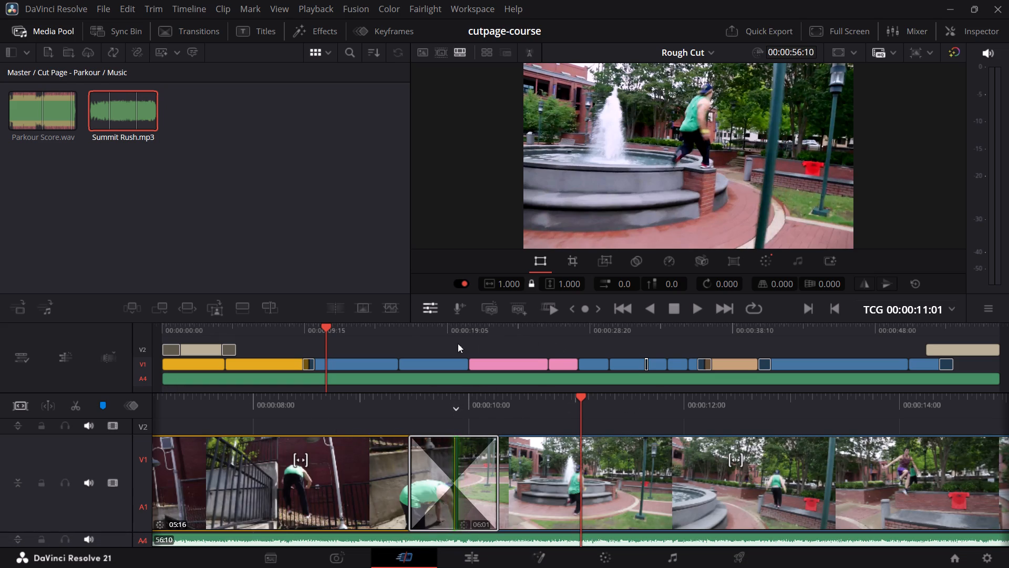
Scrub through the opening clips of the rough cut from the timeline start with the music.
left_click_drag(325, 327, 137, 338)
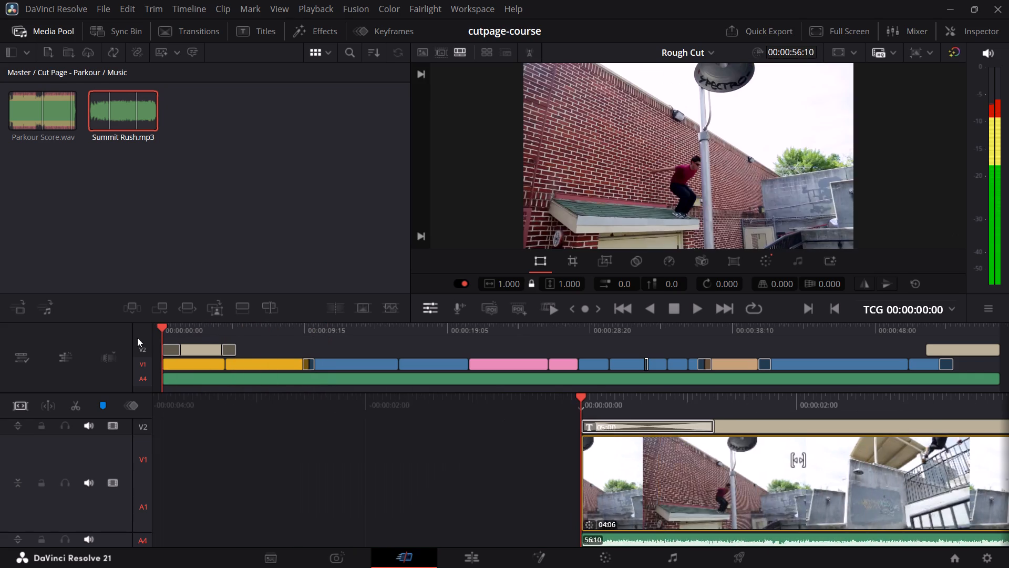
left_click_drag(137, 338, 251, 344)
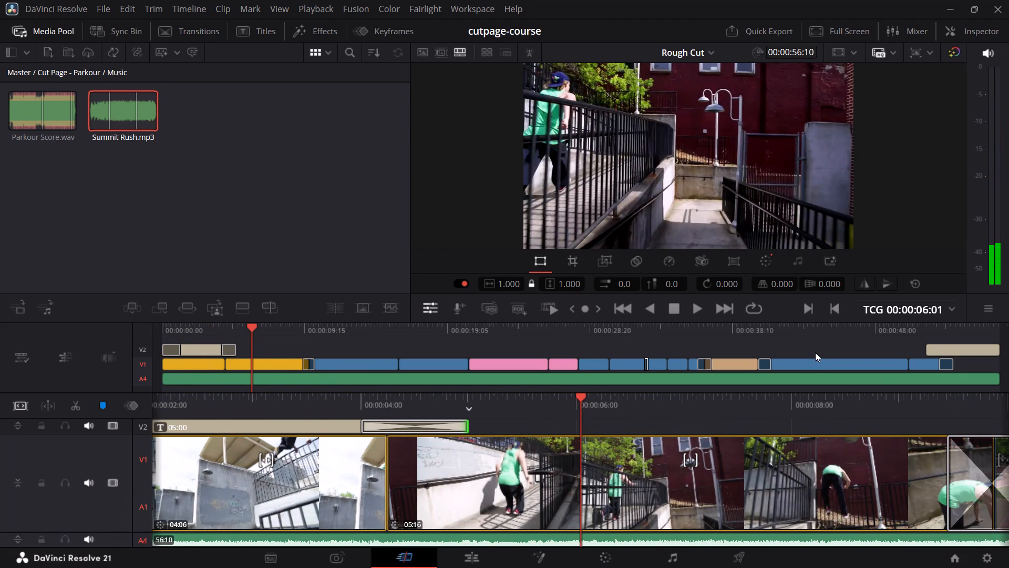
Switch to the course in Chrome, watch the start of lecture 38 on balancing volume in full screen, and pause it.
key("alt+Tab")
left_click(586, 259)
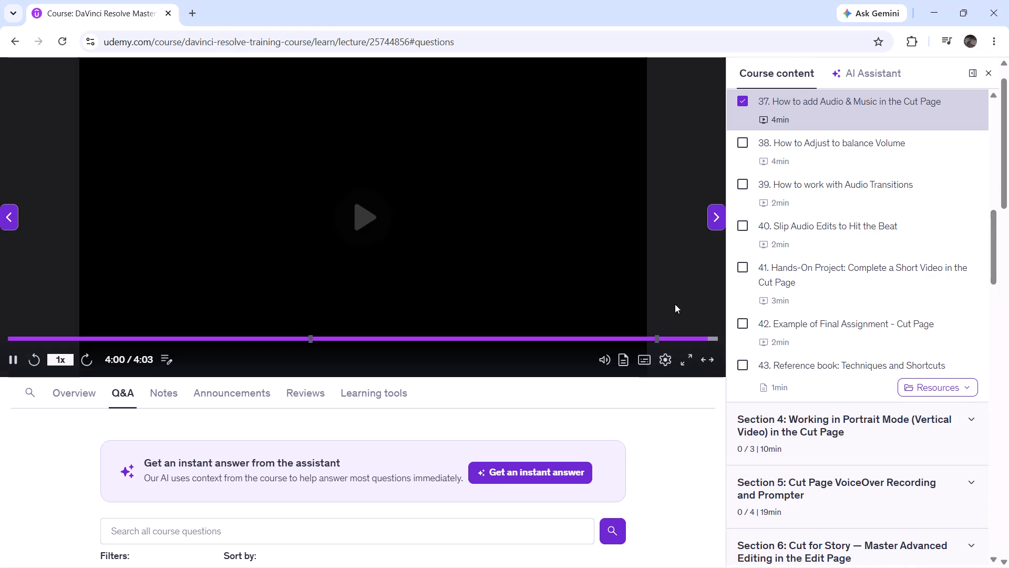
left_click(826, 158)
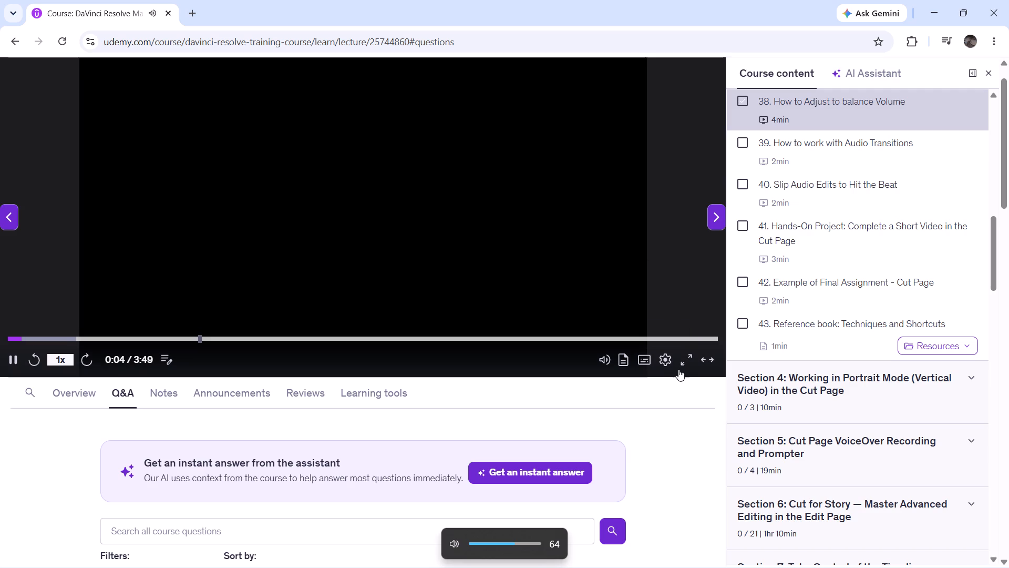
left_click(685, 360)
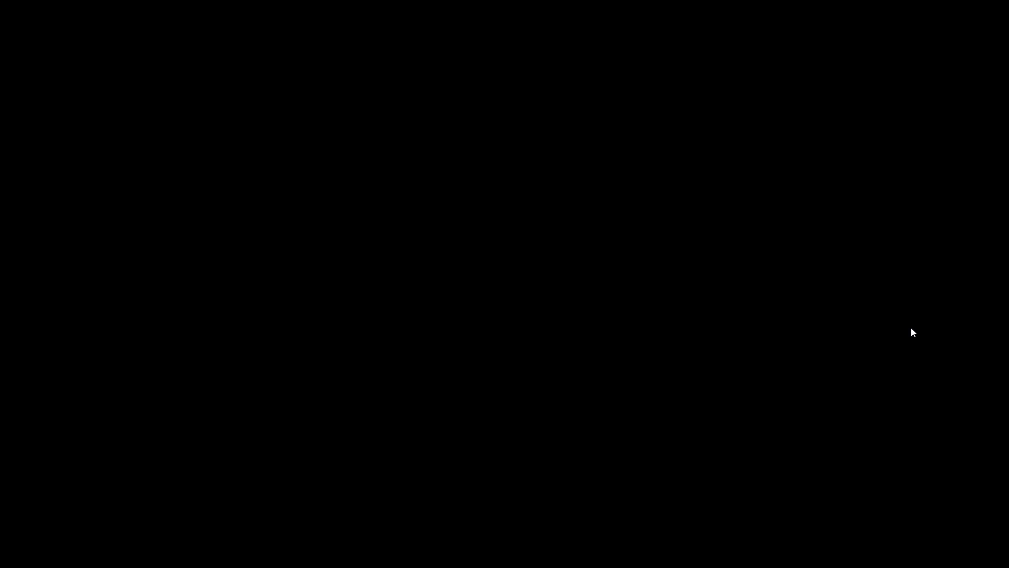
key("space")
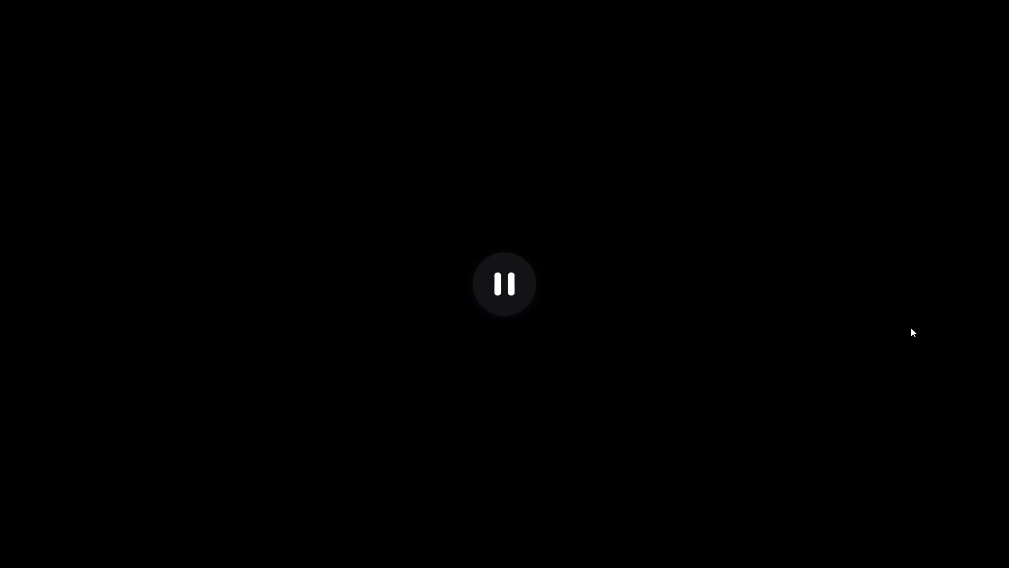
Back in DaVinci Resolve, select the A4 music clip, enlarge its track, and make the timeline area taller so the video tracks stay readable.
key("alt+Tab")
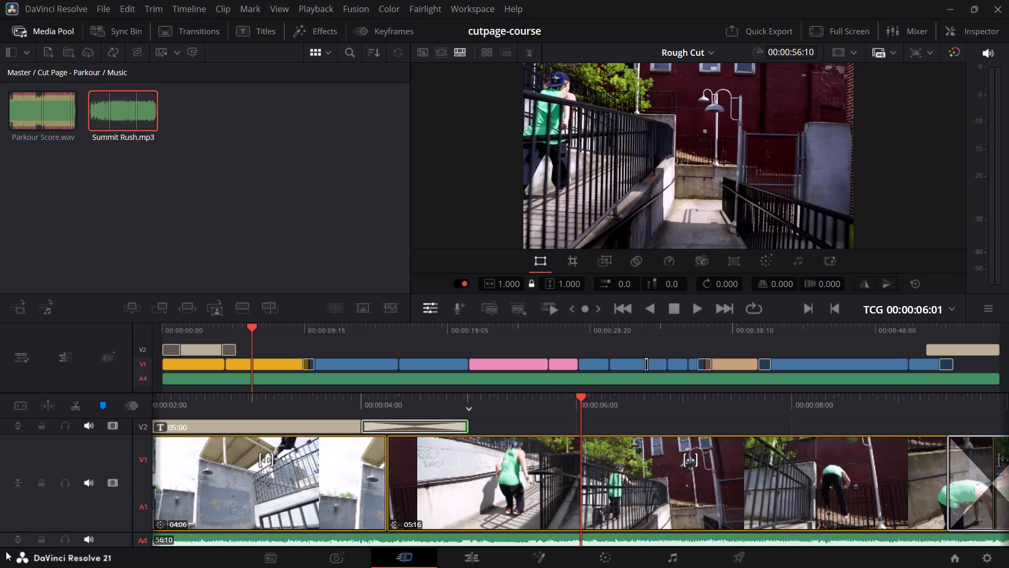
left_click(261, 541)
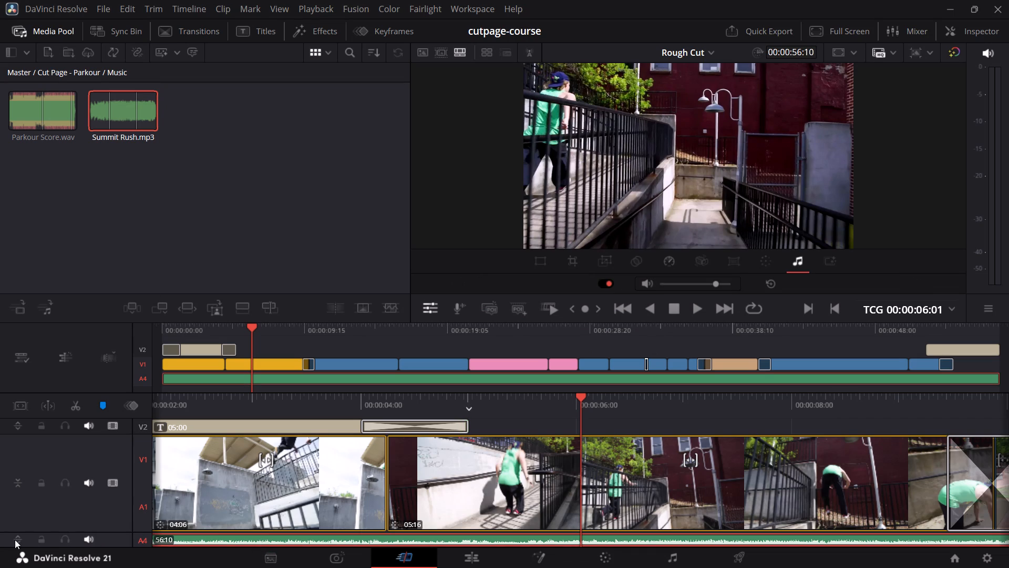
left_click(11, 540)
left_click(16, 539)
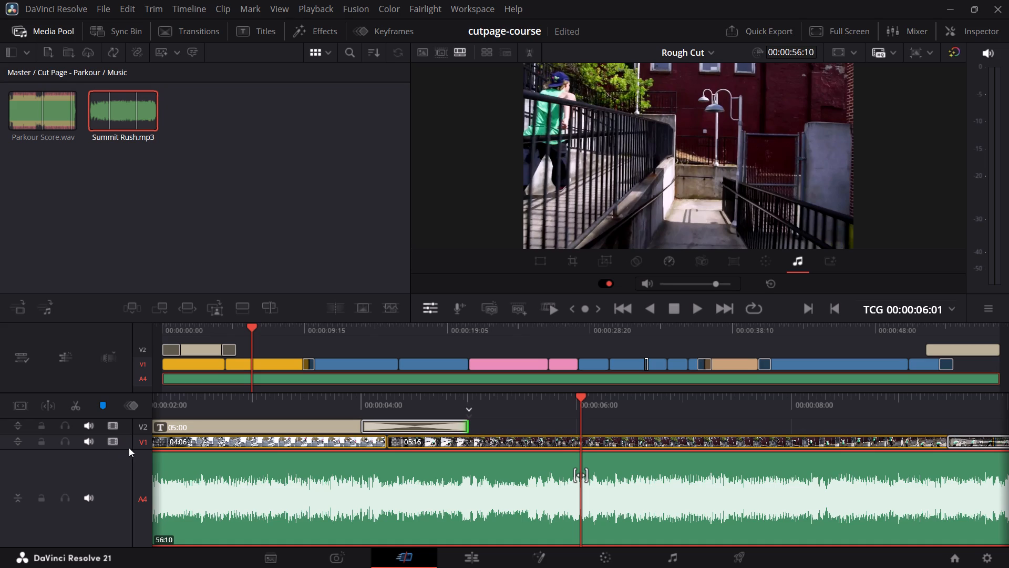
left_click(20, 501)
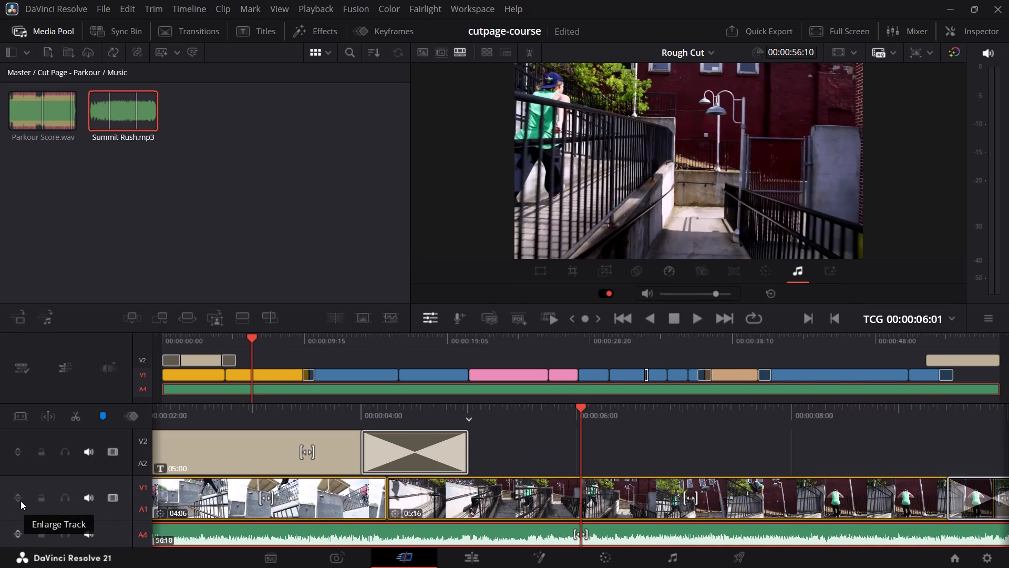
left_click_drag(32, 475, 34, 469)
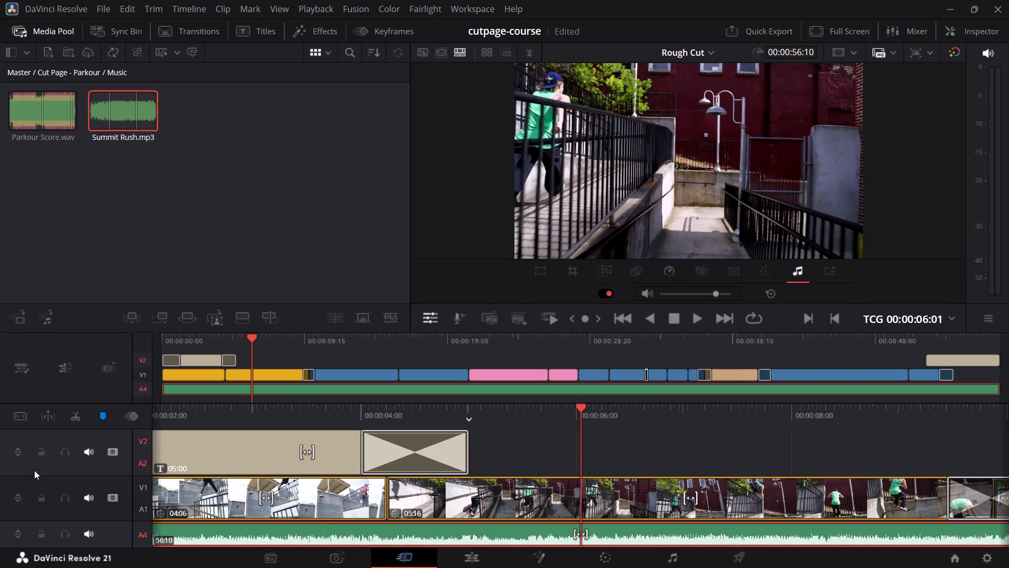
left_click(20, 533)
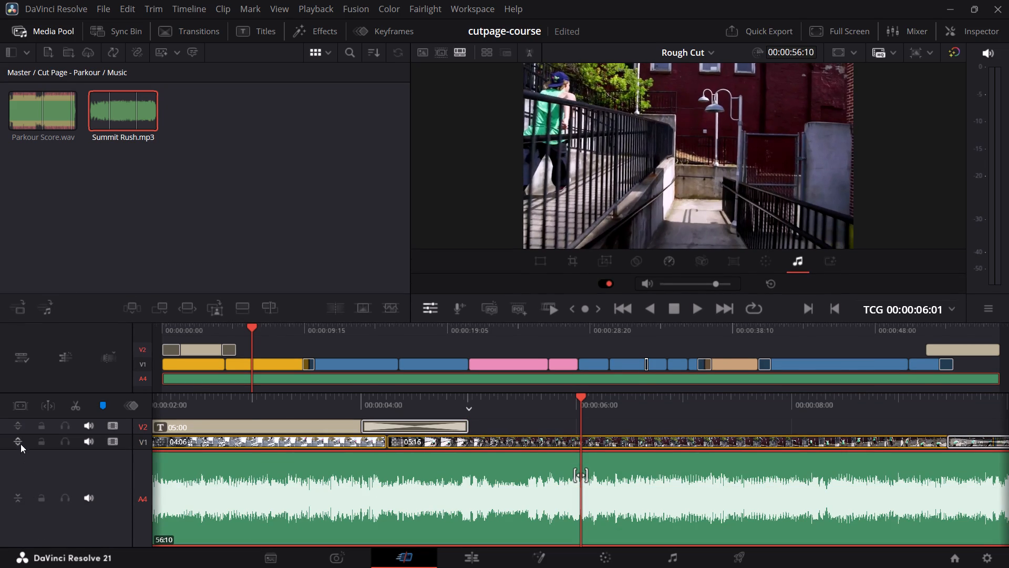
left_click(21, 438)
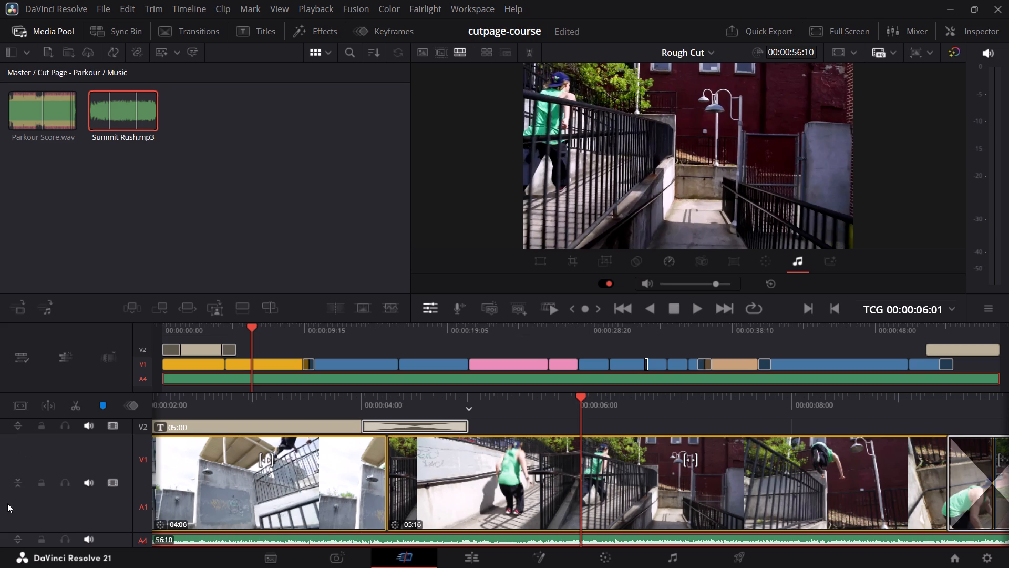
left_click(15, 481)
left_click(18, 535)
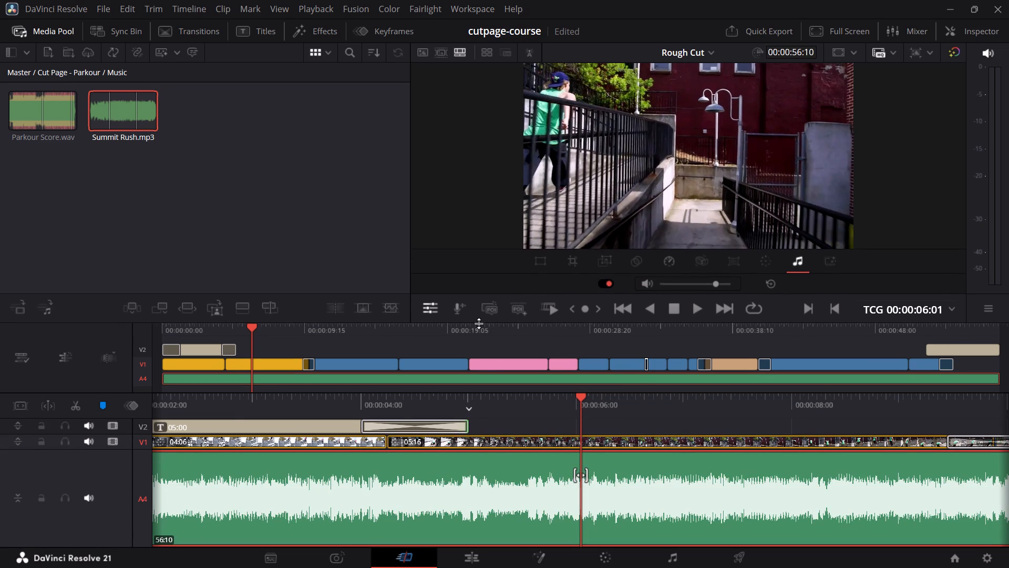
left_click_drag(479, 323, 472, 252)
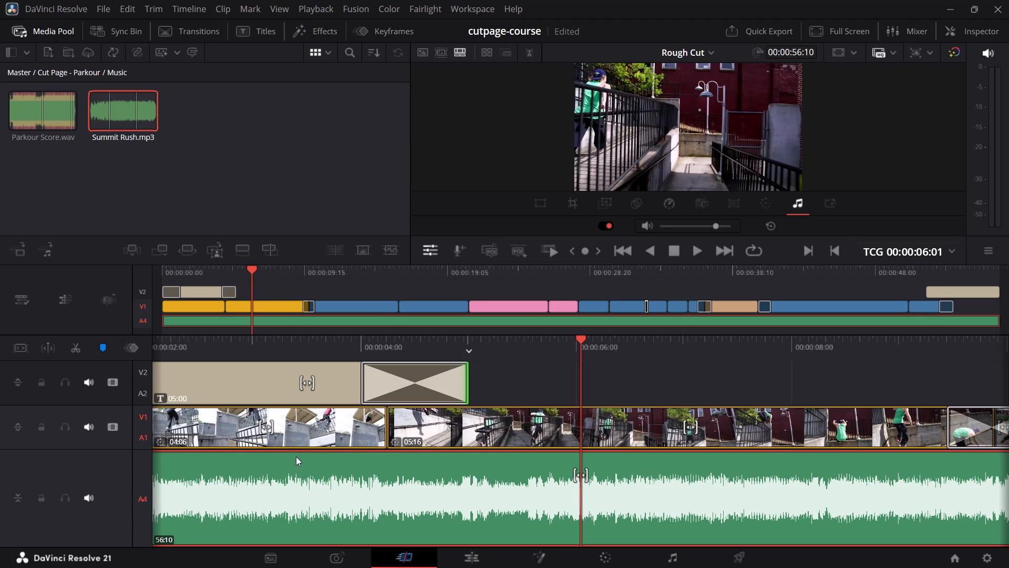
Switch back to lecture 38 in Chrome and resume watching how to adjust volume.
key("alt+Tab")
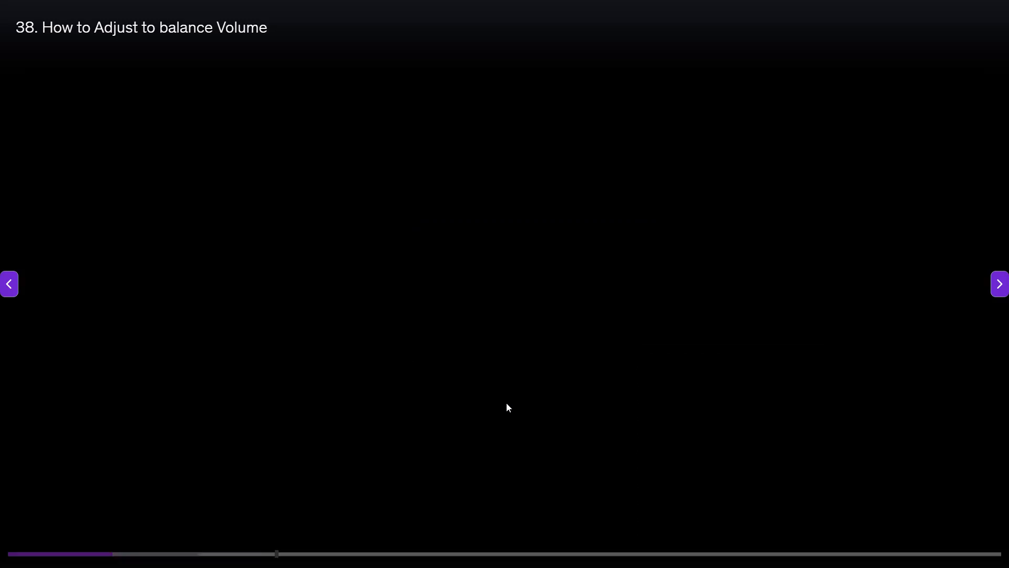
key("space")
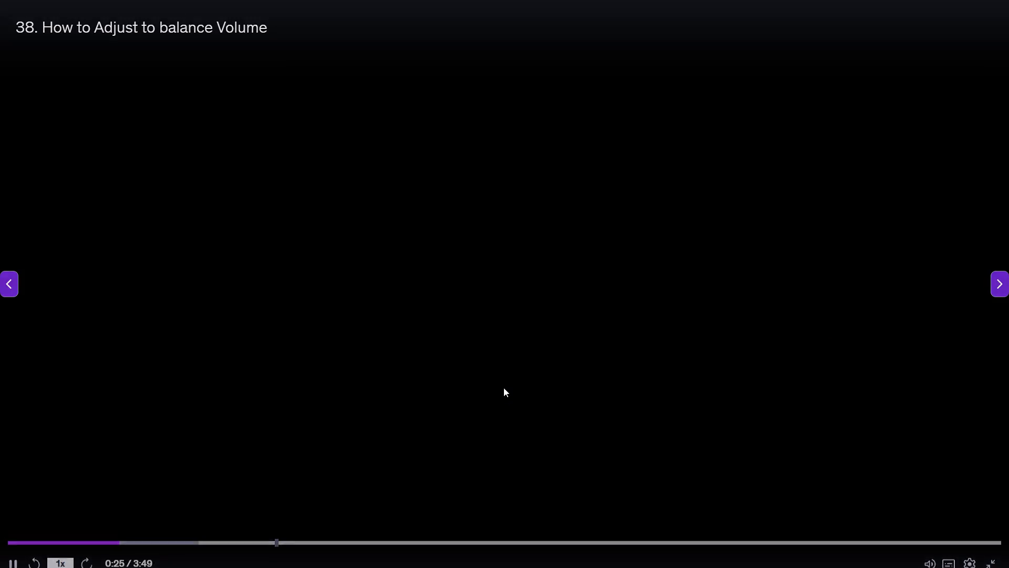